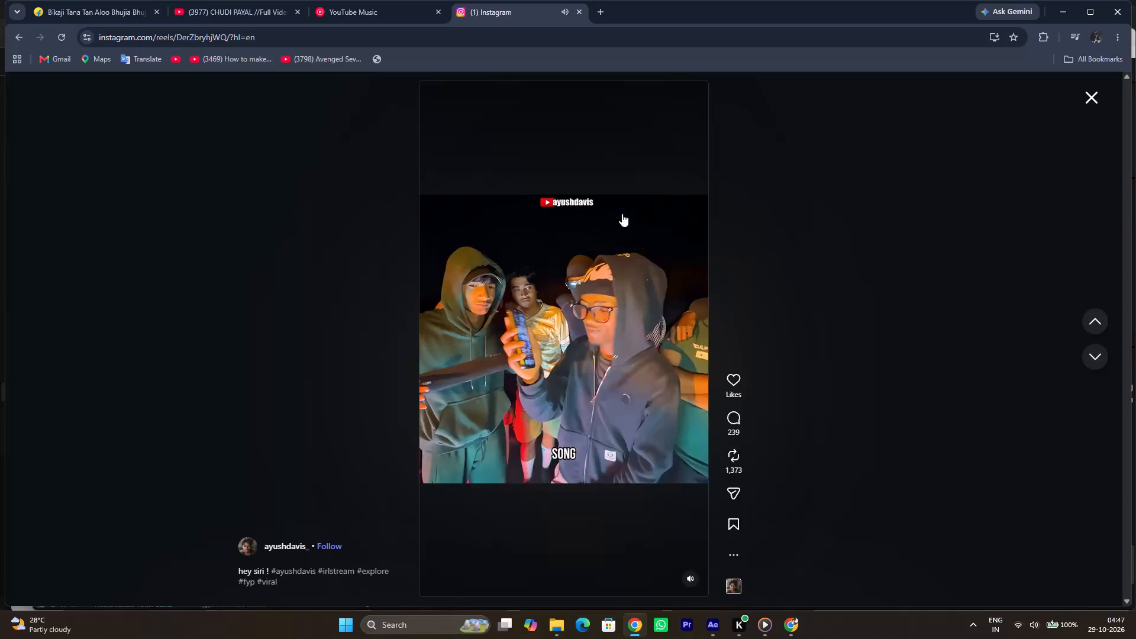
Pause the Instagram reel and start playing the CHUDI PAYAL music video on YouTube.
click(599, 288)
click(257, 9)
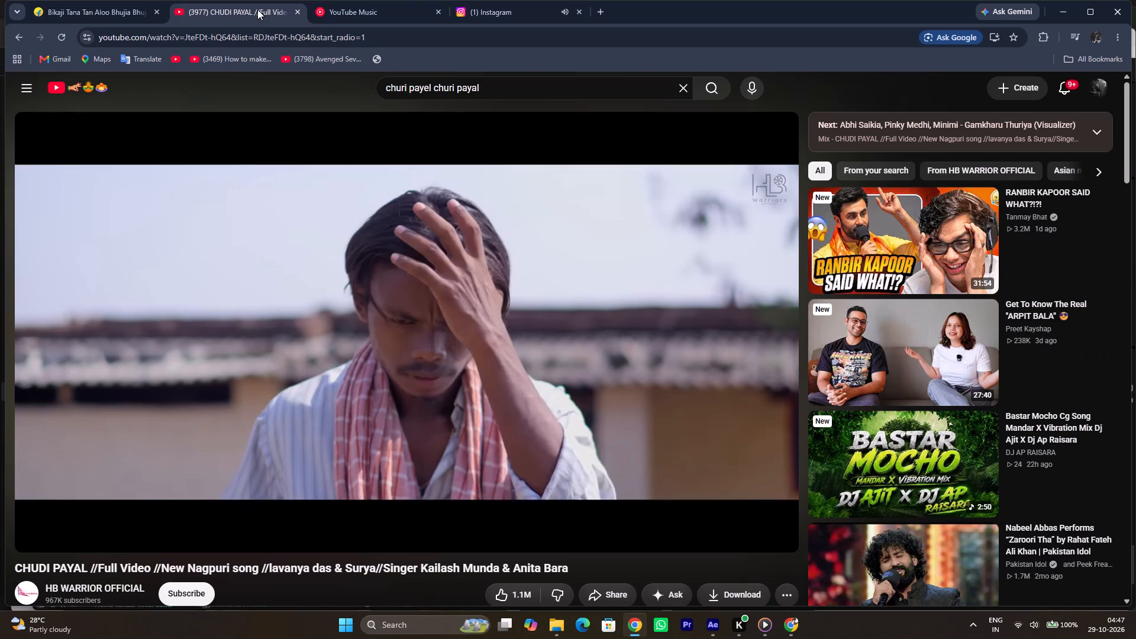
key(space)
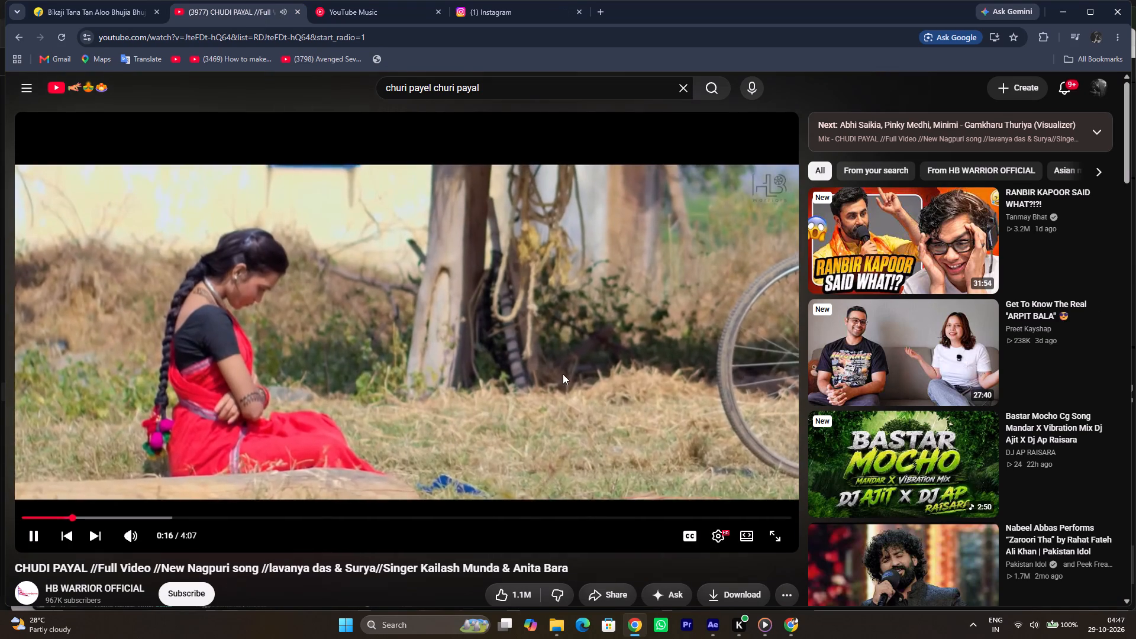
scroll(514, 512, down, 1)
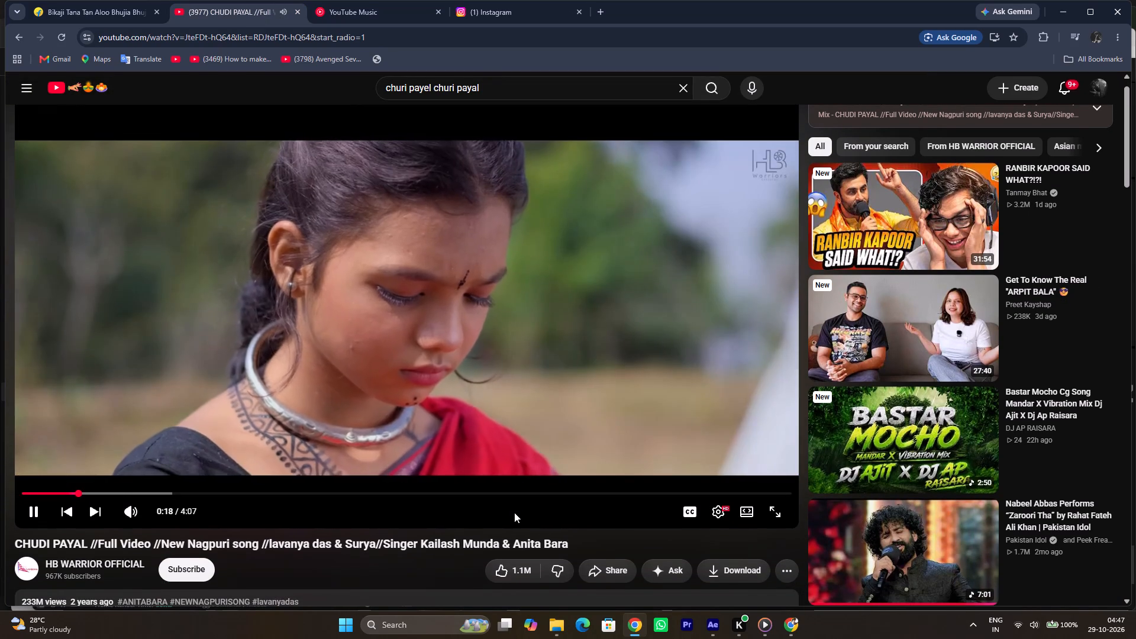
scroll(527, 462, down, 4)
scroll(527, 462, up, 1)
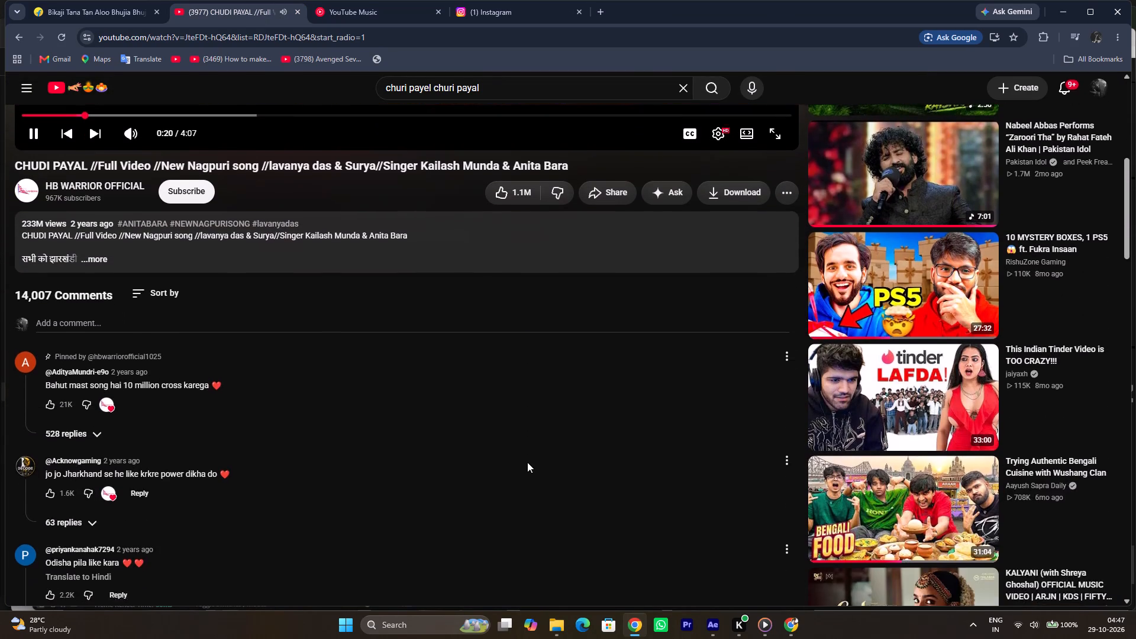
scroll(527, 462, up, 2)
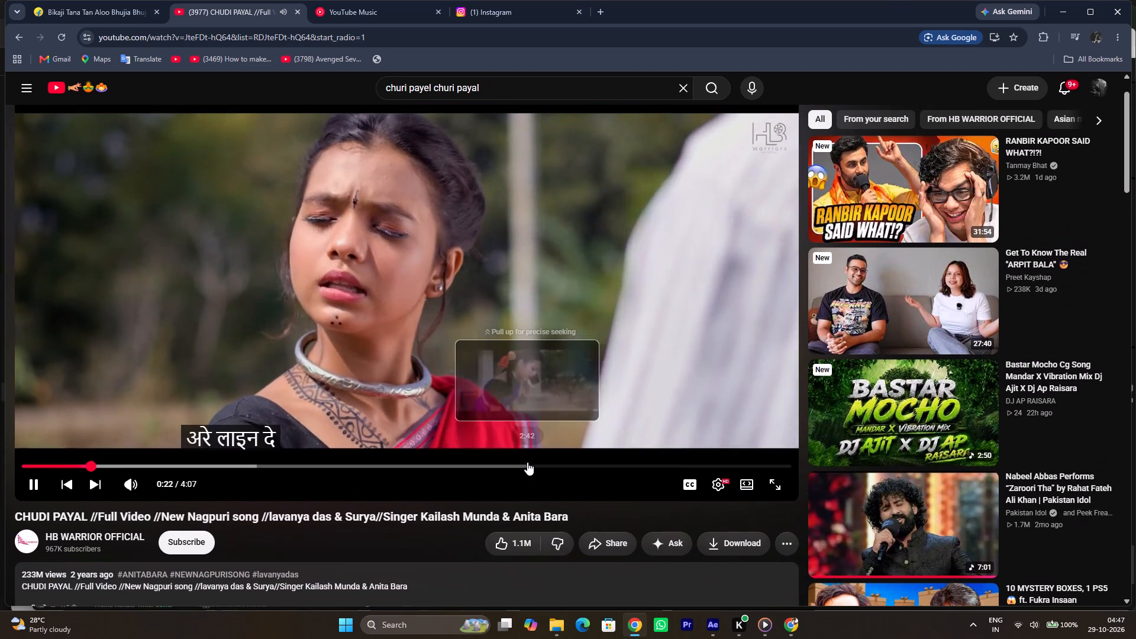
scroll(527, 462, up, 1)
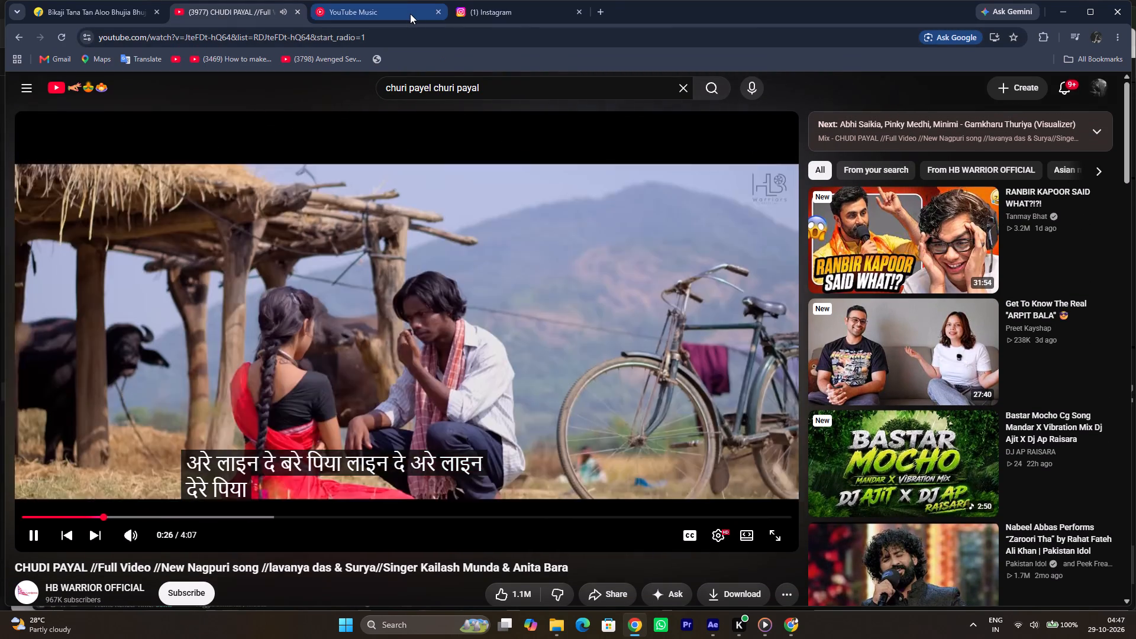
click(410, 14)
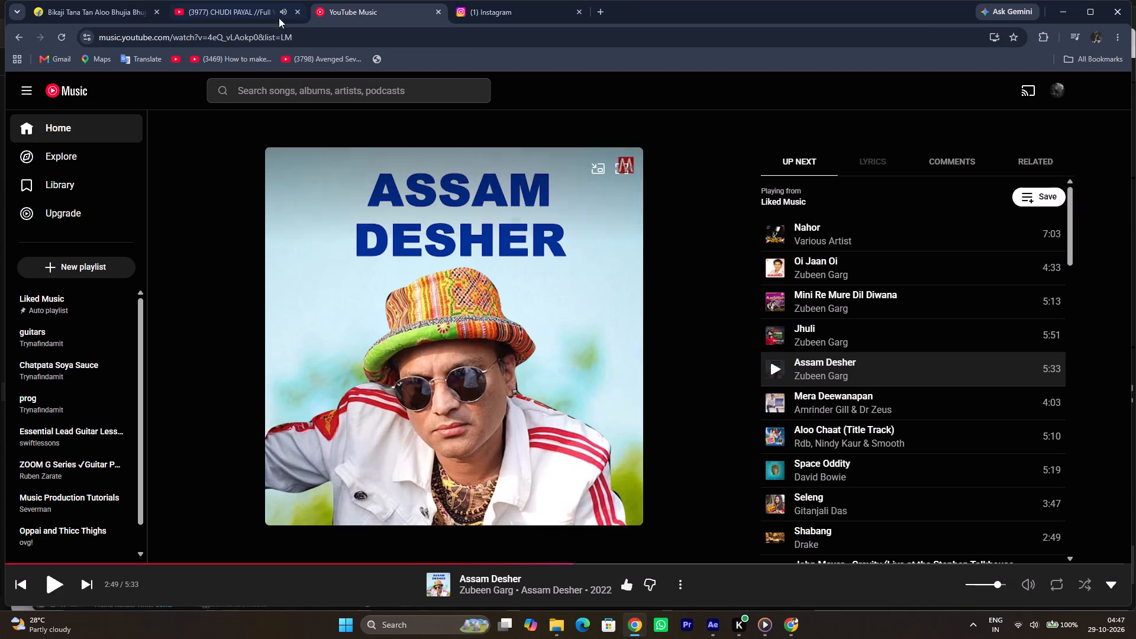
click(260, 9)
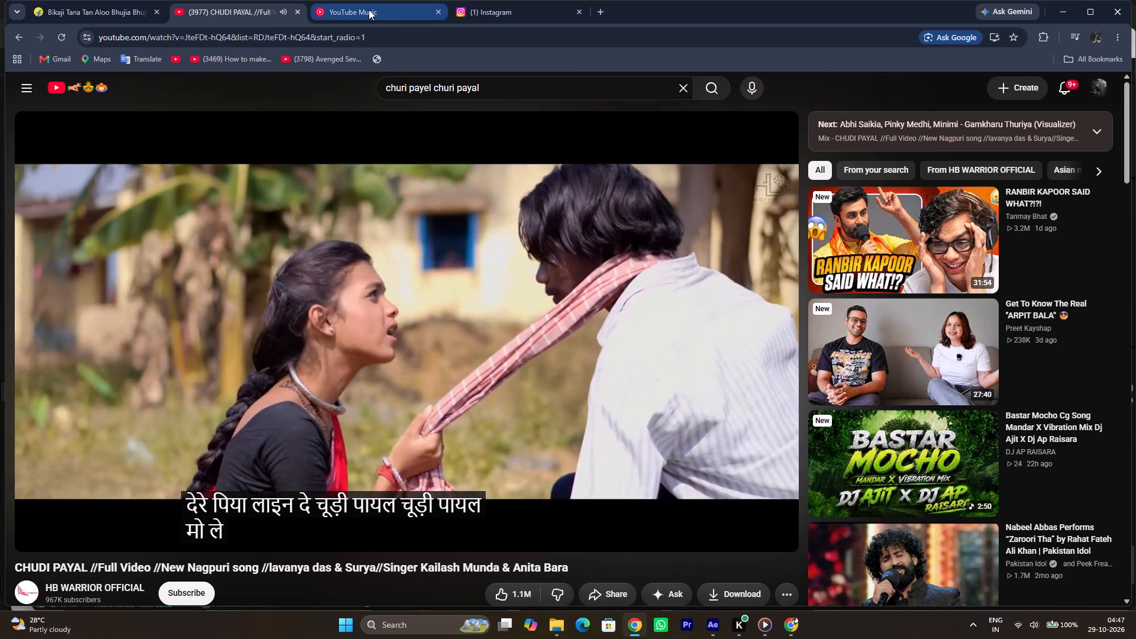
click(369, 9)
Switch to the ace labs.aep project in After Effects and maximize its window.
click(715, 635)
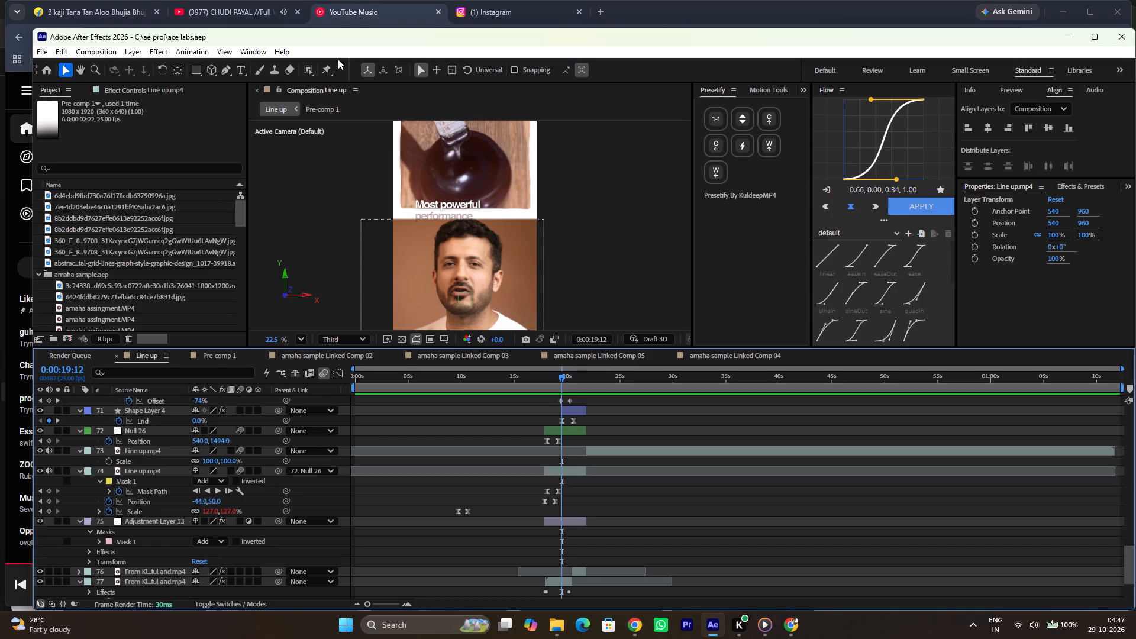
drag(268, 38, 199, 0)
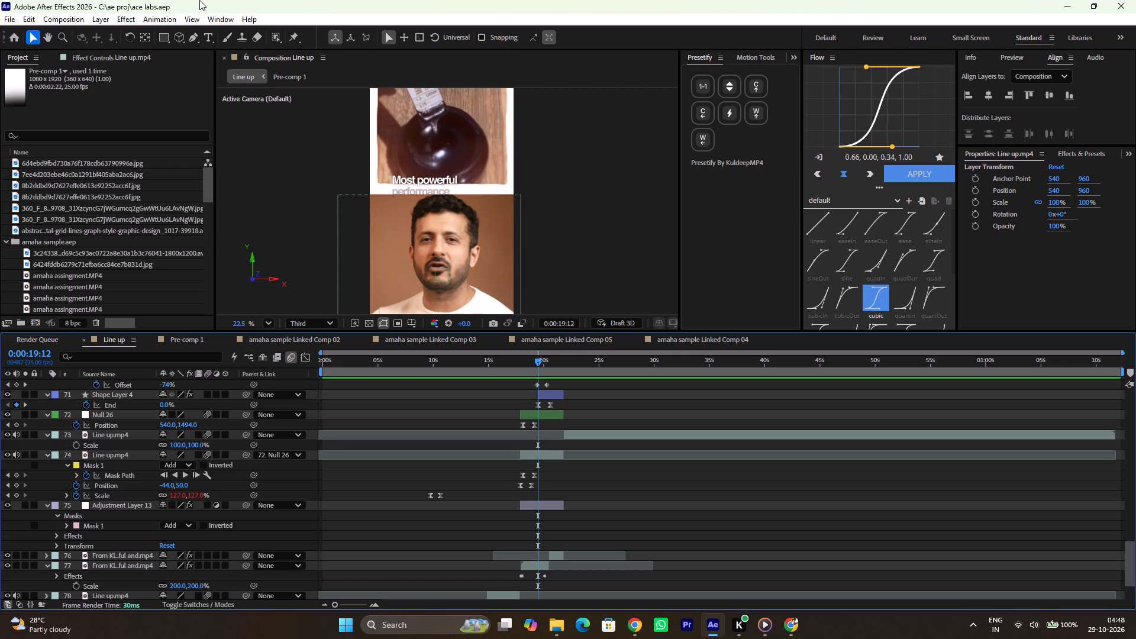
Switch to the ChatGPT tab in Chrome and download the open resin jar image as resin.
click(795, 616)
click(396, 14)
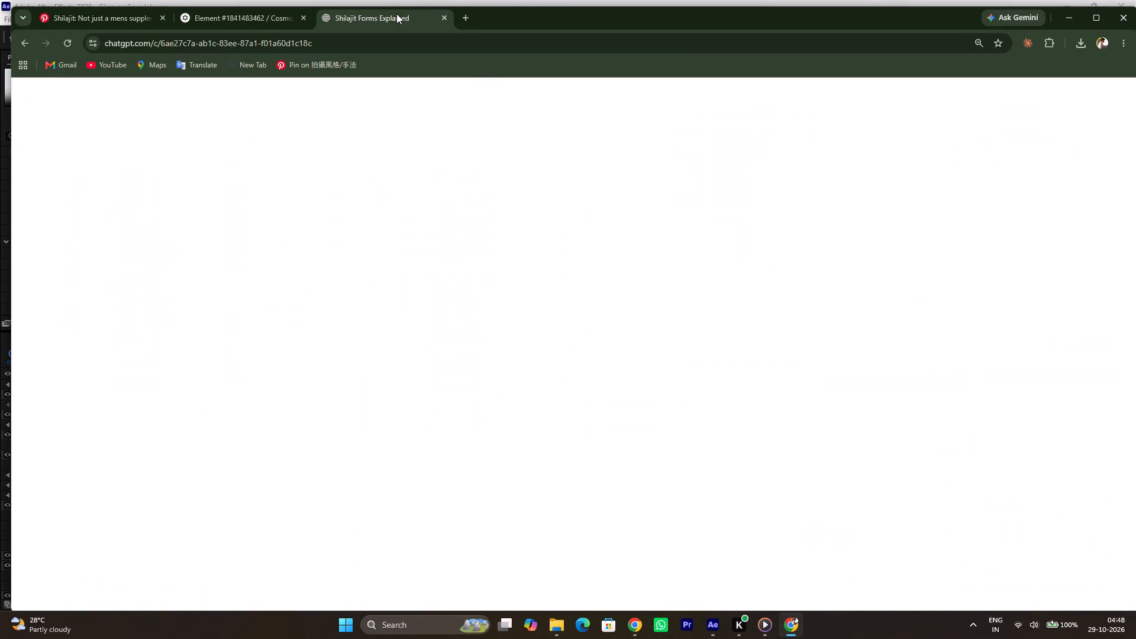
click(960, 89)
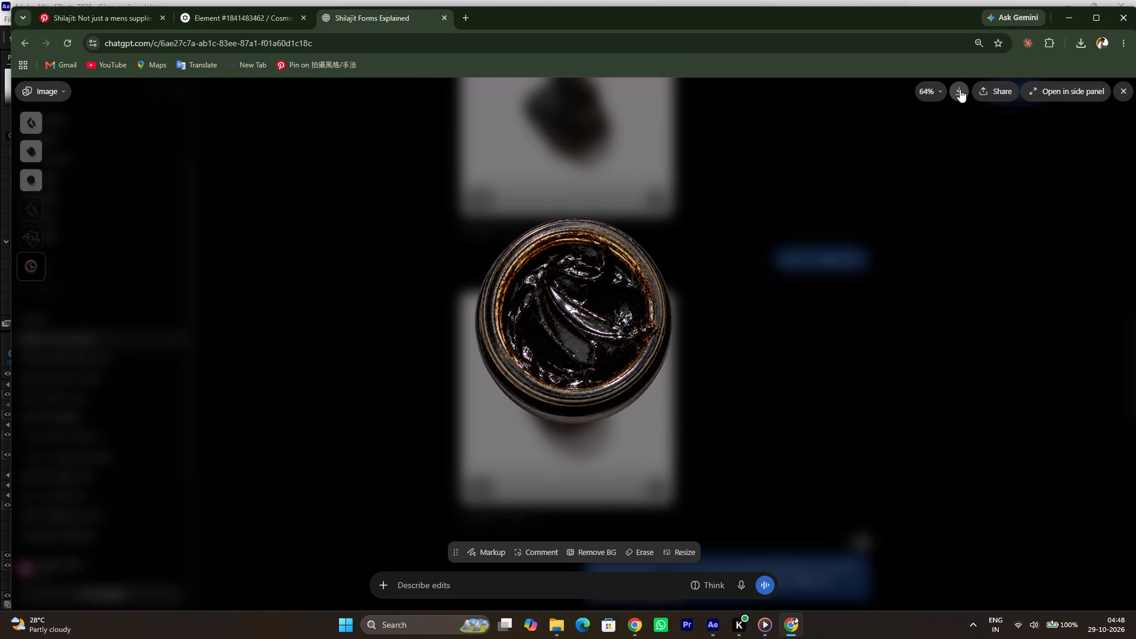
text(res)
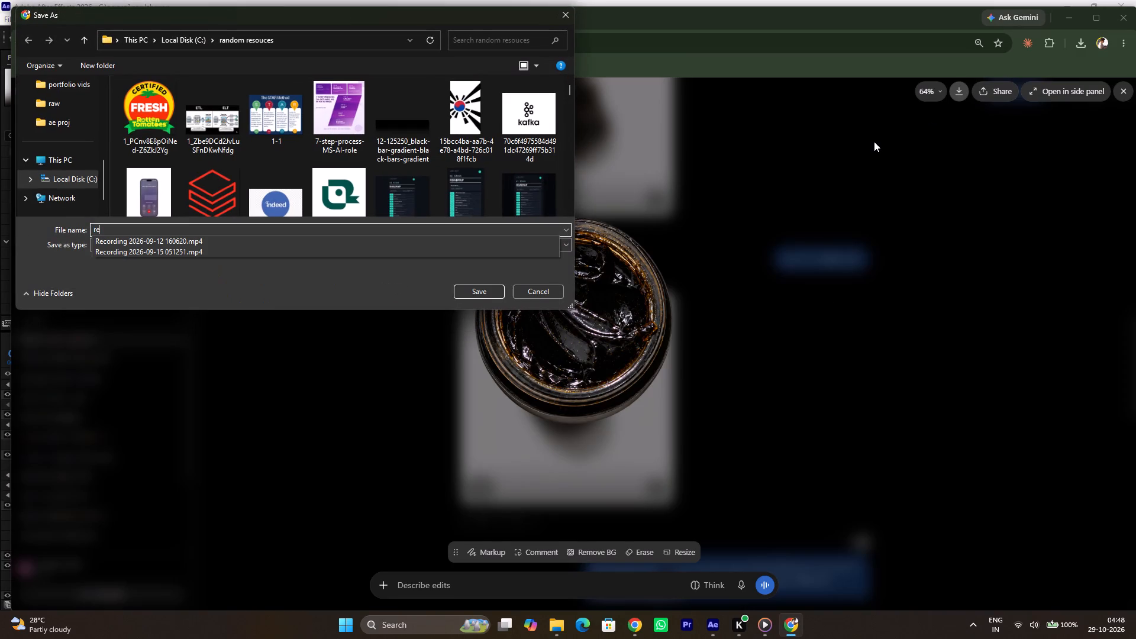
text(in)
key(Return)
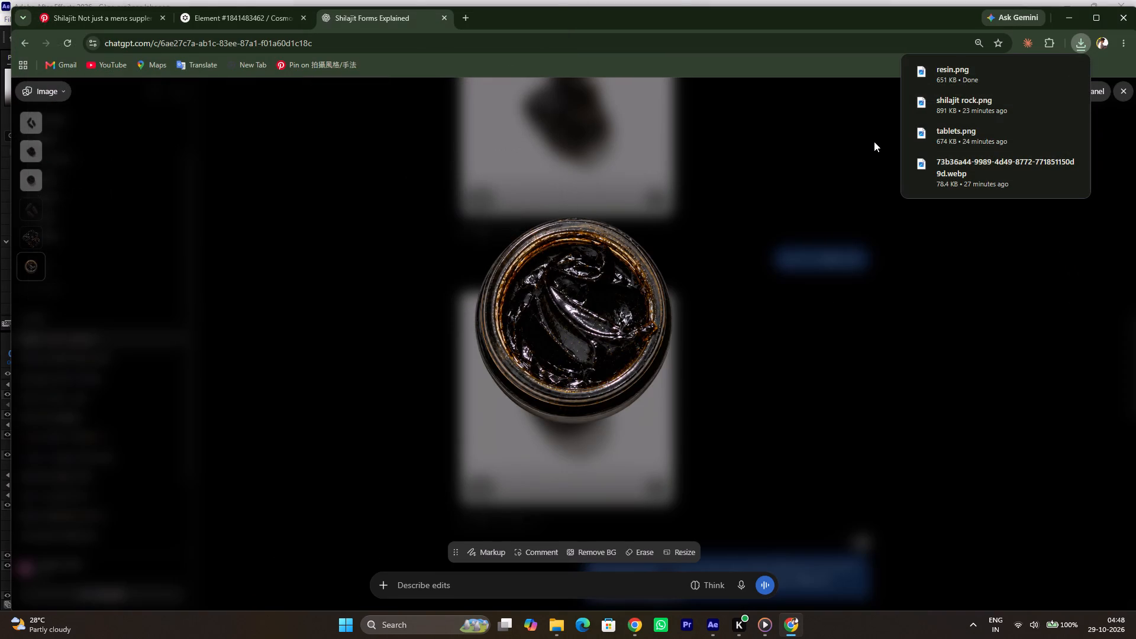
Open the Pinterest site in a new browser tab through a Google search.
click(460, 17)
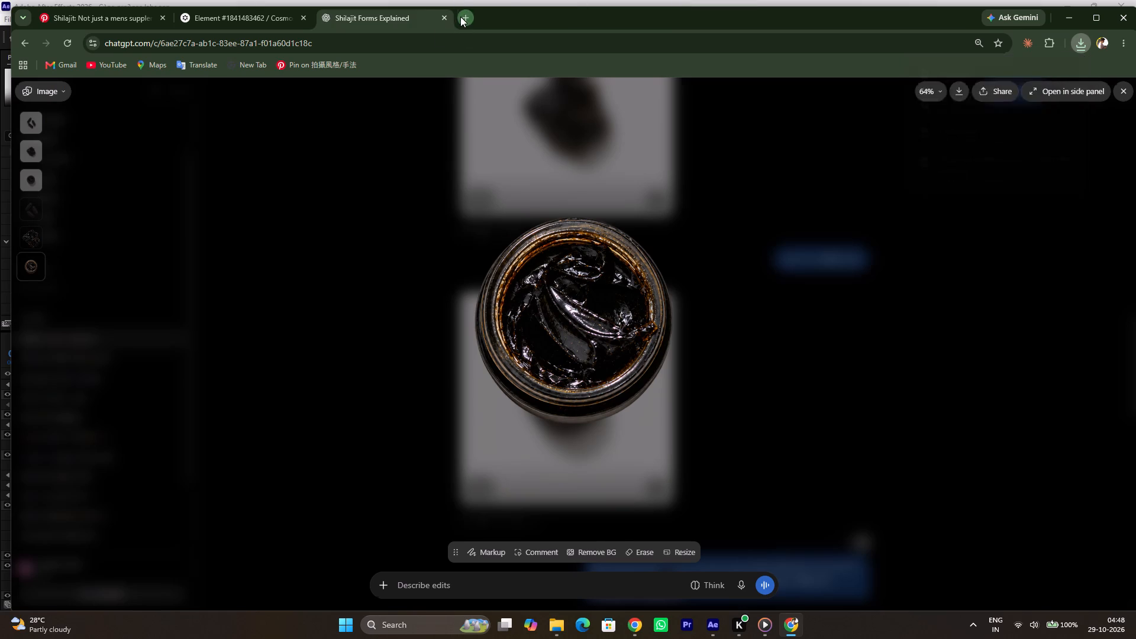
scroll(634, 162, left, 1)
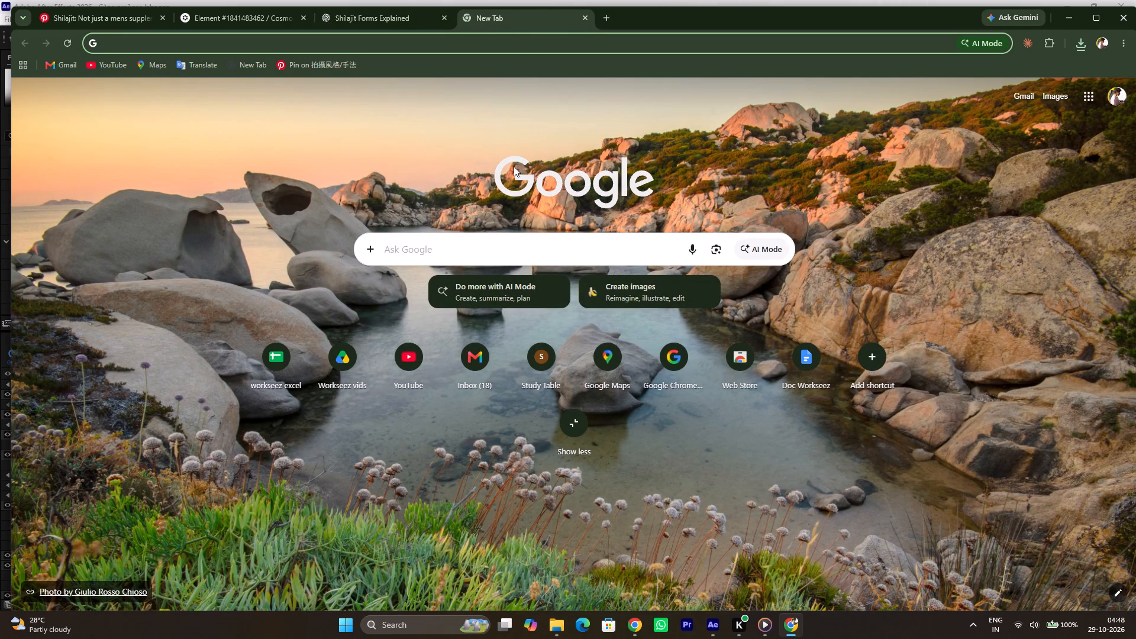
click(457, 253)
click(428, 305)
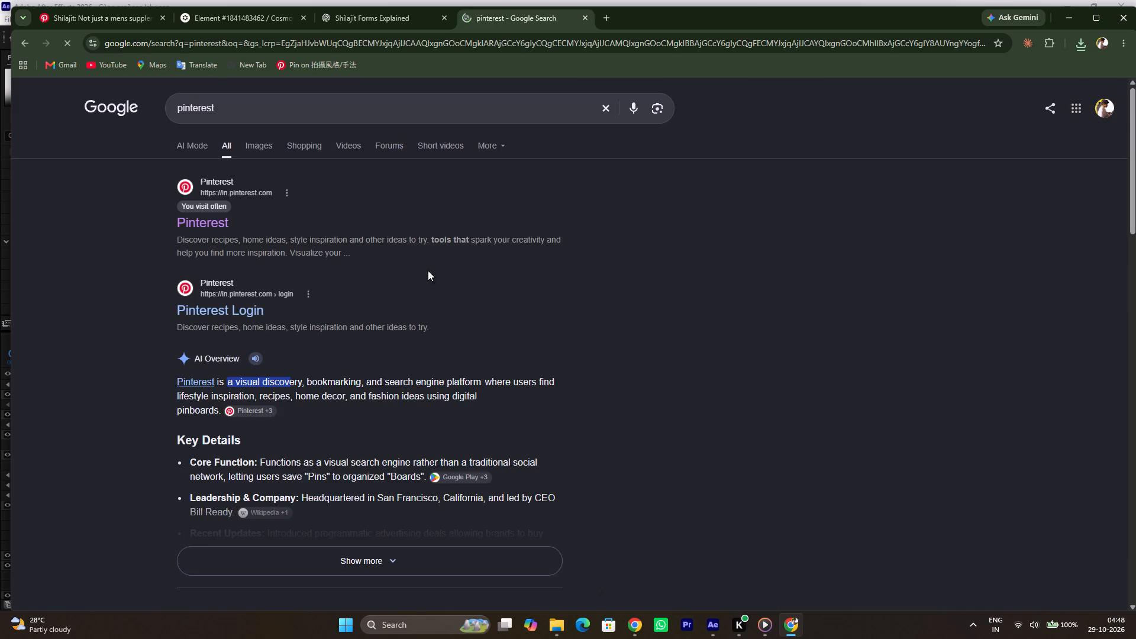
click(203, 224)
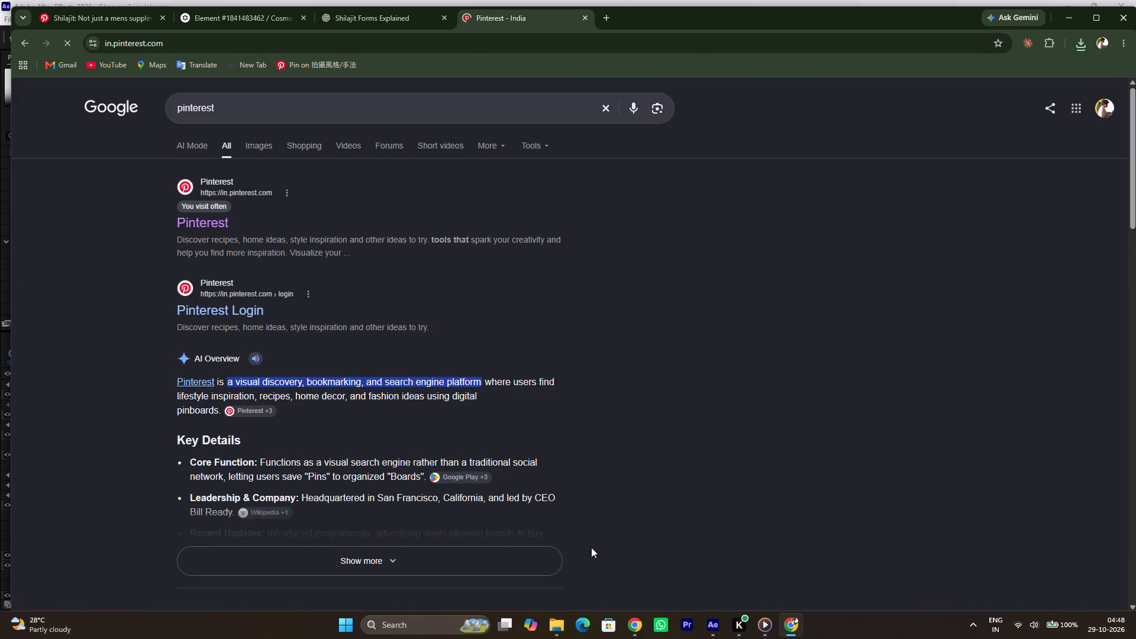
Switch to the YouTube tab in the other Chrome window and search for "kokborok song".
click(642, 625)
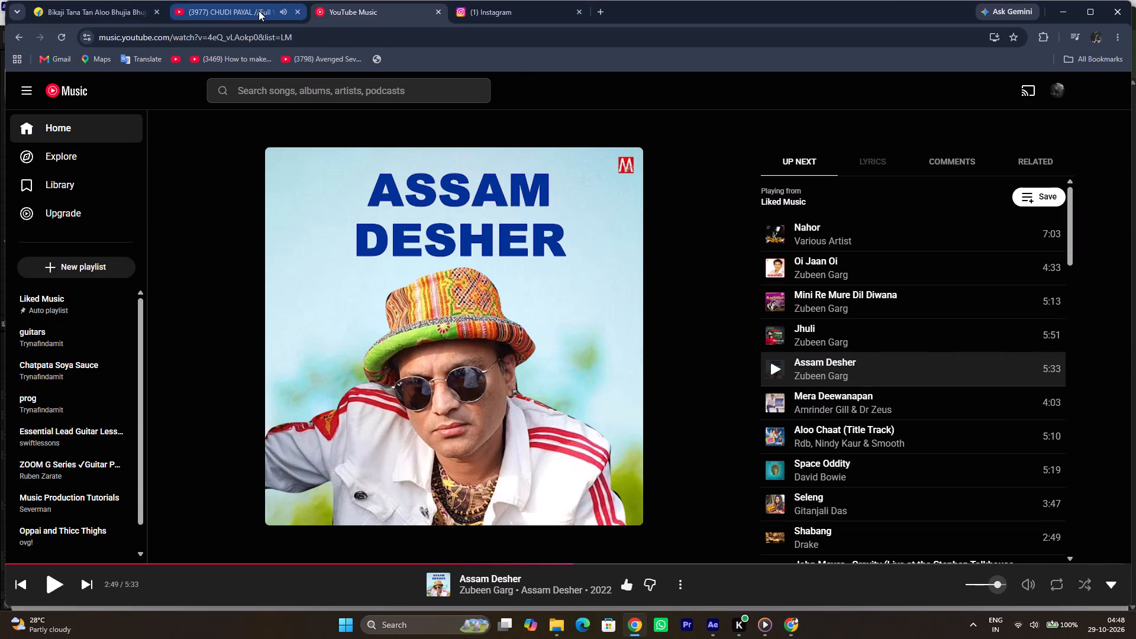
click(259, 11)
drag(498, 90, 130, 0)
text(kolk)
key(BackSpace)
key(BackSpace)
key(k)
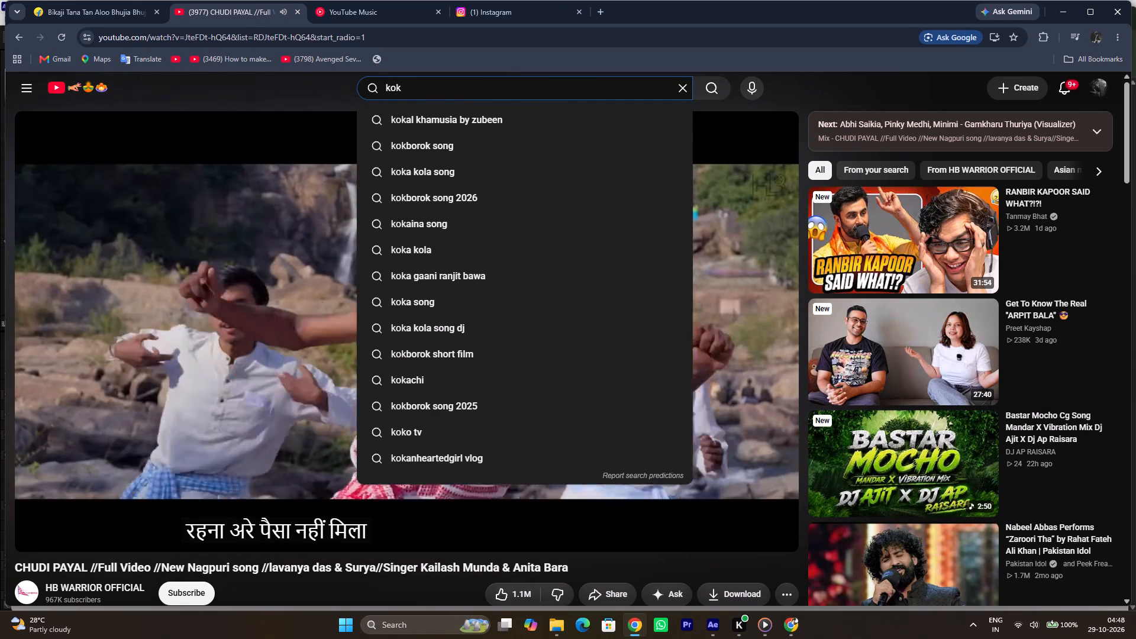
text(bo)
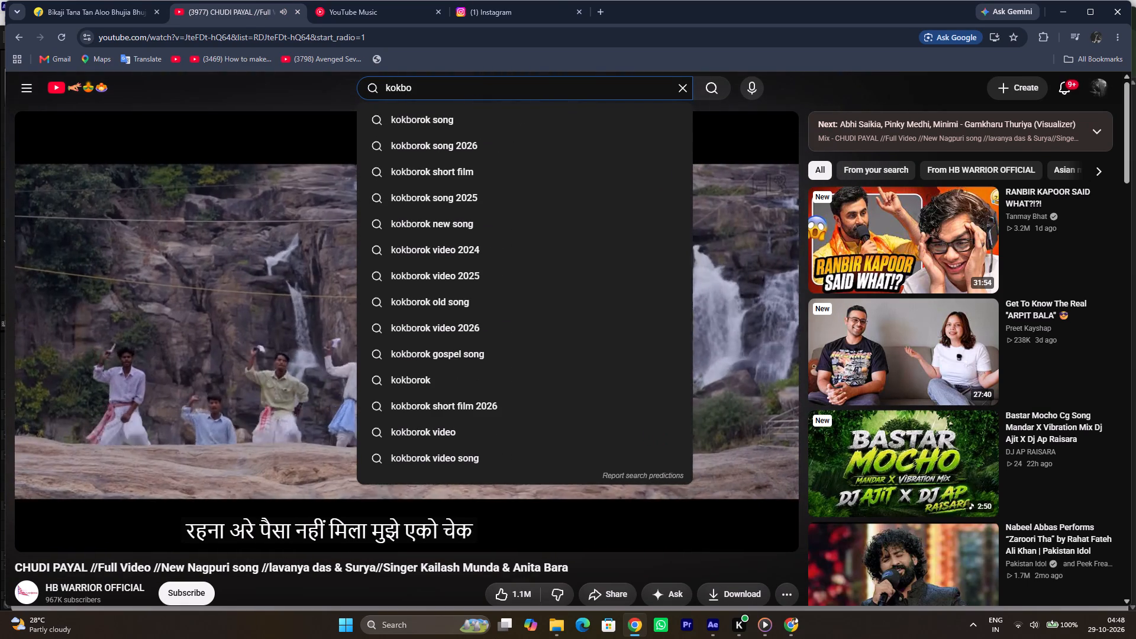
key(Down)
key(Return)
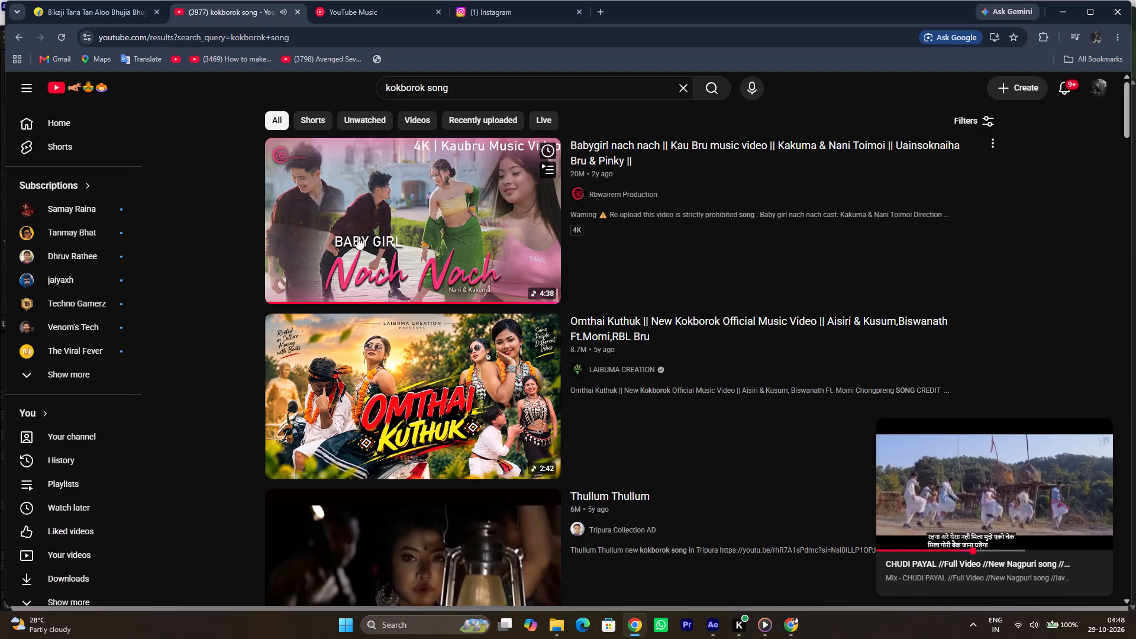
Play the Babygirl nach nach music video, reload its page and look through the comments.
click(356, 246)
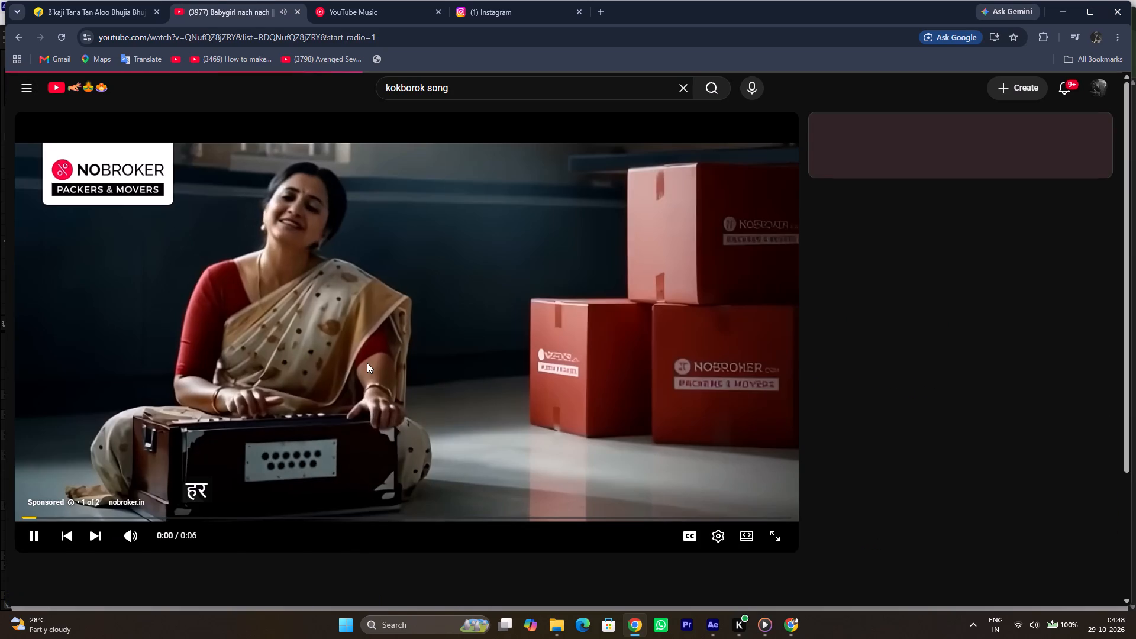
click(63, 34)
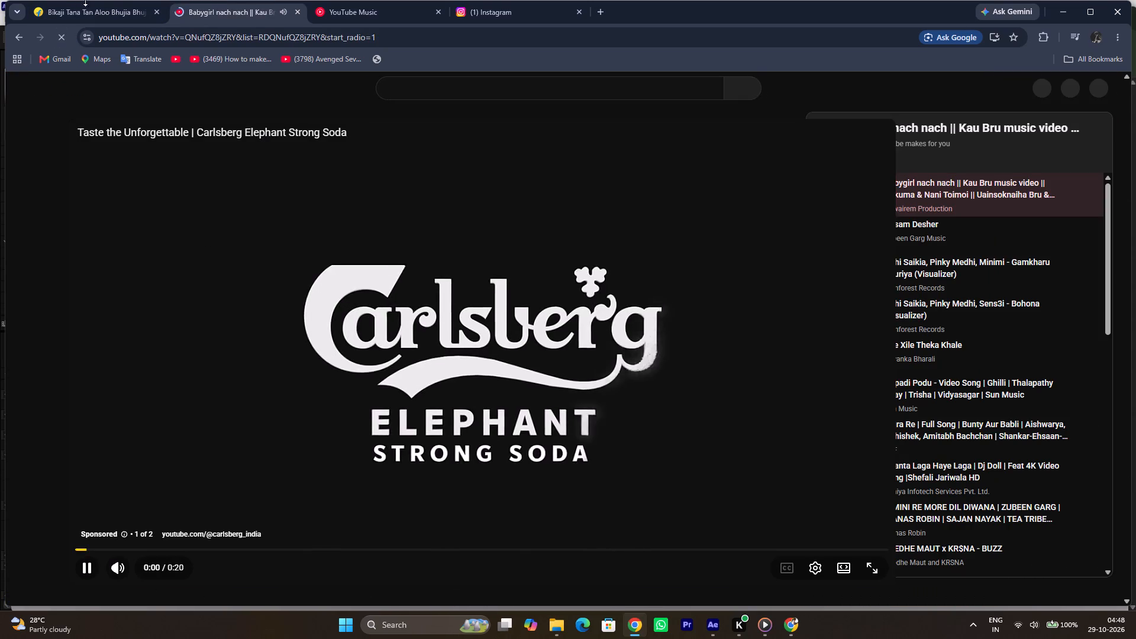
click(54, 36)
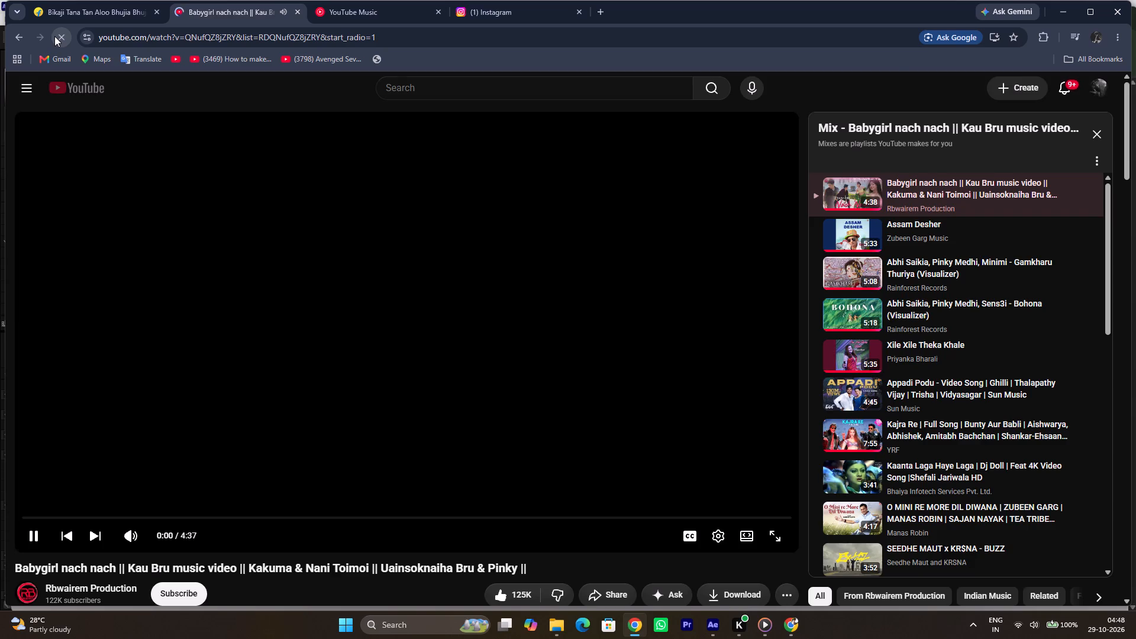
scroll(291, 264, down, 1)
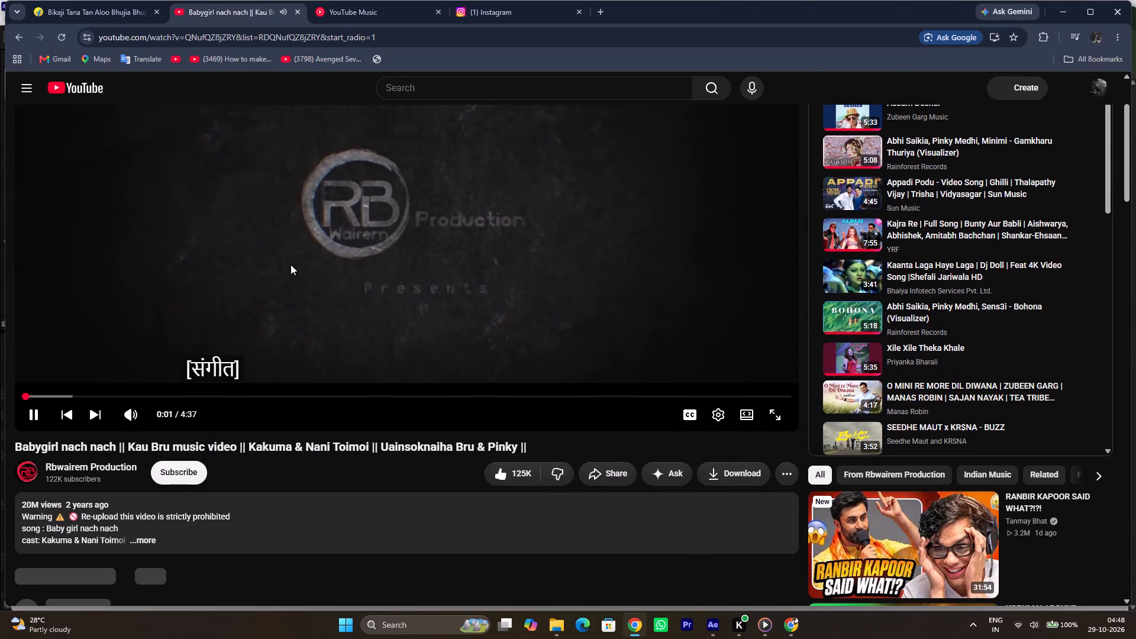
scroll(291, 264, down, 2)
alt+scroll(291, 264, down, 1)
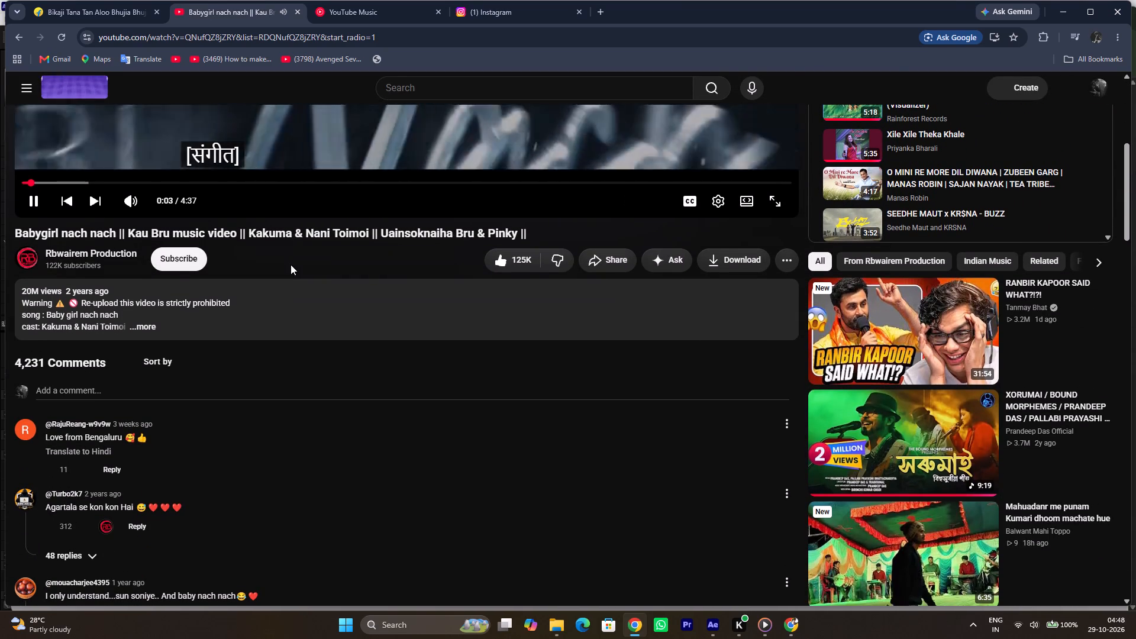
alt+scroll(291, 264, down, 1)
Return to the Chrome window with Pinterest and dismiss the AI content controls pop-up.
key(alt+Tab)
key(alt+Tab)
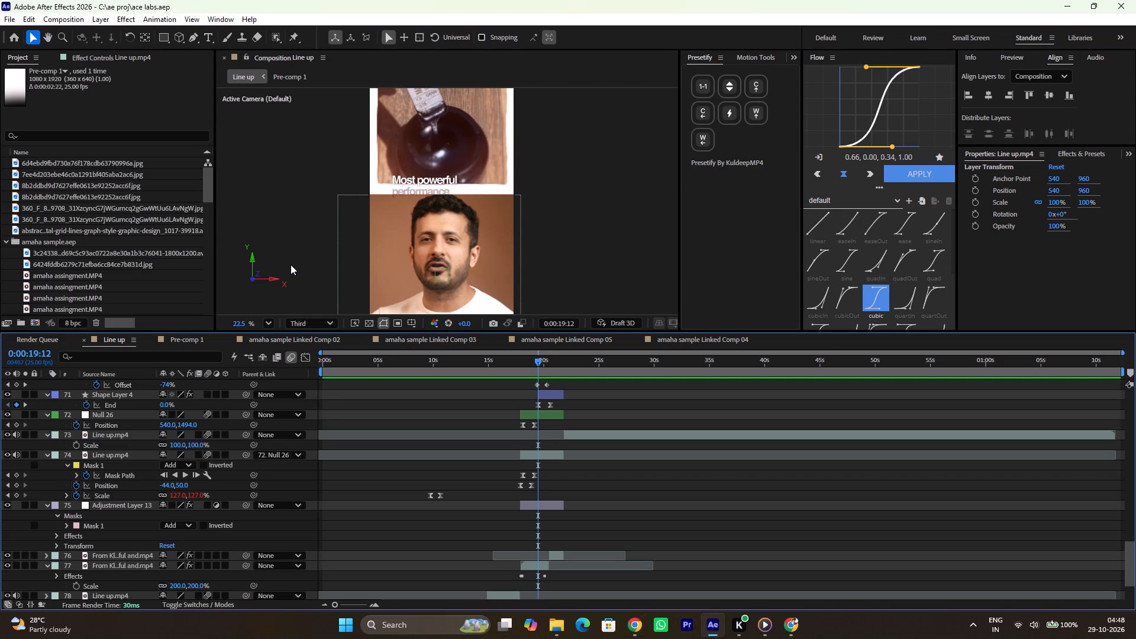
key(alt+Tab)
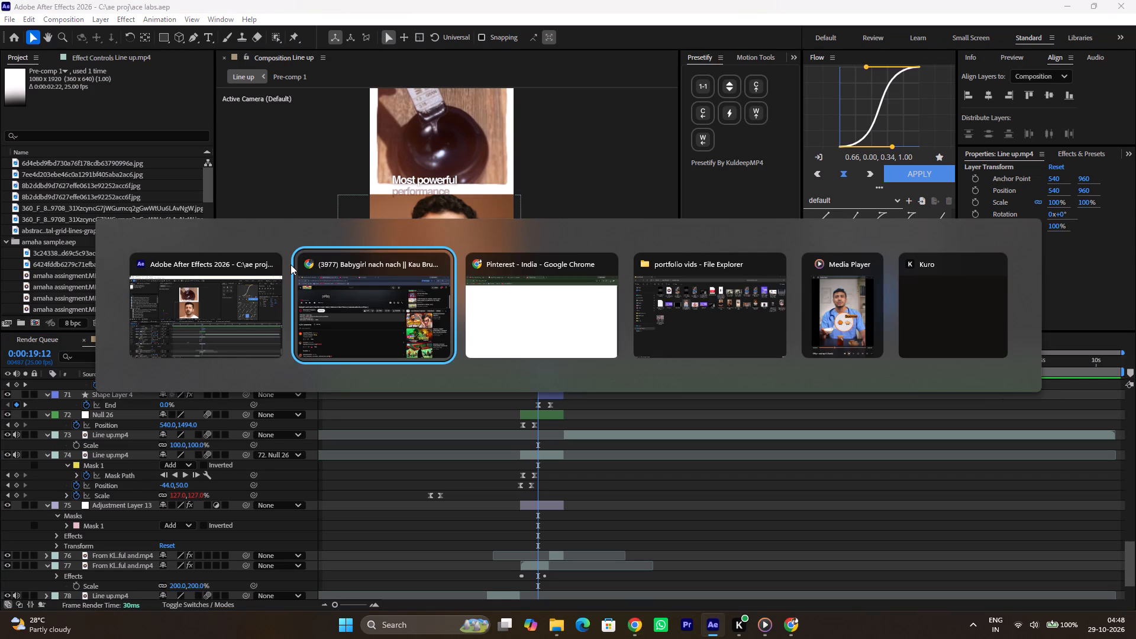
key(alt+Tab)
key(alt+Tab)
alt+click(505, 303)
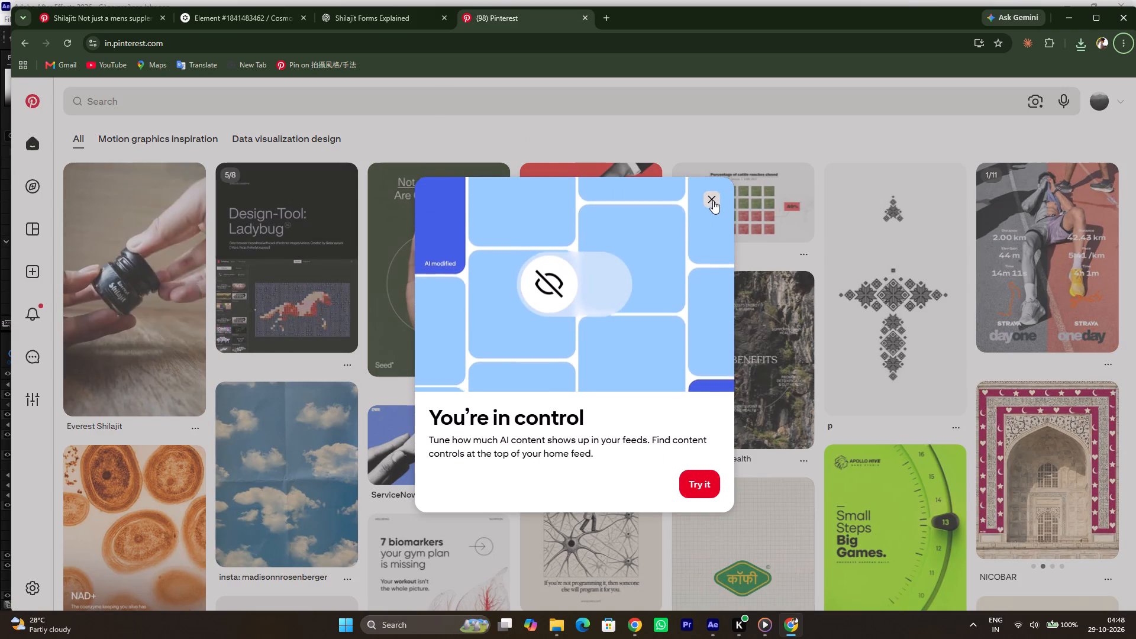
click(713, 201)
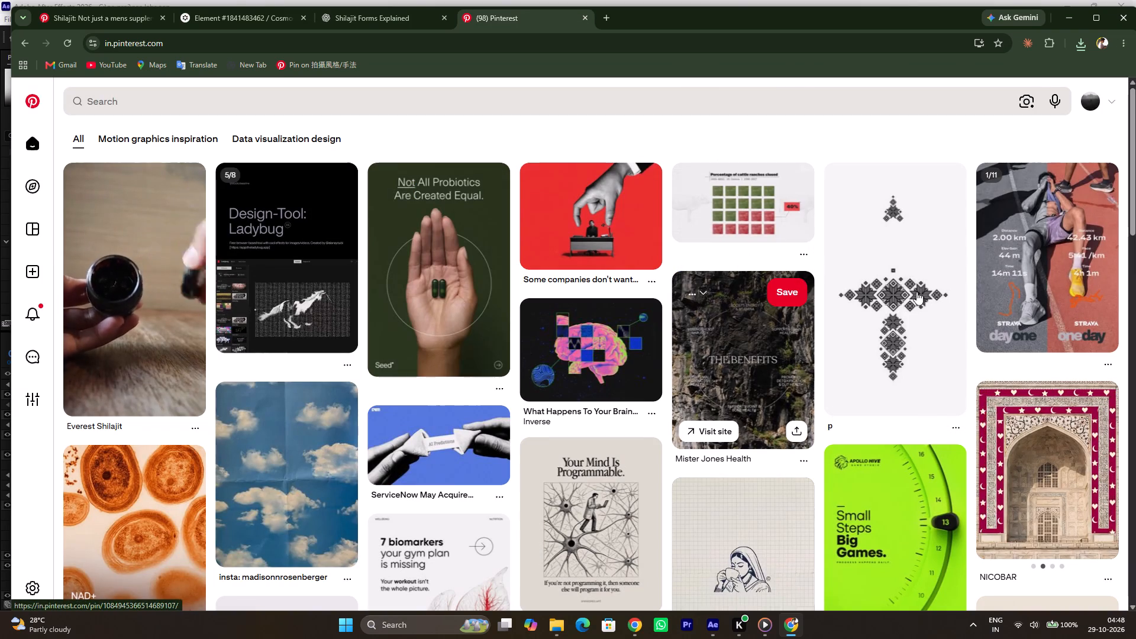
Look through the Pinterest home feed for visual references.
scroll(769, 337, down, 2)
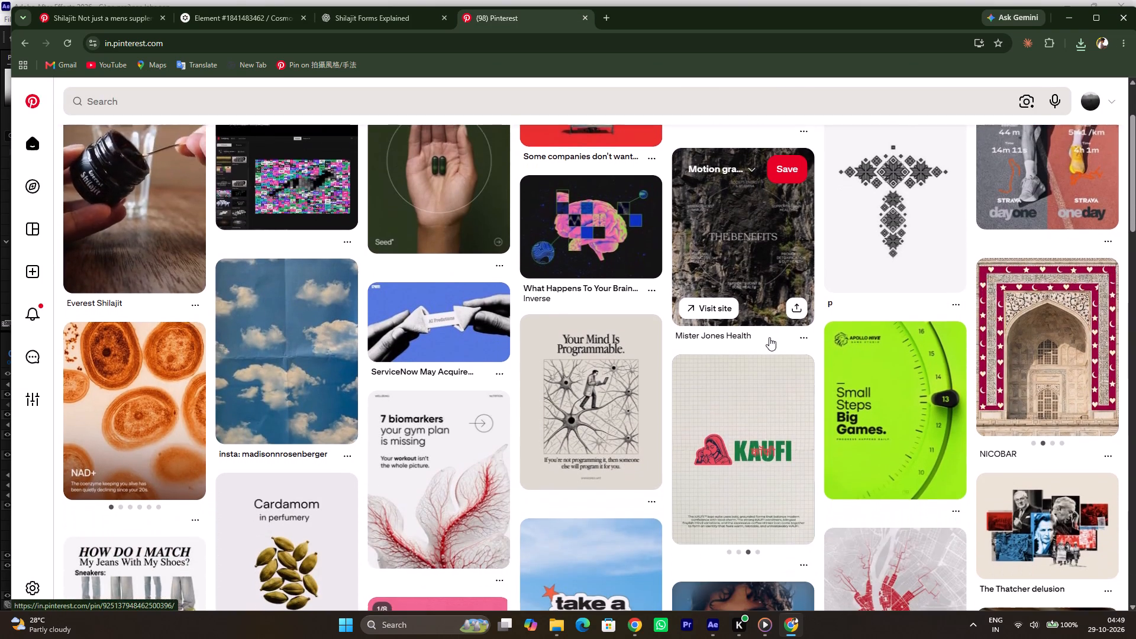
scroll(769, 337, down, 3)
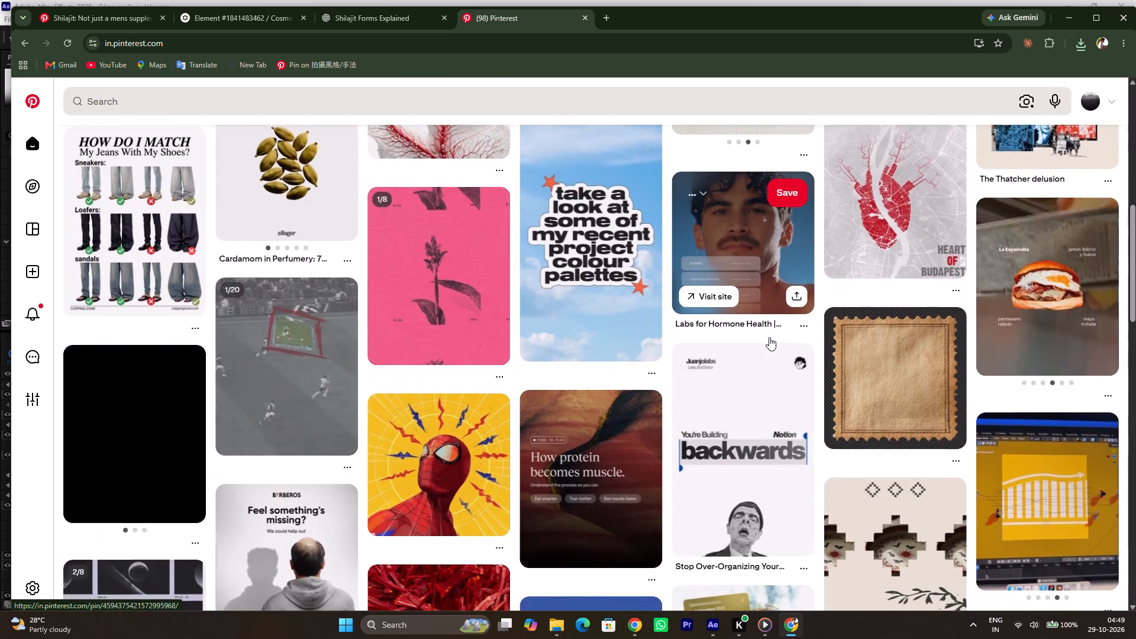
scroll(769, 337, down, 2)
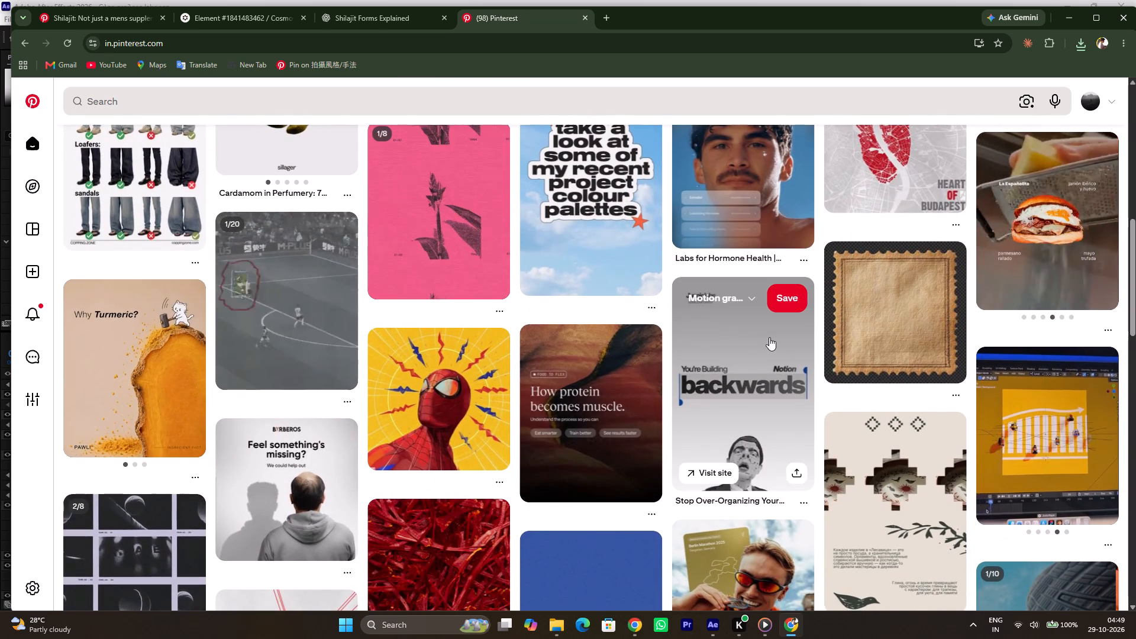
scroll(769, 337, down, 2)
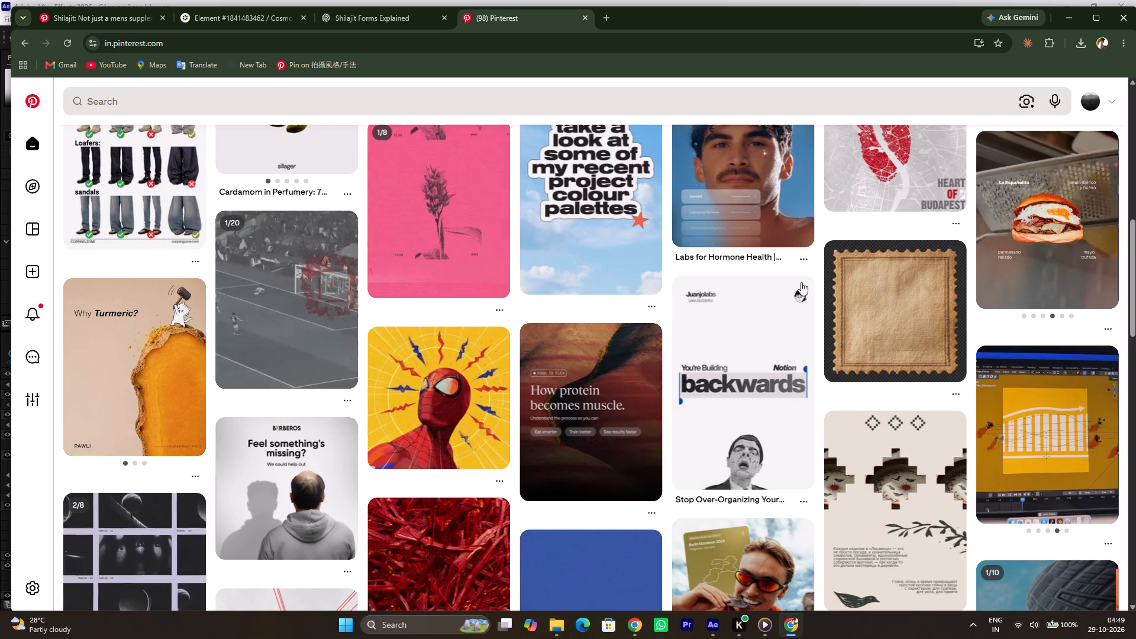
scroll(801, 282, up, 8)
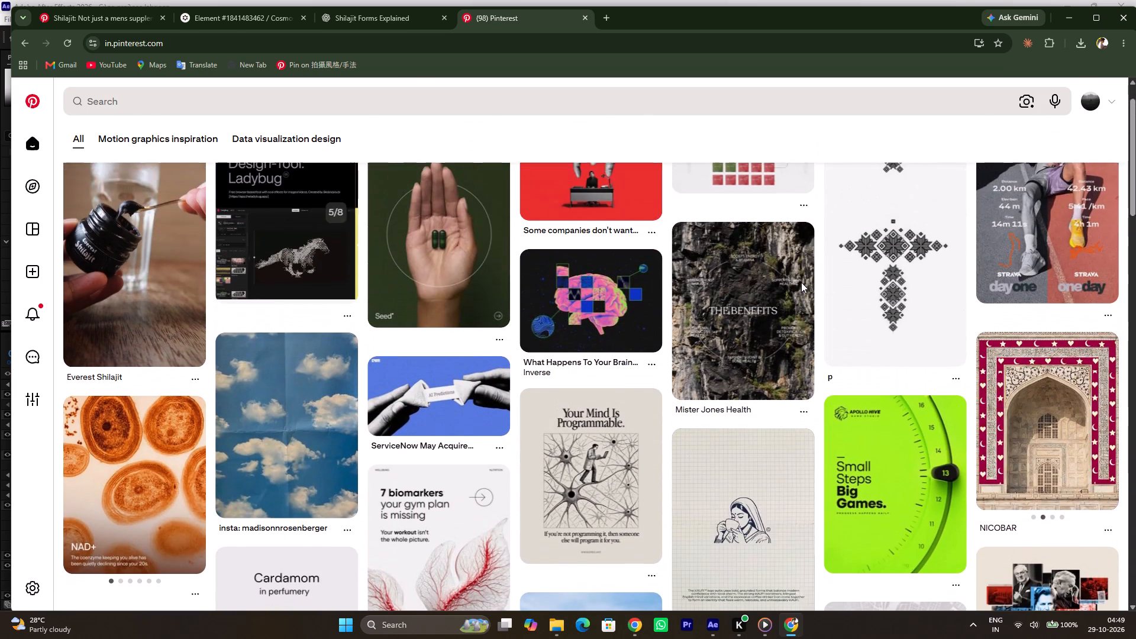
scroll(801, 282, up, 3)
Search Pinterest for "himalayan background".
click(596, 108)
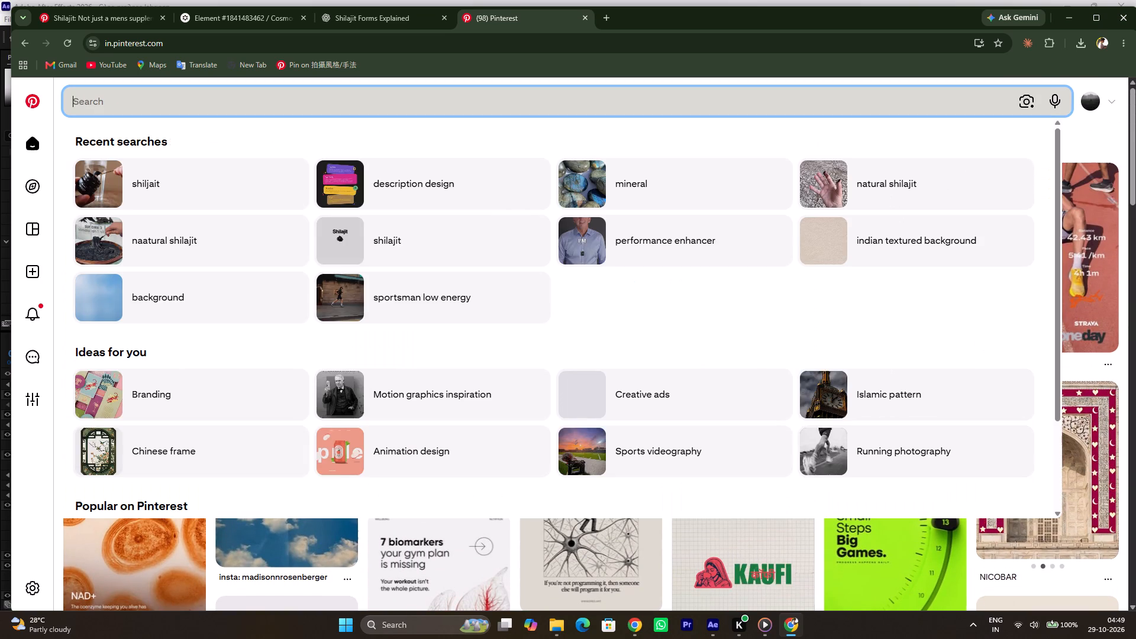
text(himalayan)
key(space)
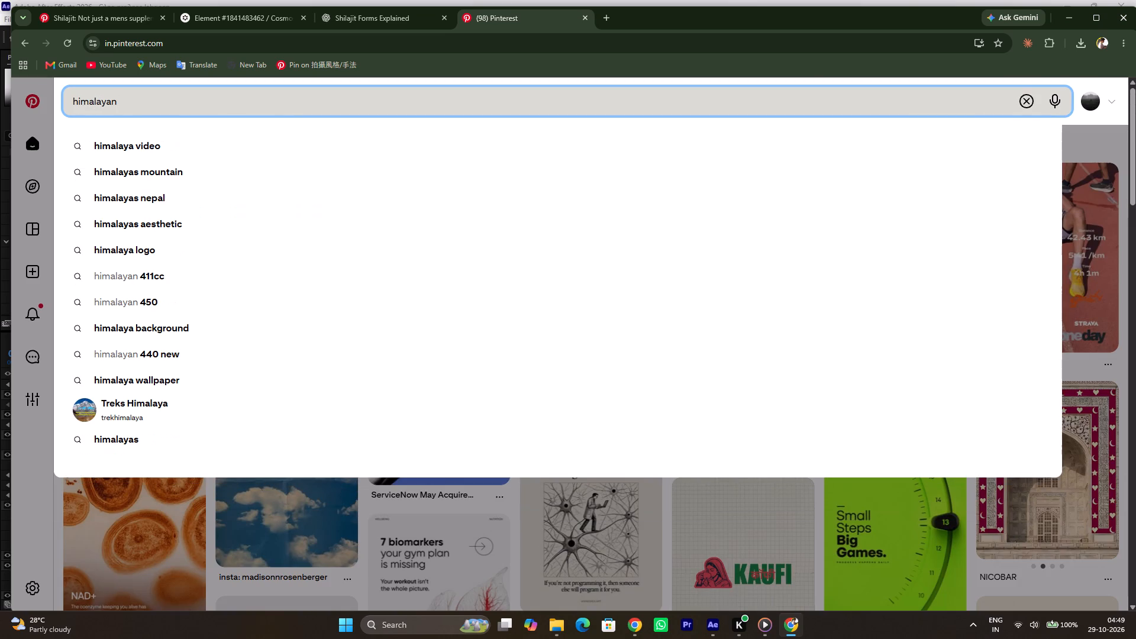
text(baklcgrou)
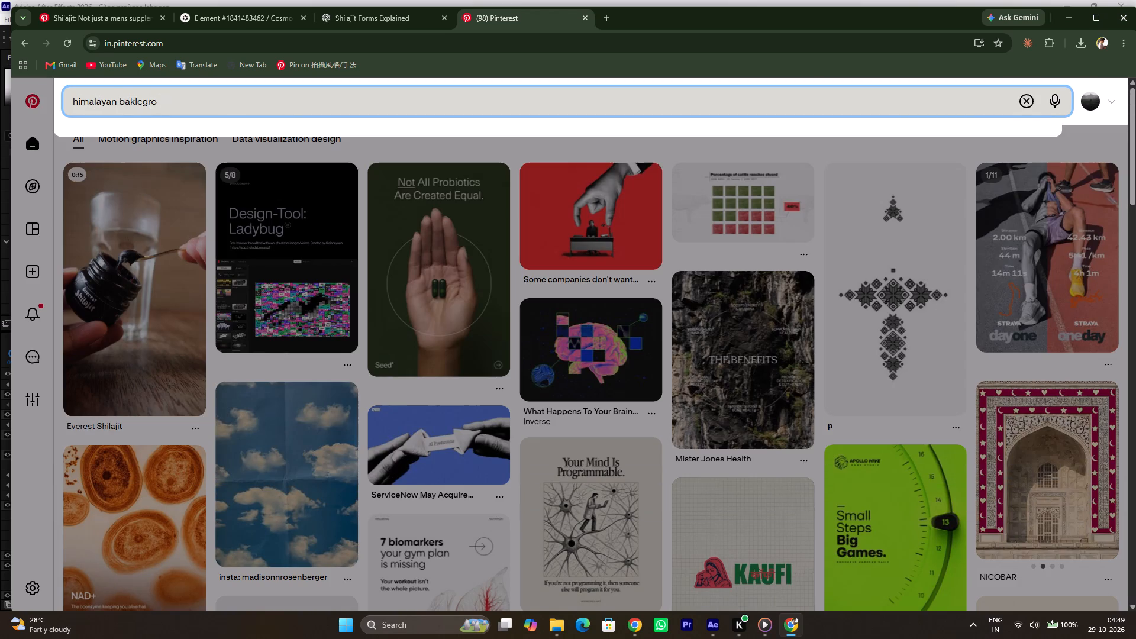
key(BackSpace)
key(BackSpace)
key(BackSpace)
key(BackSpace)
key(BackSpace)
key(BackSpace)
key(BackSpace)
key(Down)
key(Return)
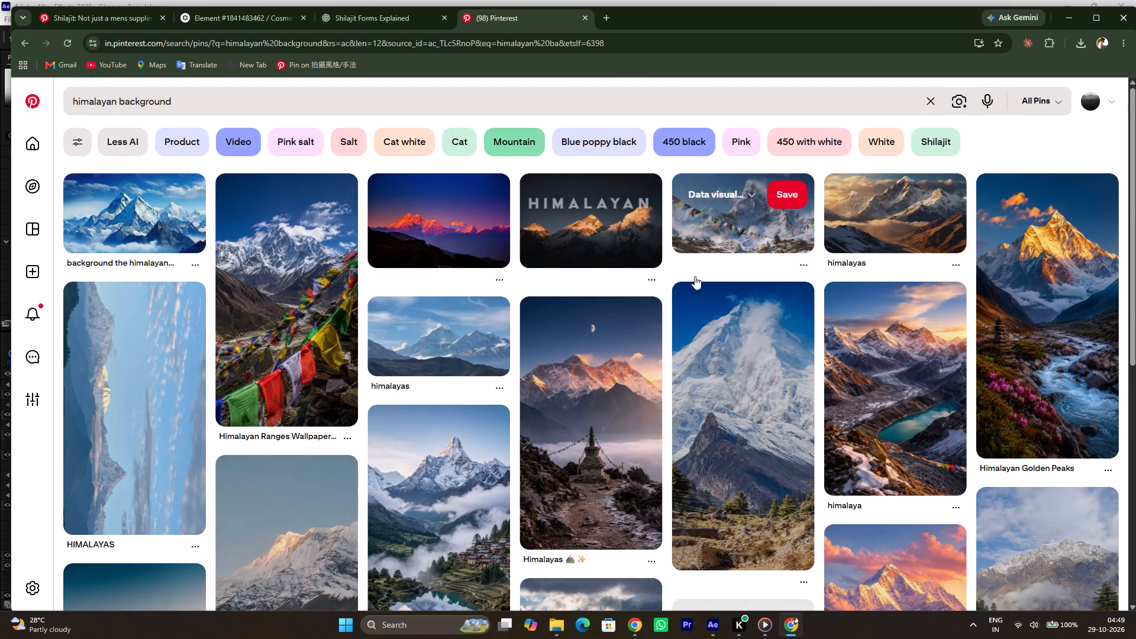
Look through the "himalayan background" results on Pinterest for a suitable mountain image.
scroll(695, 331, down, 2)
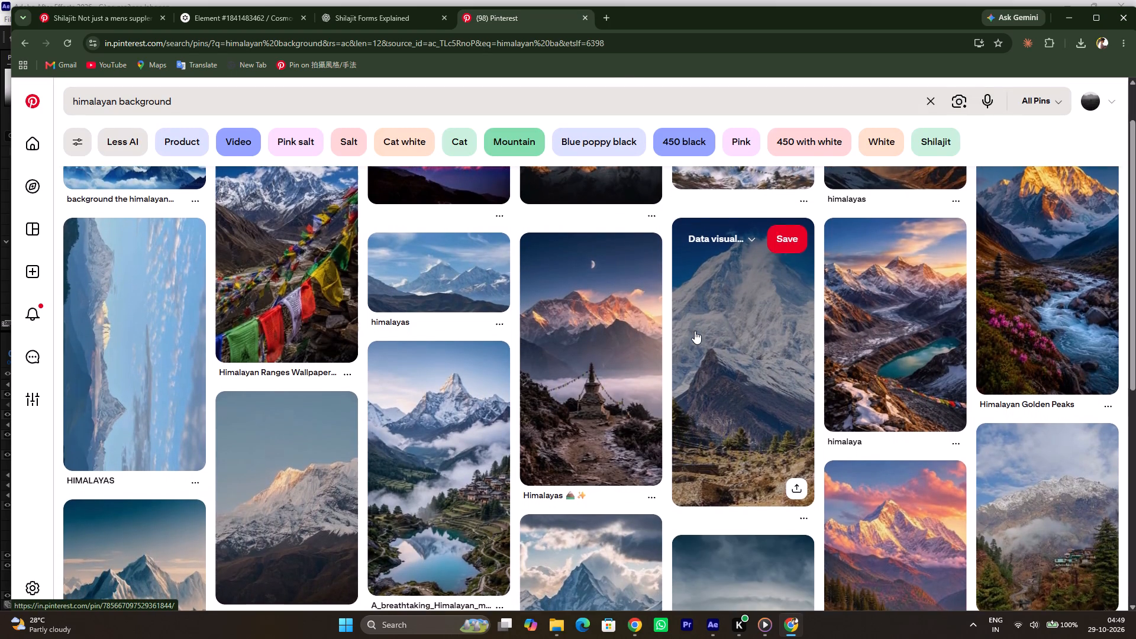
scroll(695, 331, down, 2)
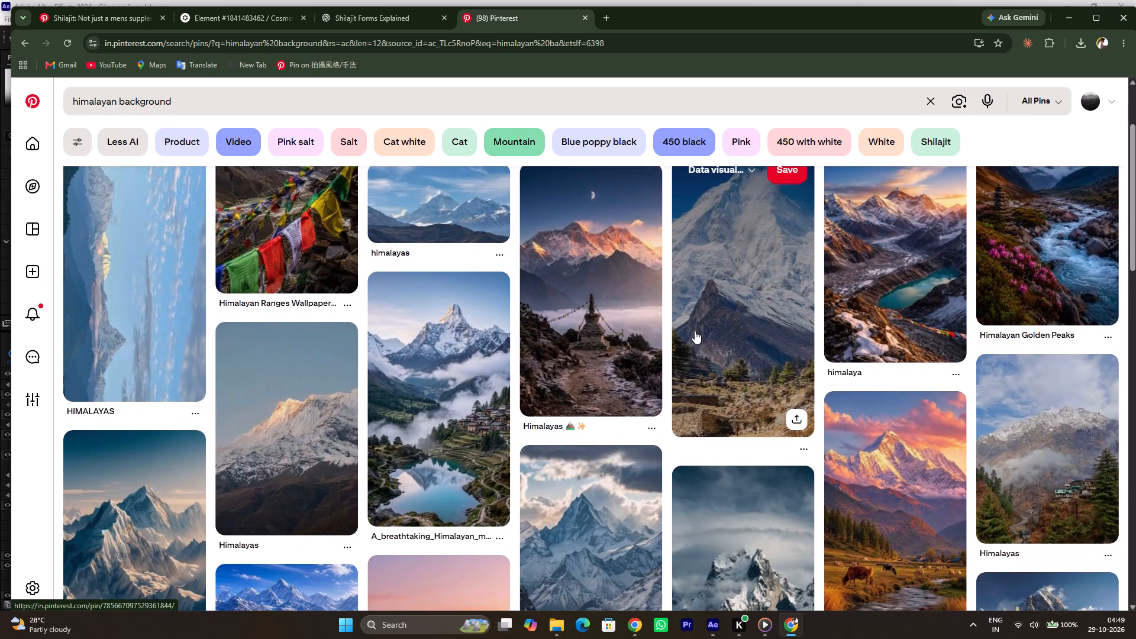
scroll(695, 331, down, 3)
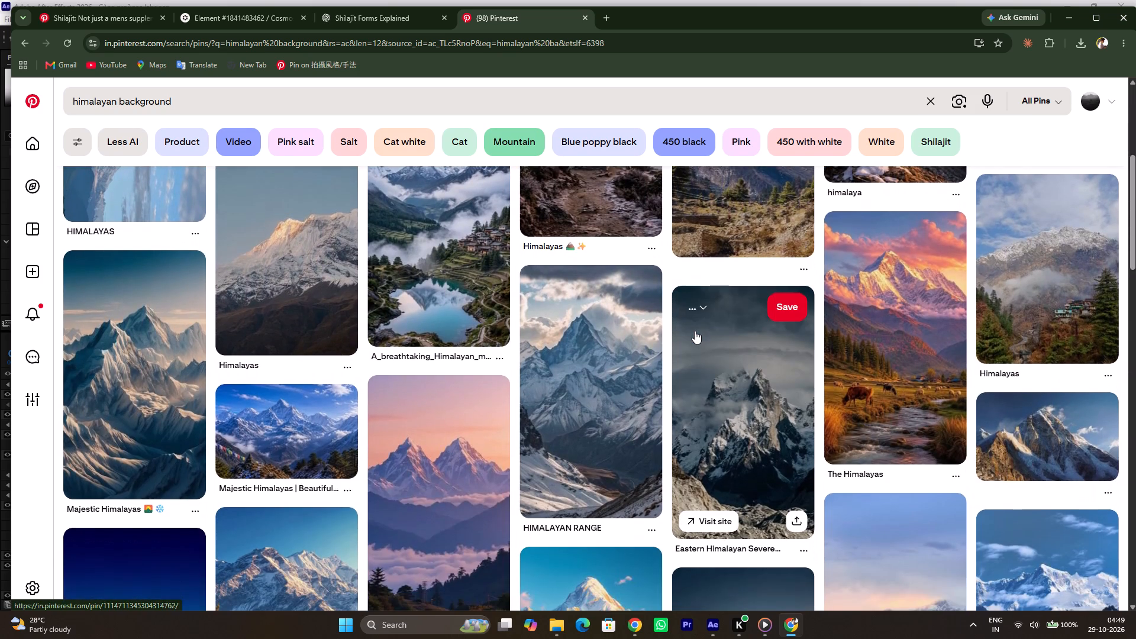
scroll(695, 331, down, 4)
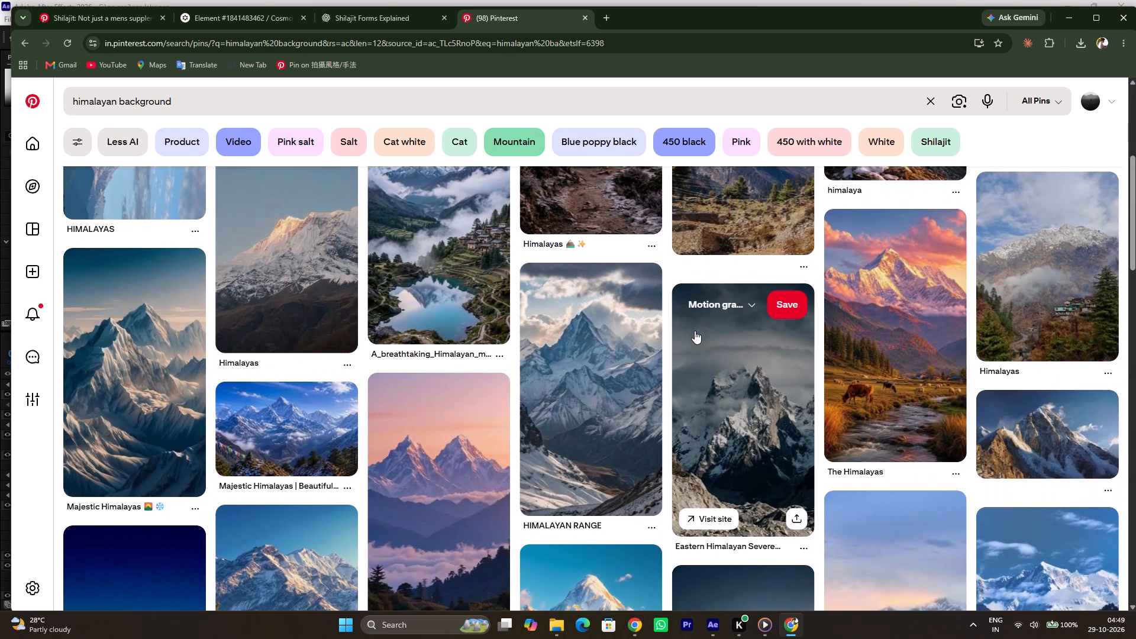
scroll(695, 331, down, 4)
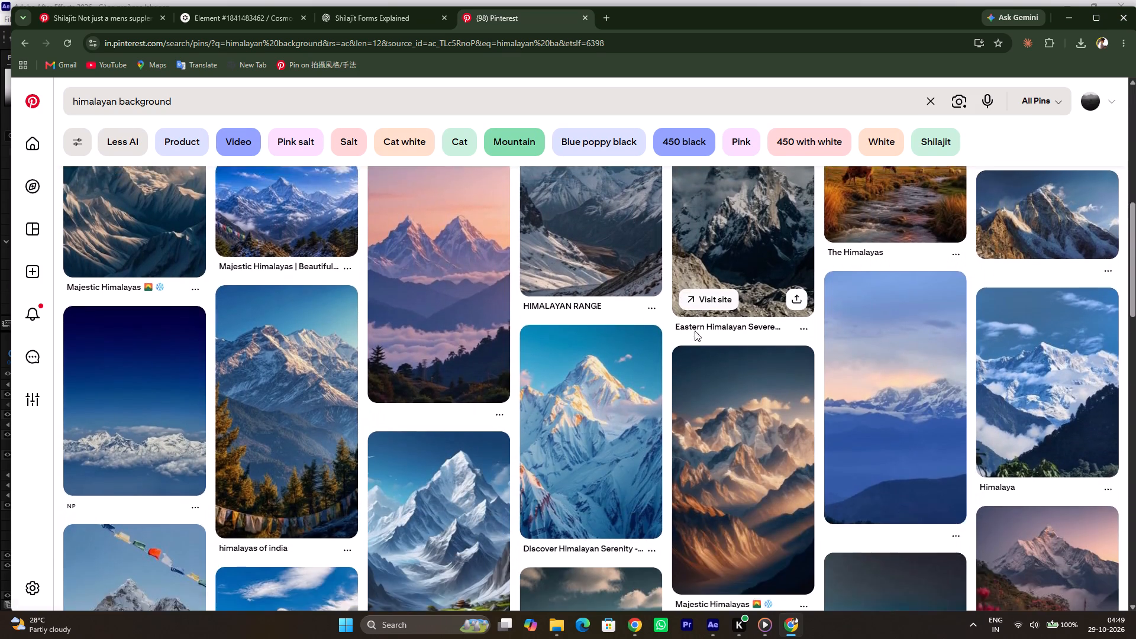
scroll(695, 331, down, 4)
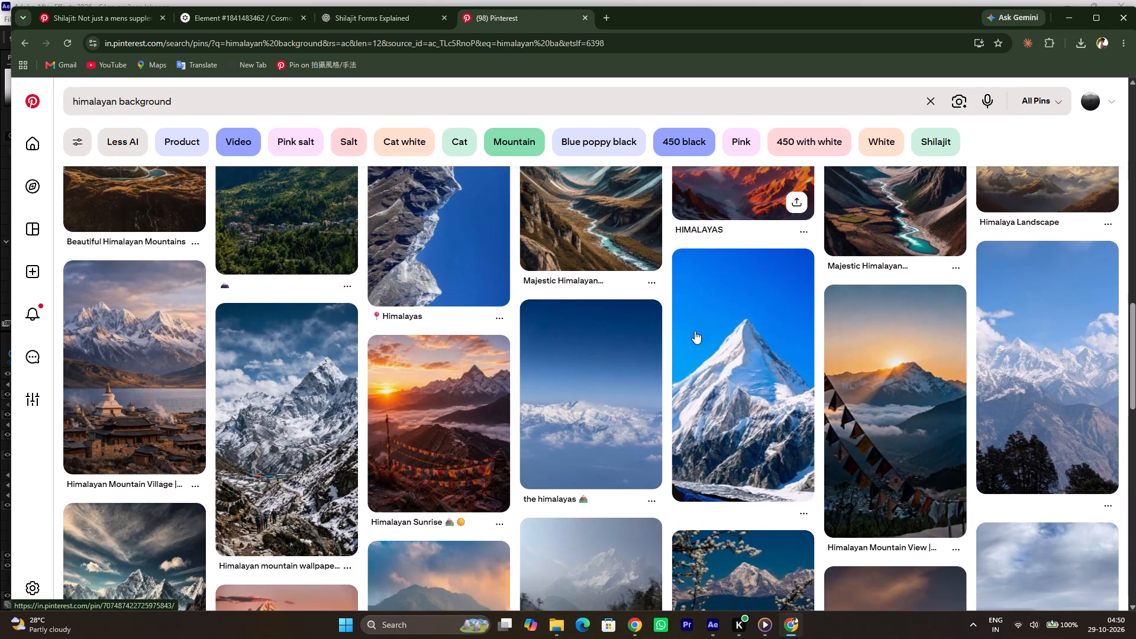
scroll(695, 331, up, 4)
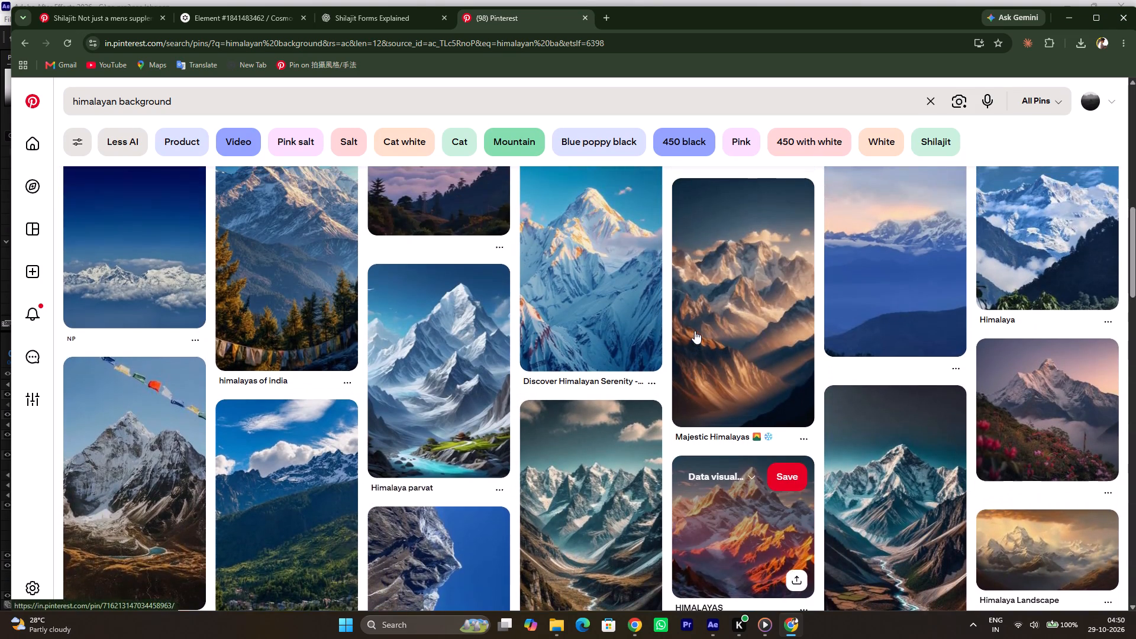
scroll(695, 331, up, 6)
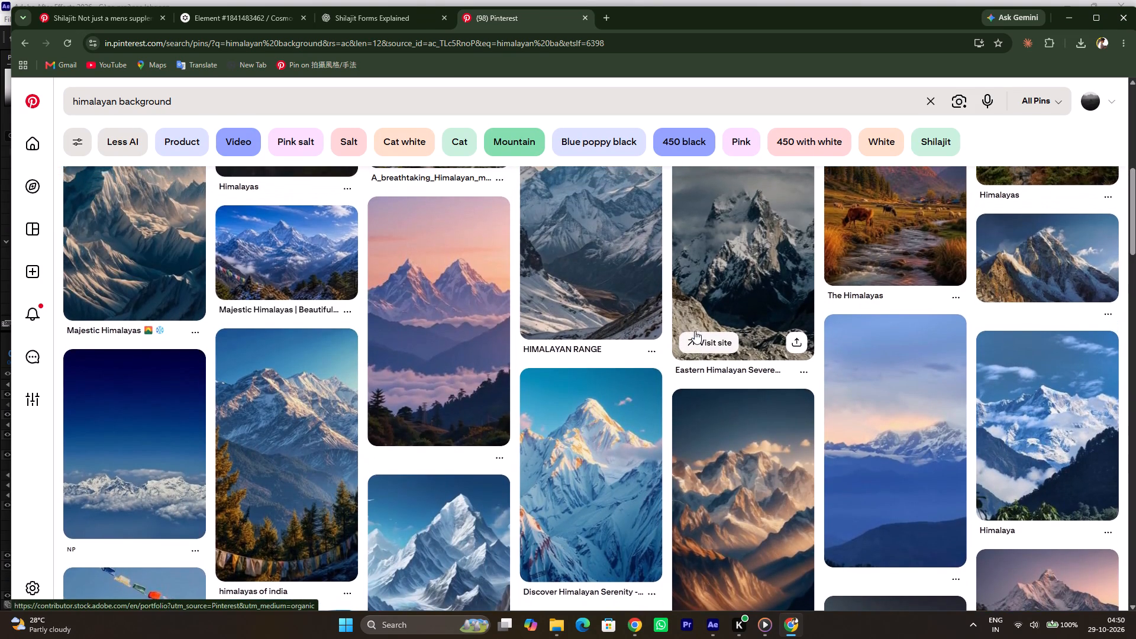
scroll(695, 331, up, 7)
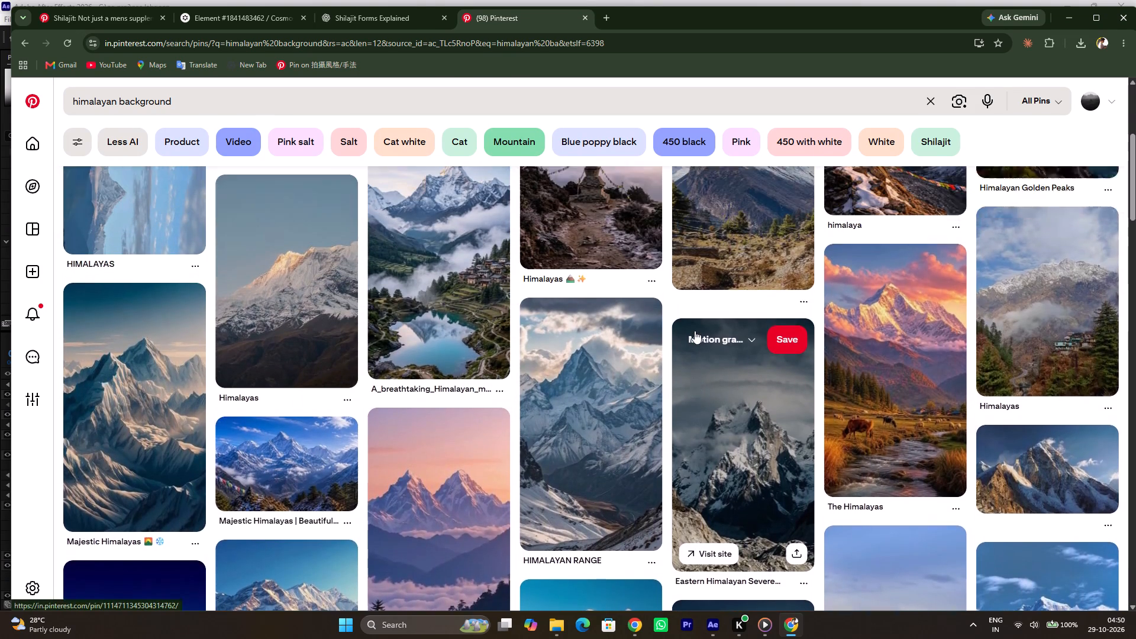
scroll(695, 331, up, 2)
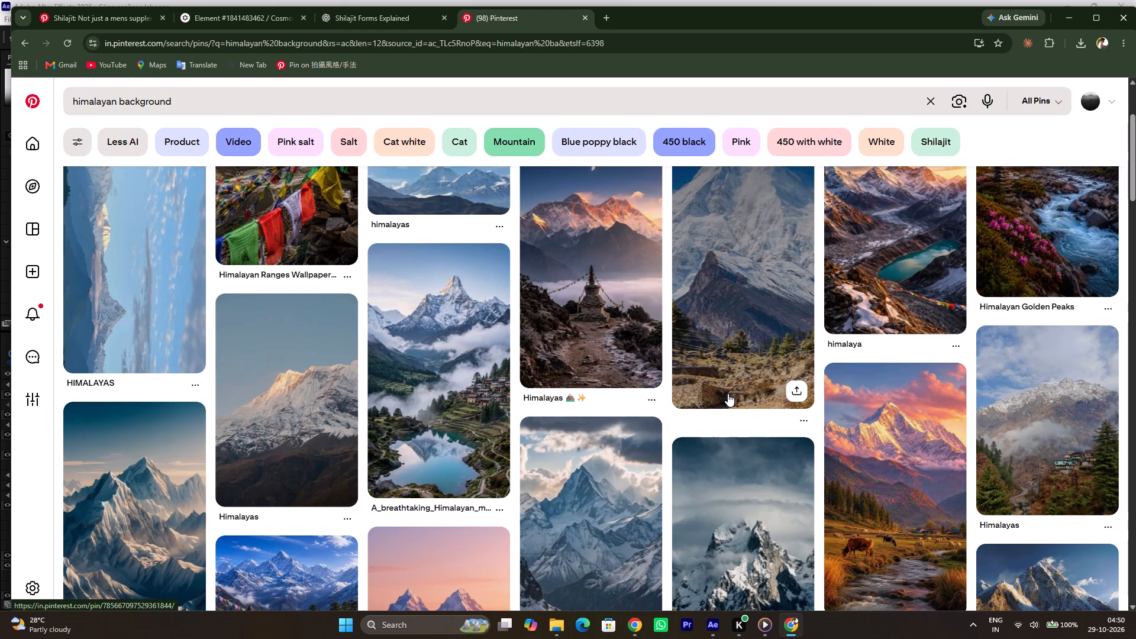
Switch to the YouTube window and look over the Babygirl nach nach video and its comments.
key(alt+Tab)
key(alt+Tab)
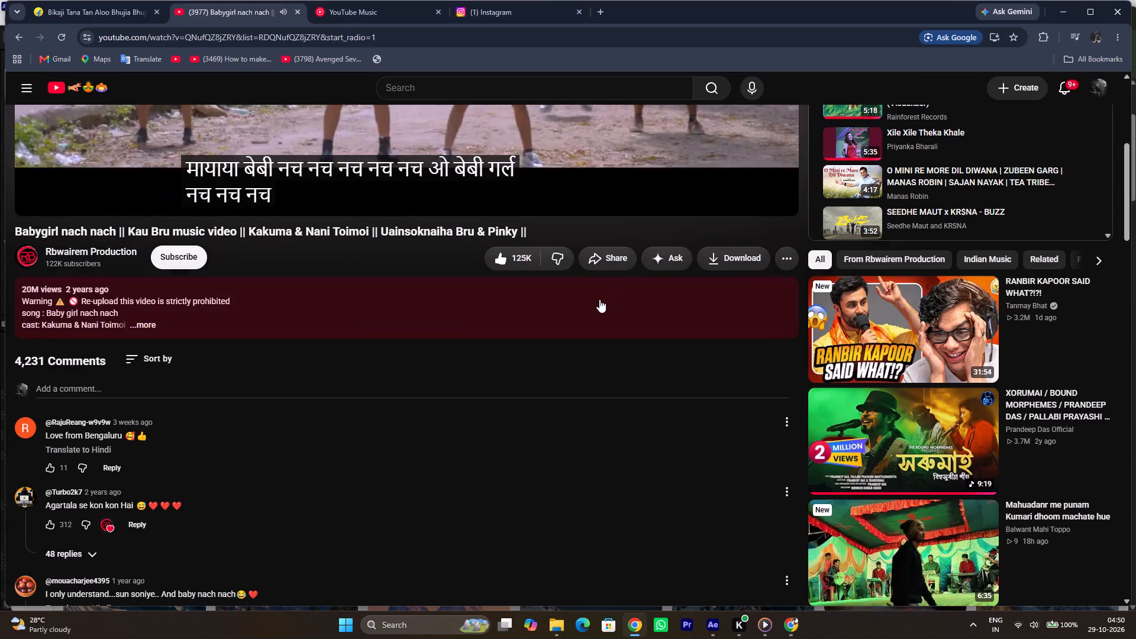
scroll(599, 299, up, 6)
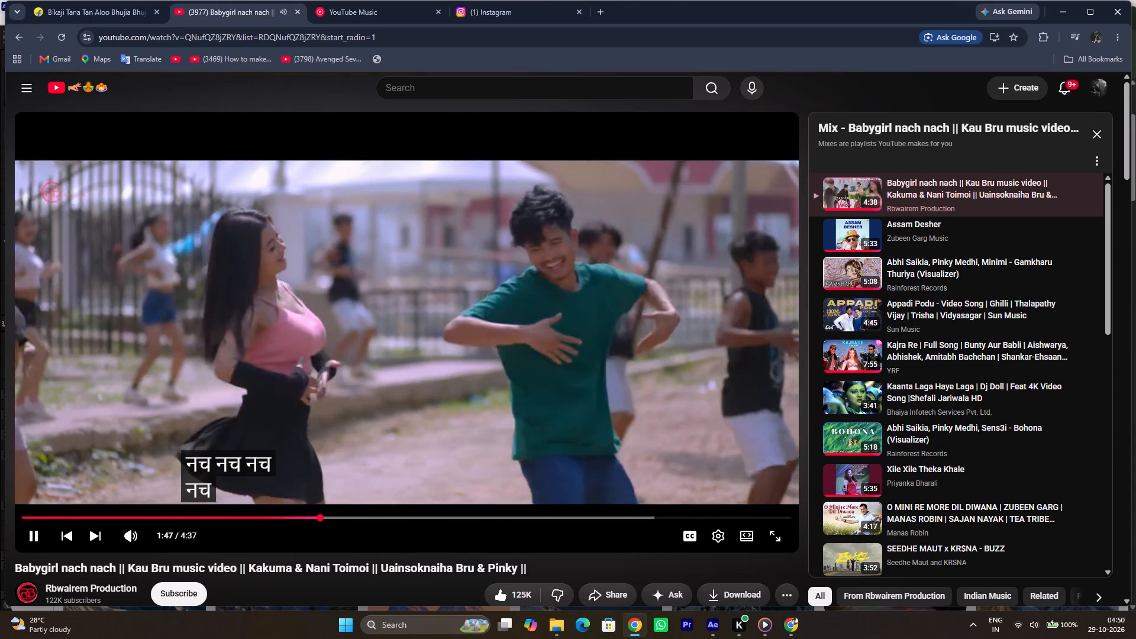
scroll(657, 489, down, 3)
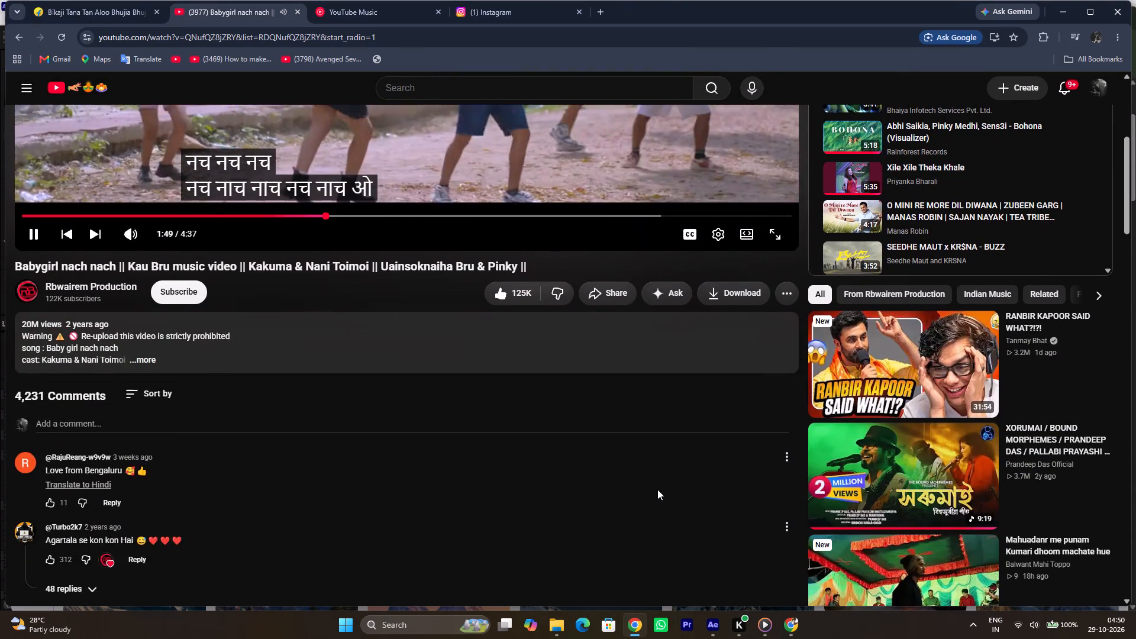
scroll(657, 489, down, 4)
key(alt+Tab)
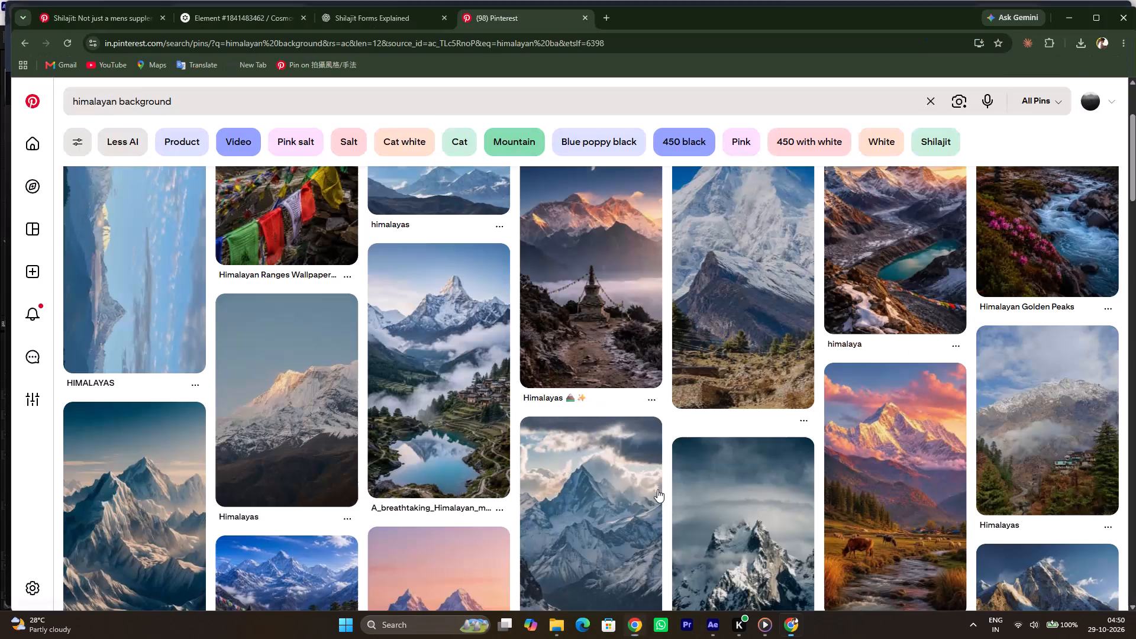
key(alt+Tab)
scroll(611, 446, down, 2)
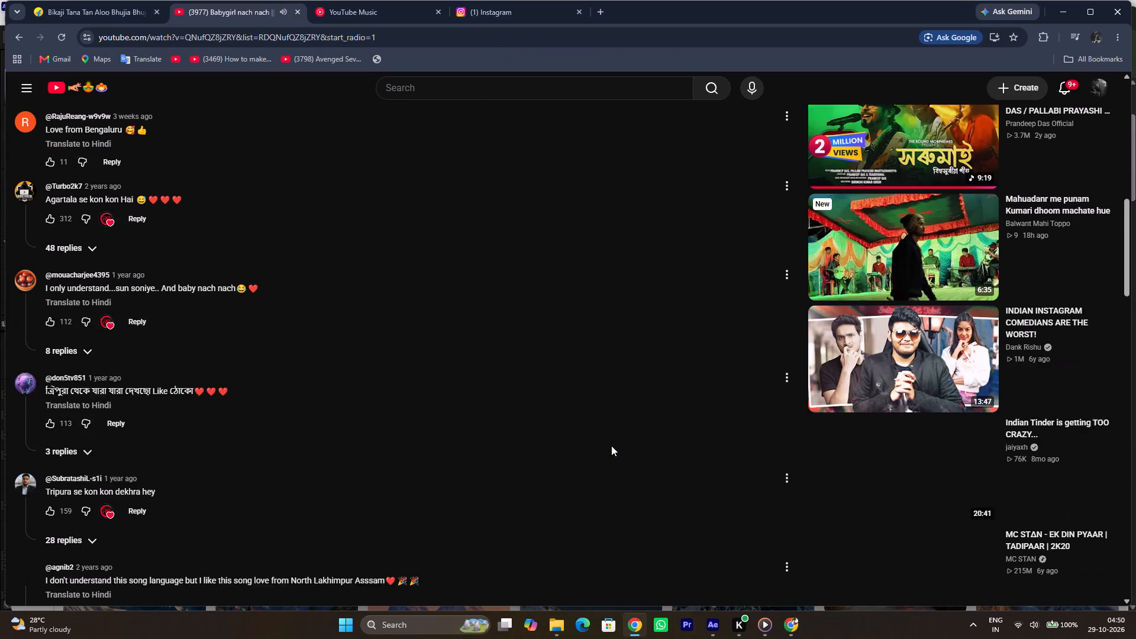
scroll(611, 446, down, 2)
Switch to After Effects and move the Line up composition's playhead to 0:00:21:21, where the Null 26 layer ends.
key(alt+Tab)
key(alt+Tab)
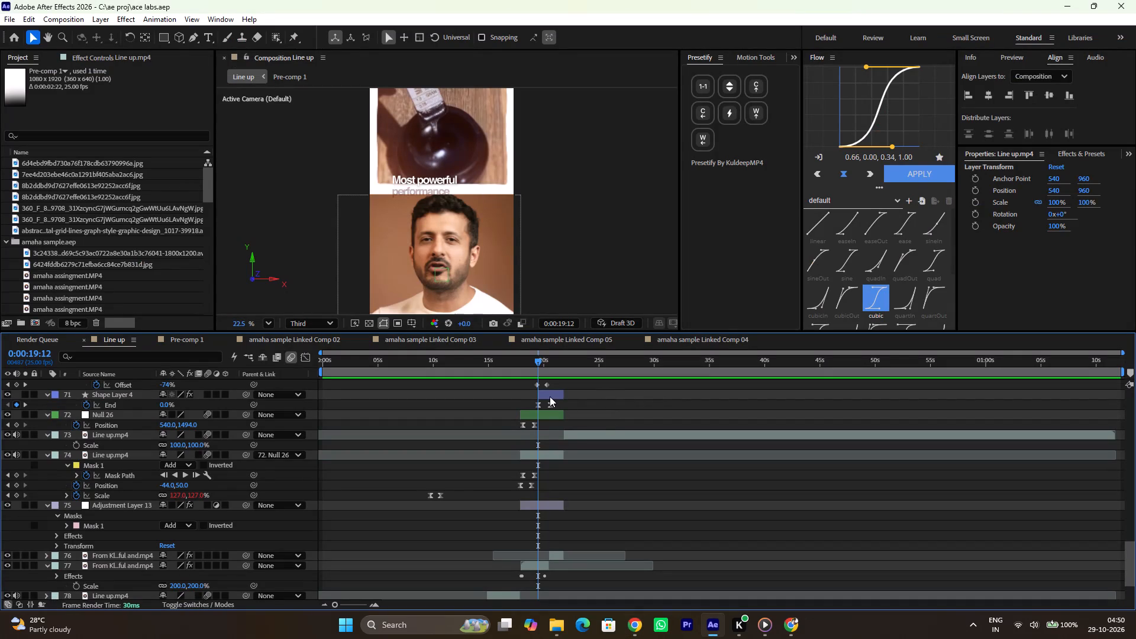
ctrl+alt+scroll(550, 396, up, 3)
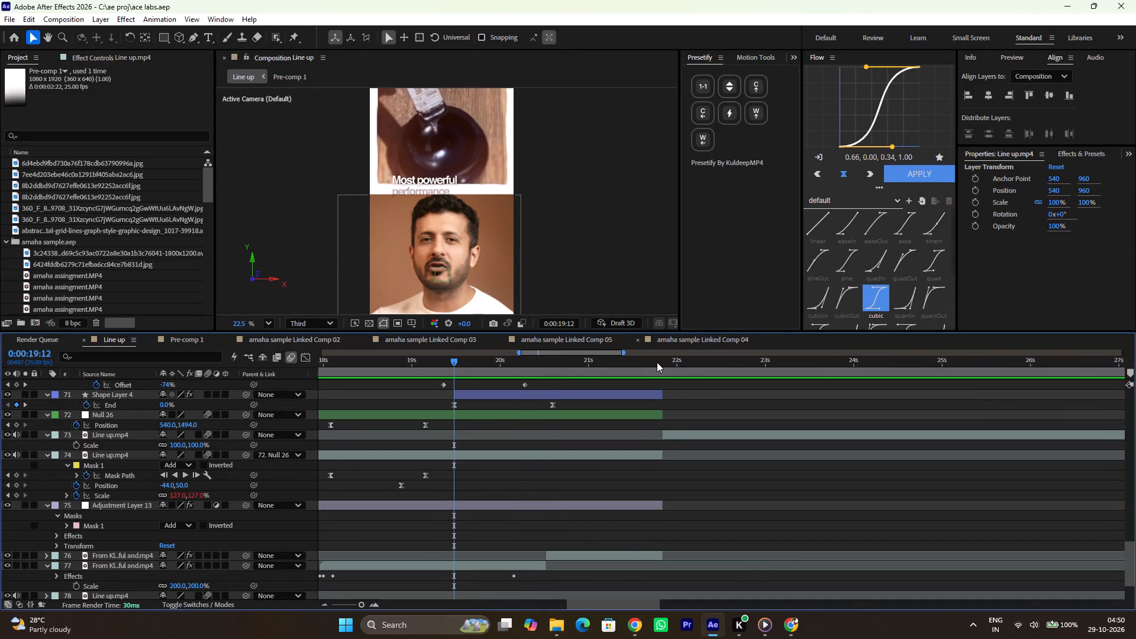
click(657, 362)
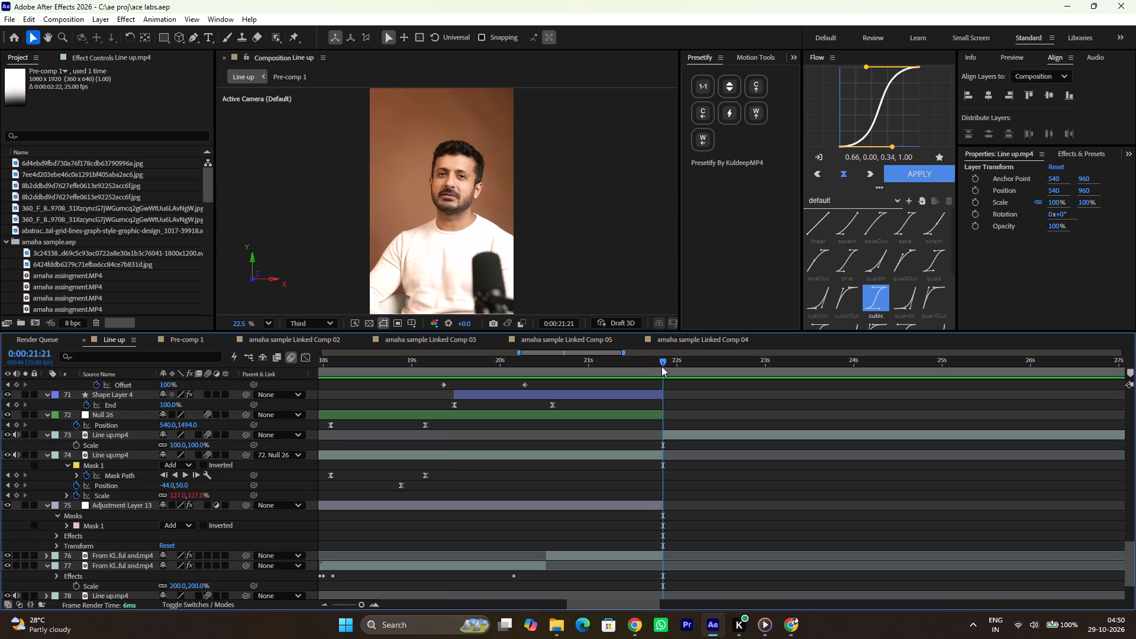
ctrl+alt+scroll(689, 399, down, 4)
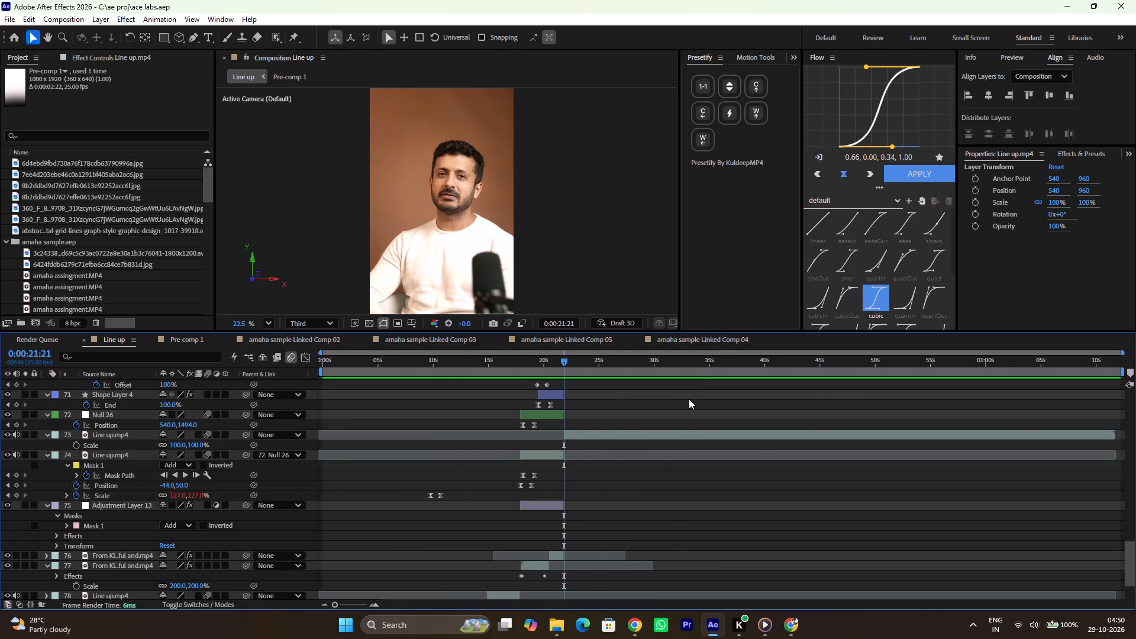
scroll(532, 435, up, 6)
Return to the Pinterest window and look through the "himalayan background" results again for a suitable image.
key(alt+Tab)
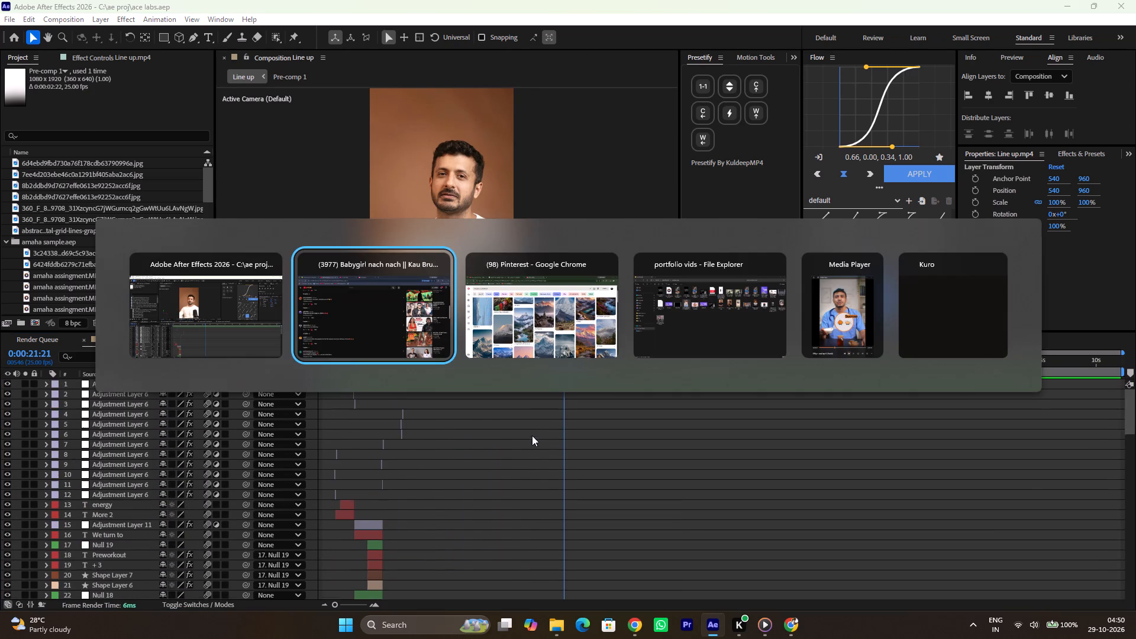
key(alt+Tab)
scroll(528, 354, up, 7)
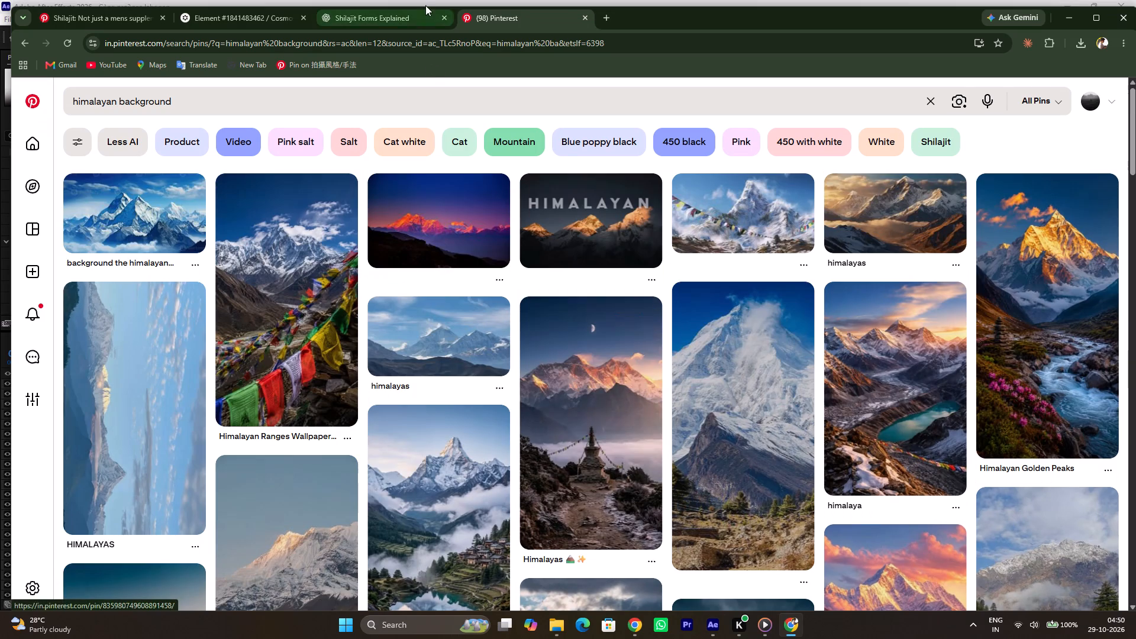
scroll(454, 227, up, 1)
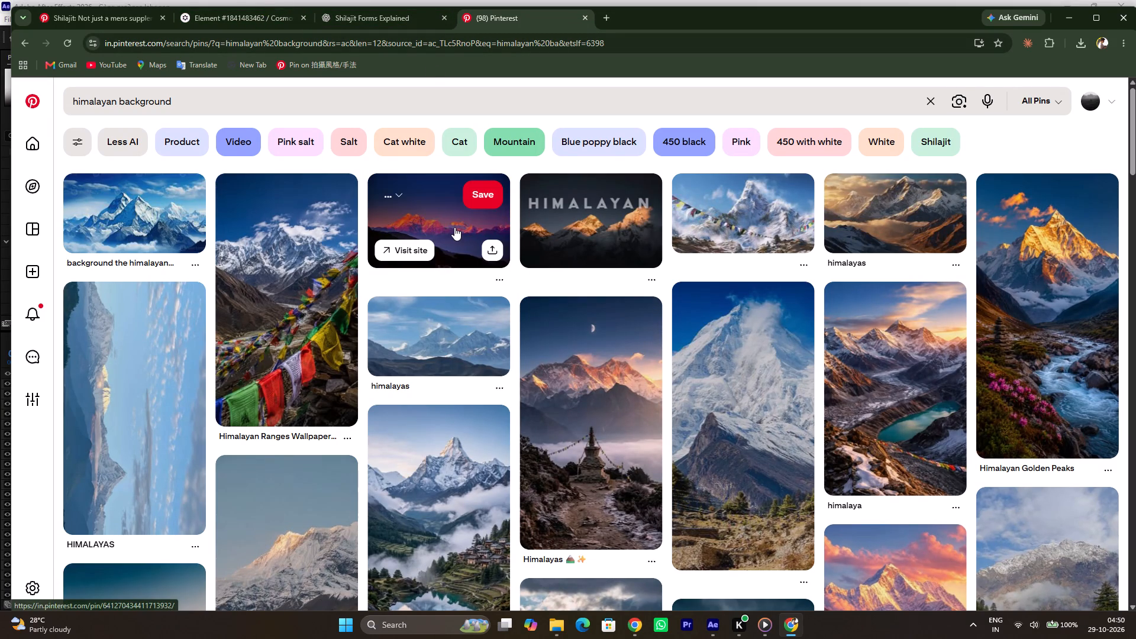
scroll(454, 227, up, 1)
scroll(660, 237, down, 2)
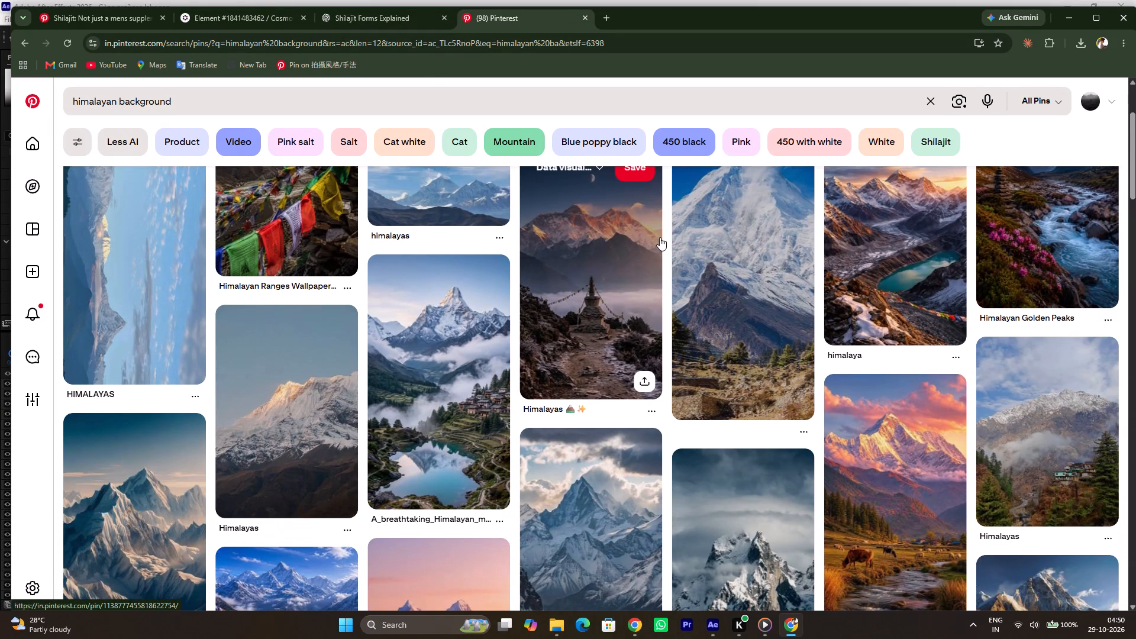
scroll(660, 237, down, 3)
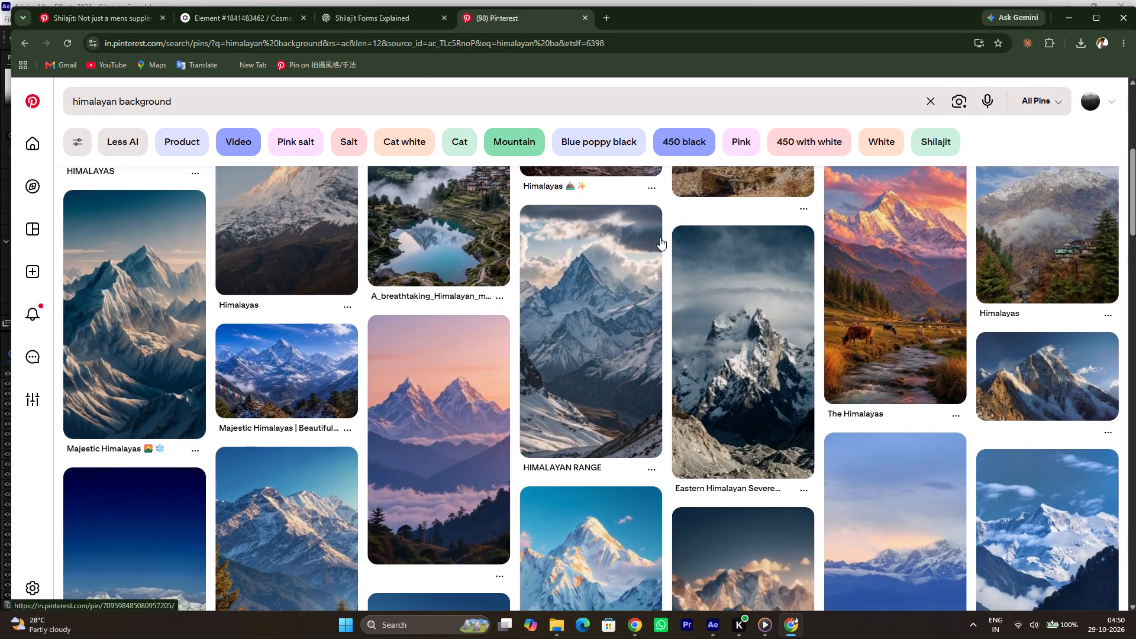
scroll(660, 237, down, 4)
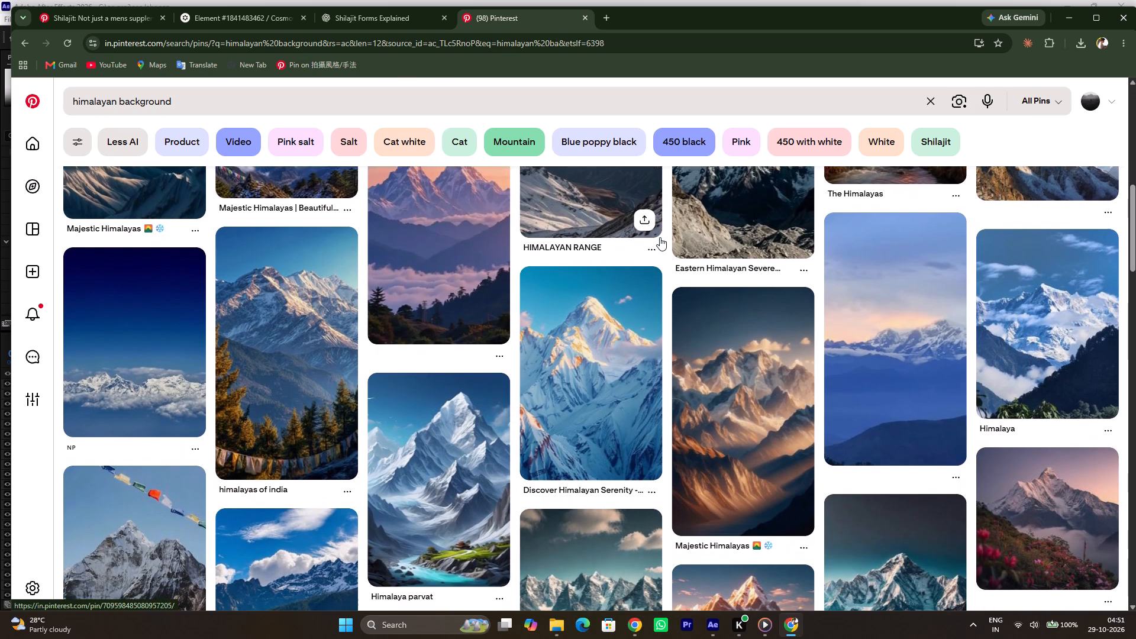
scroll(660, 237, down, 2)
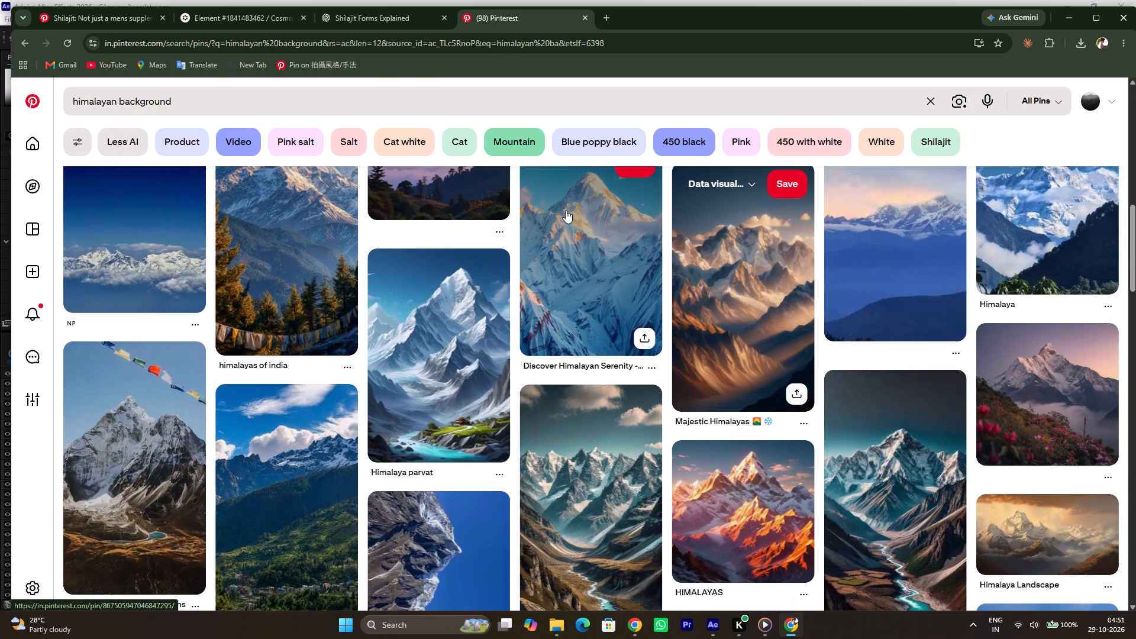
Switch to After Effects and preview the talking-head section of the Line up composition from 0:00:21:21.
click(719, 622)
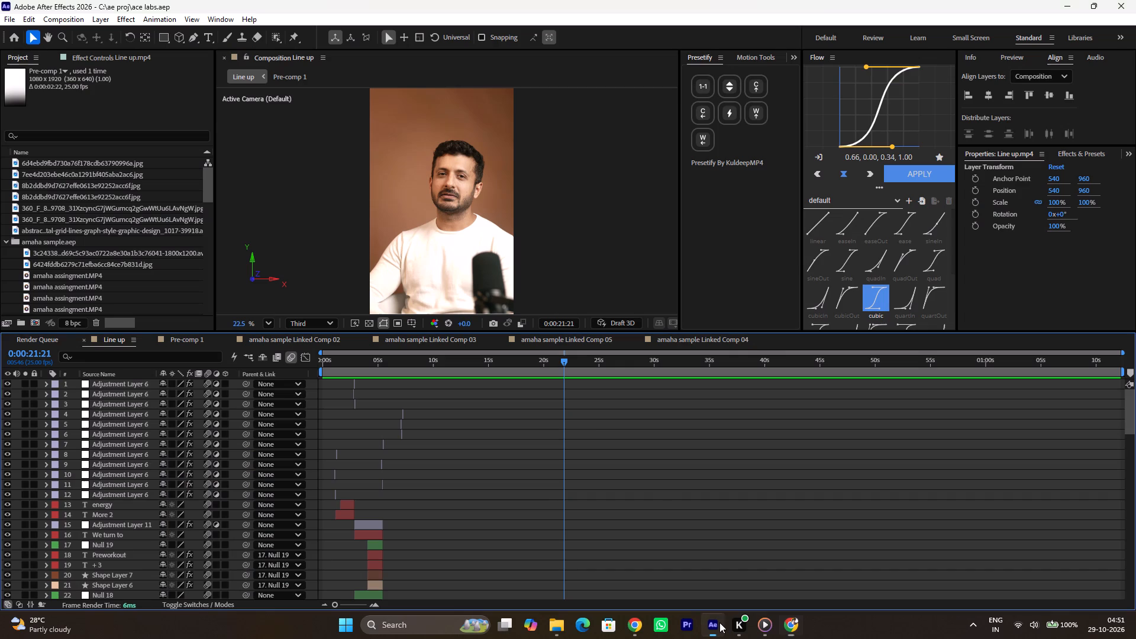
scroll(558, 456, down, 5)
key(space)
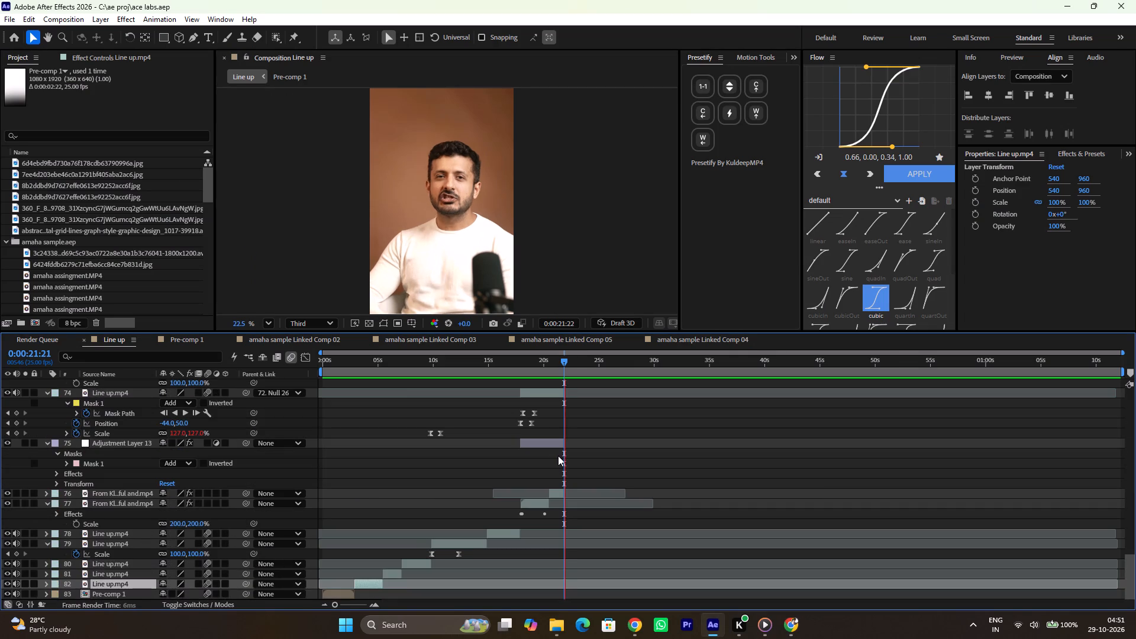
ctrl+alt+scroll(593, 438, up, 2)
scroll(520, 430, up, 3)
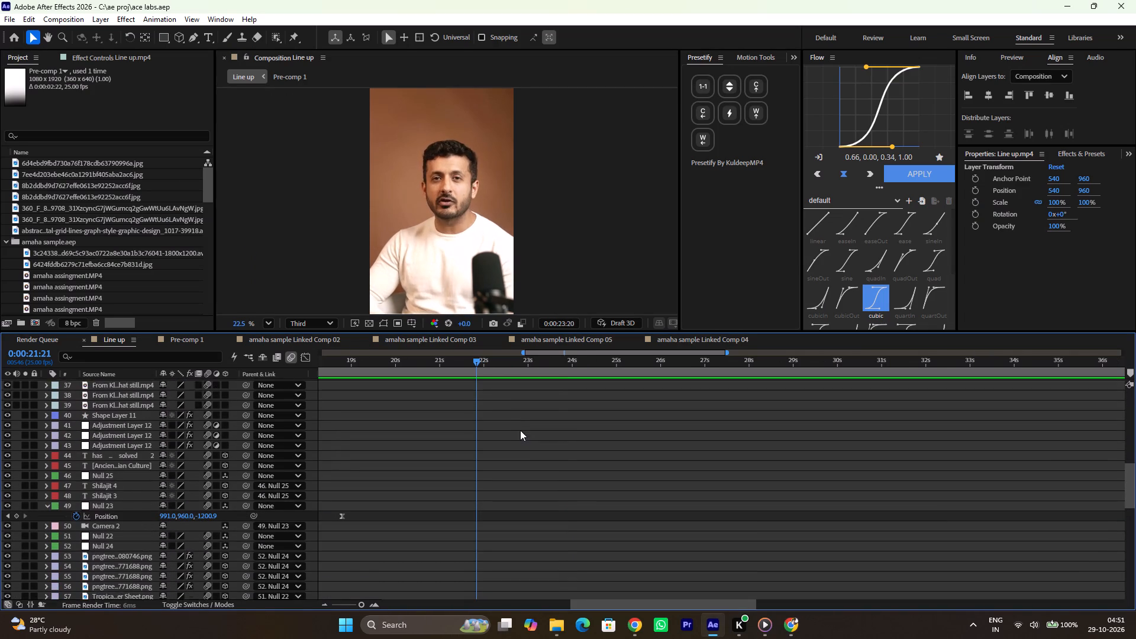
key(space)
scroll(468, 508, down, 3)
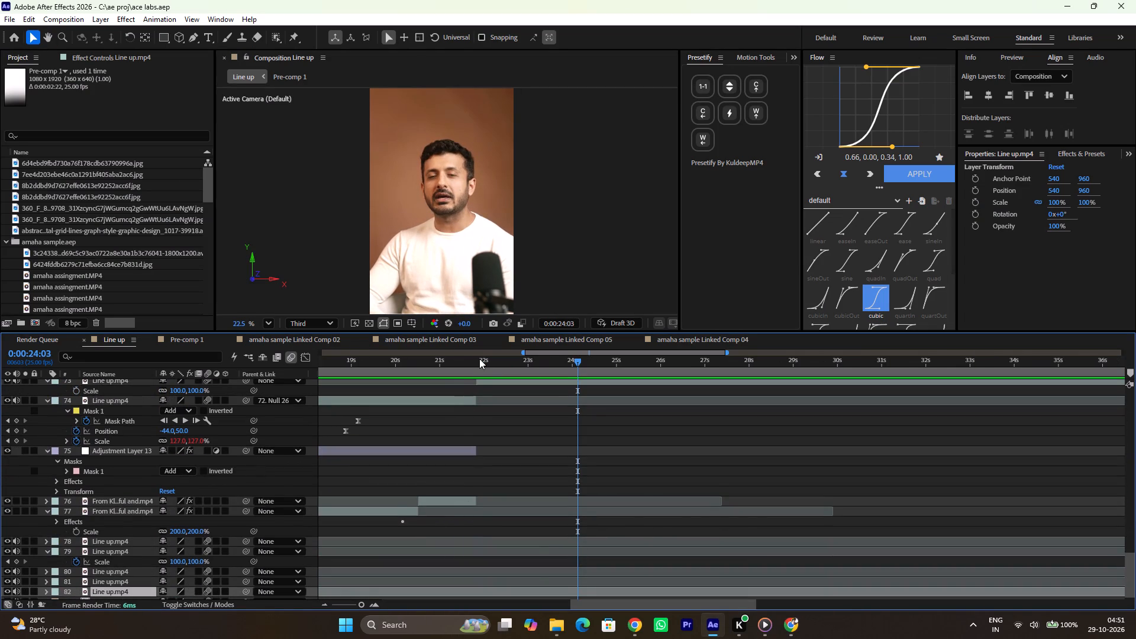
Move the playhead back to 0:00:21:21 and replay the talking-head section in stages up to 0:00:26:05.
click(479, 360)
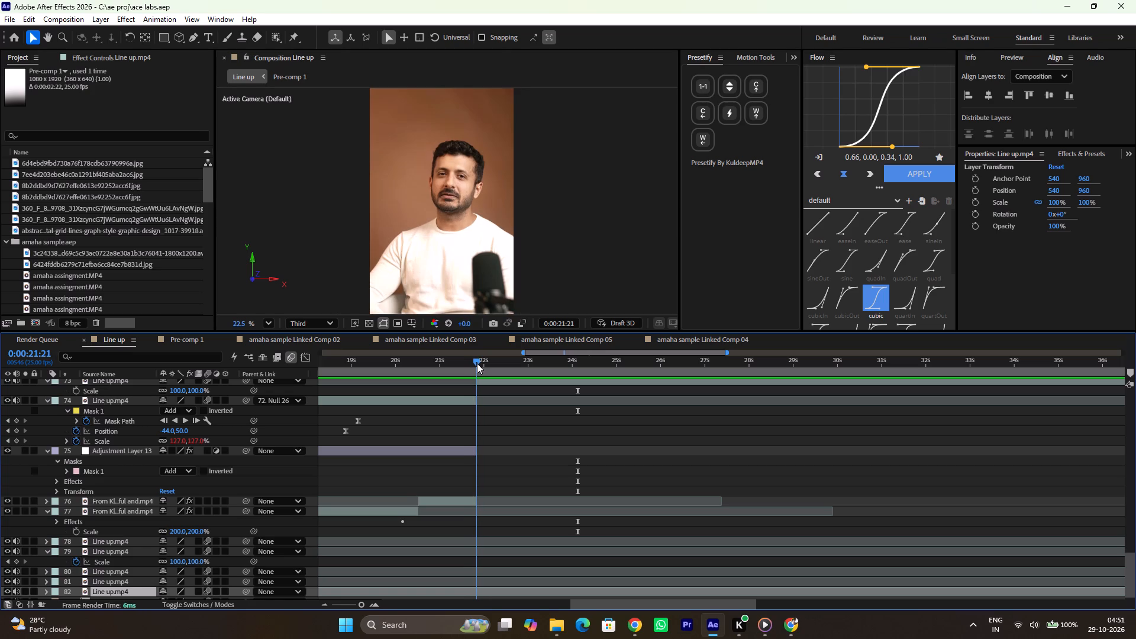
key(space)
scroll(476, 363, up, 1)
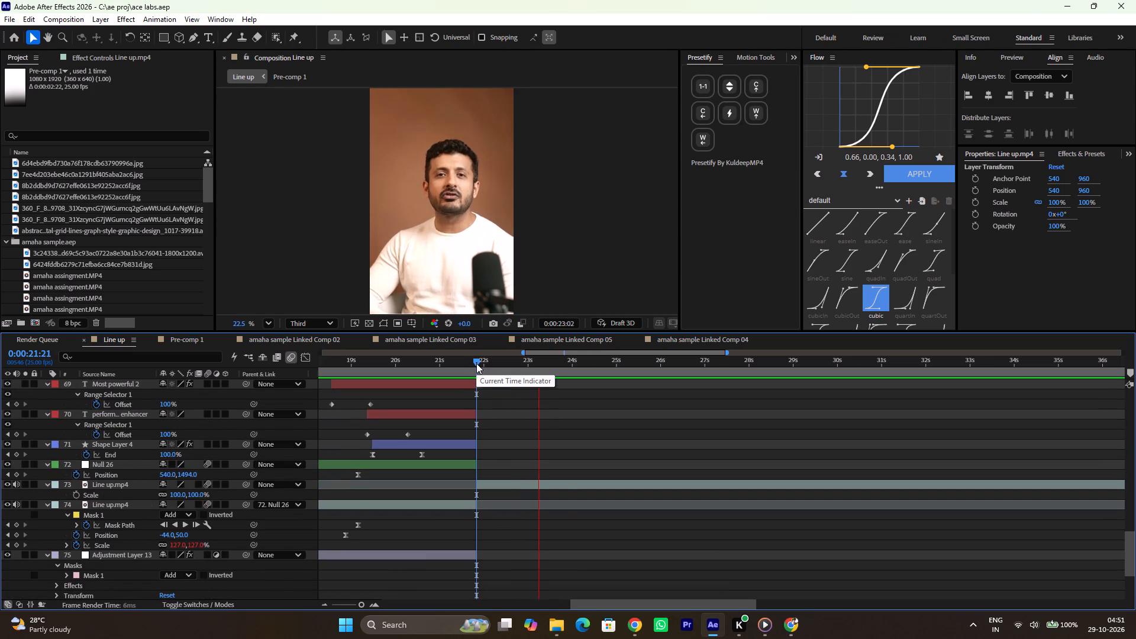
key(space)
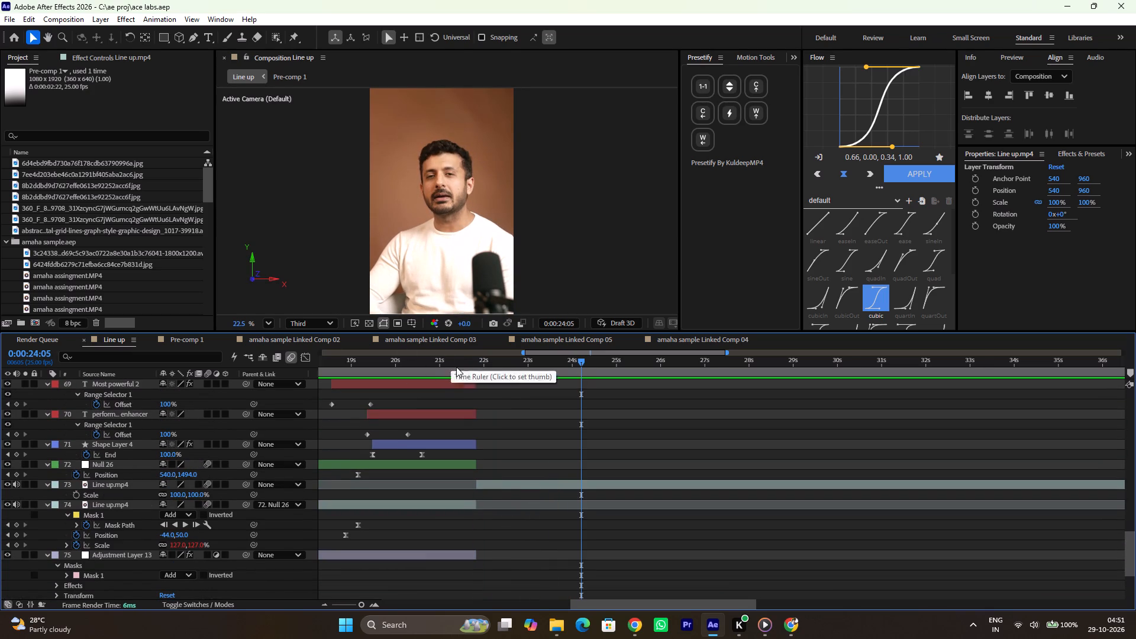
key(space)
key(space)
key(space)
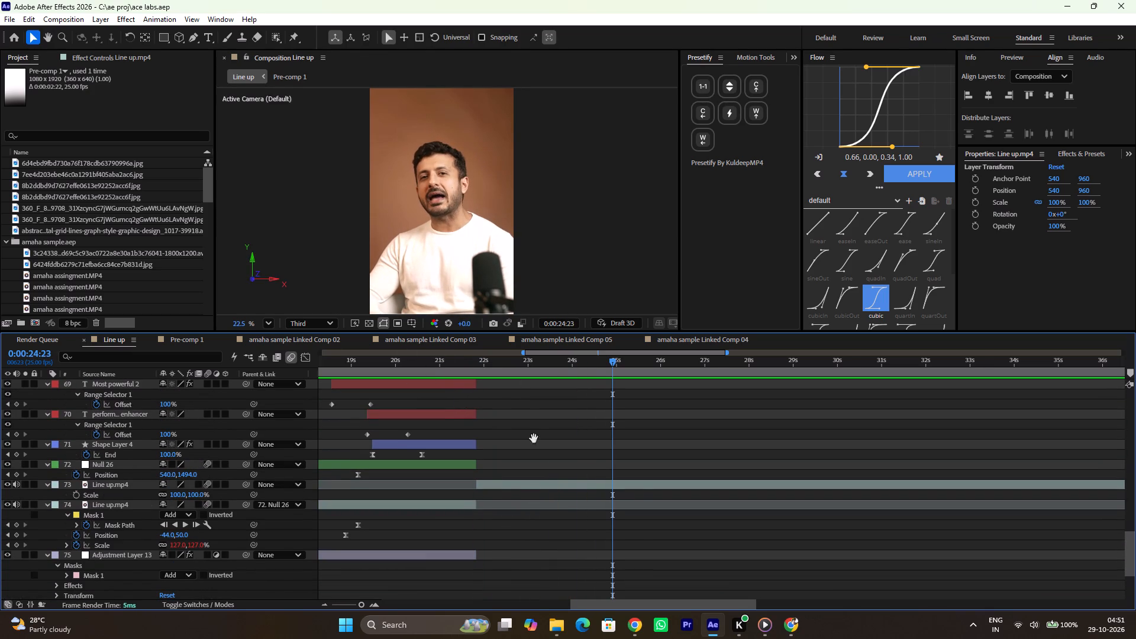
key(space)
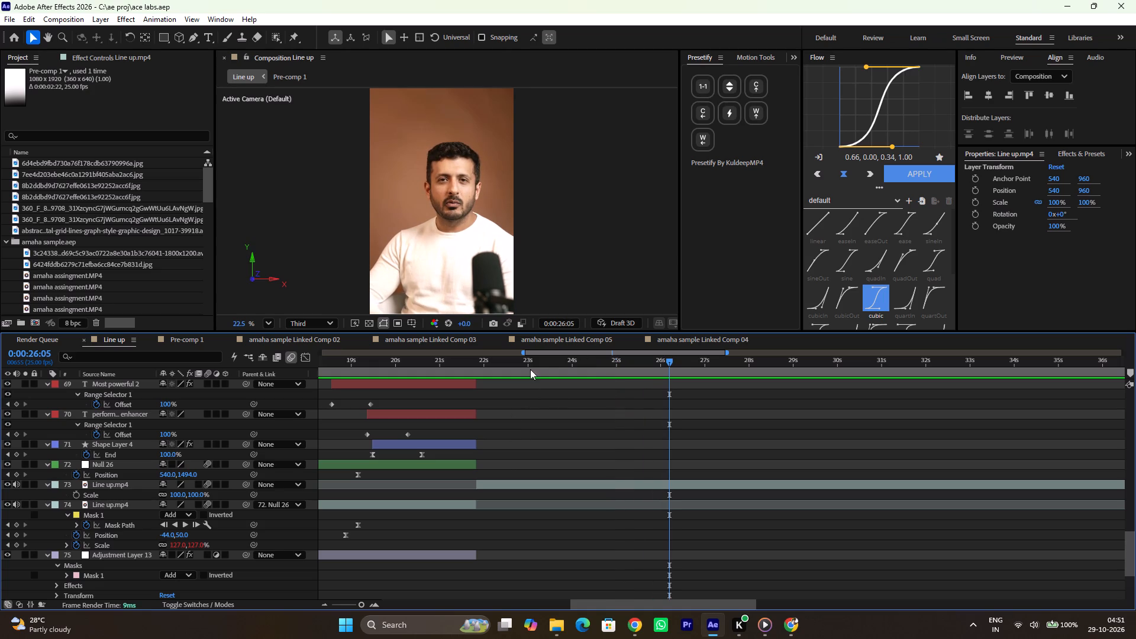
Move the Line up composition's playhead to 0:00:22:09 and preview the talking-head footage in stages up to 0:00:31:23.
drag(549, 362, 500, 368)
key(space)
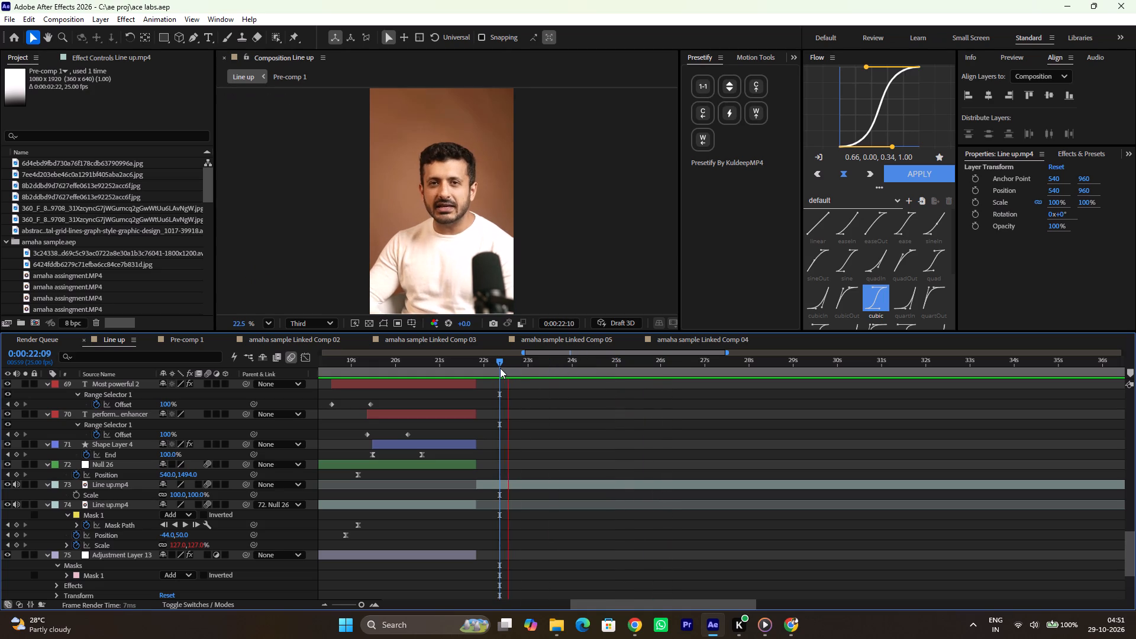
key(space)
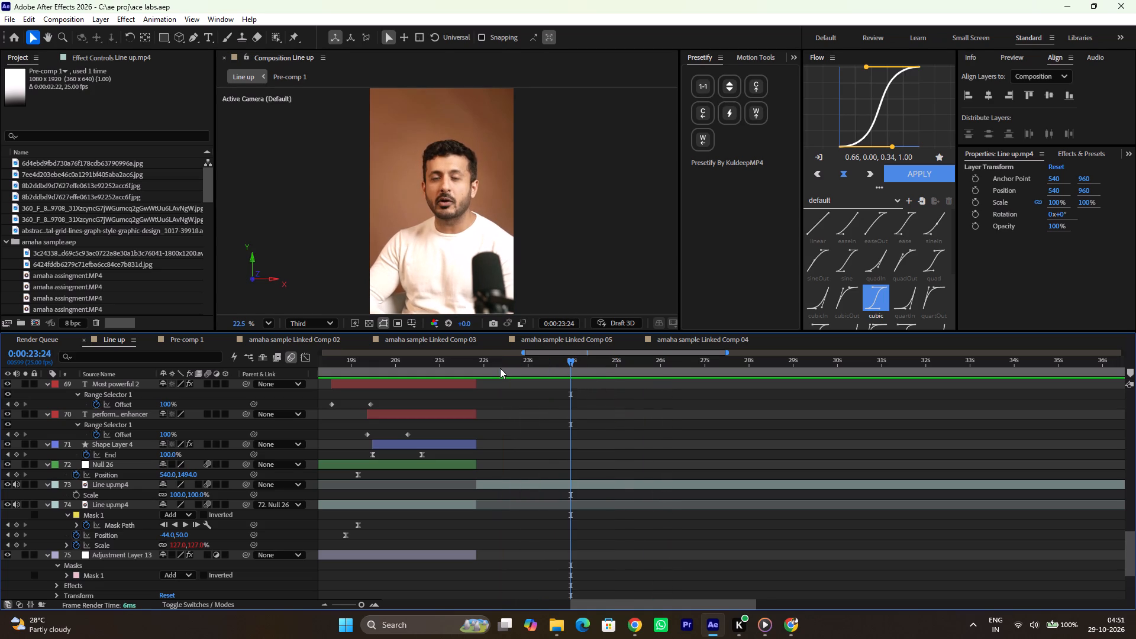
key(space)
key(space)
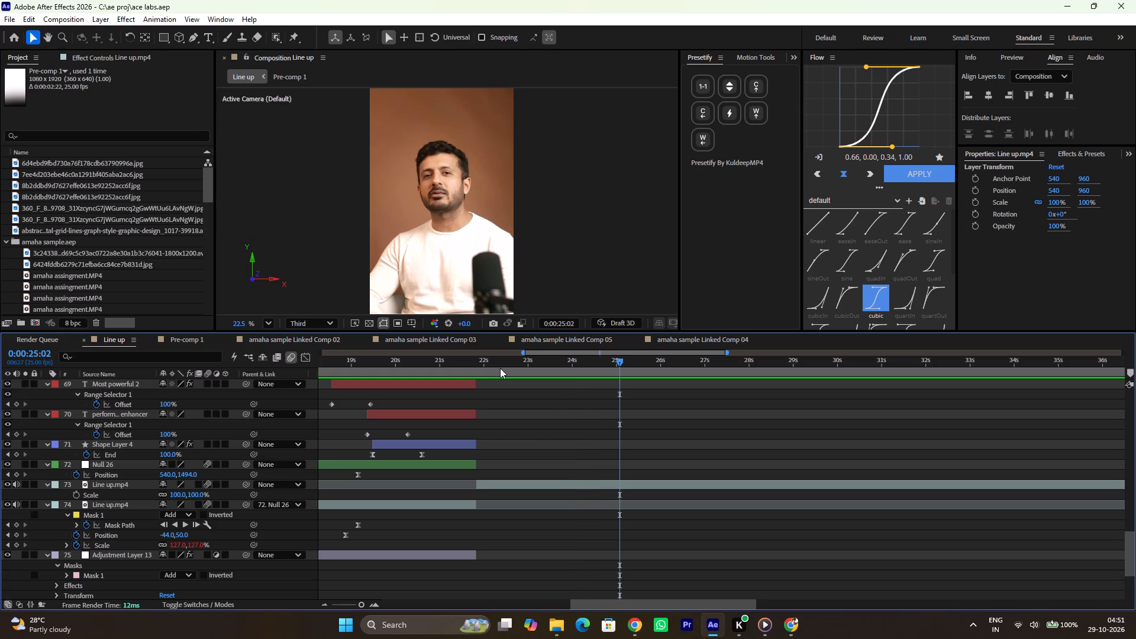
key(space)
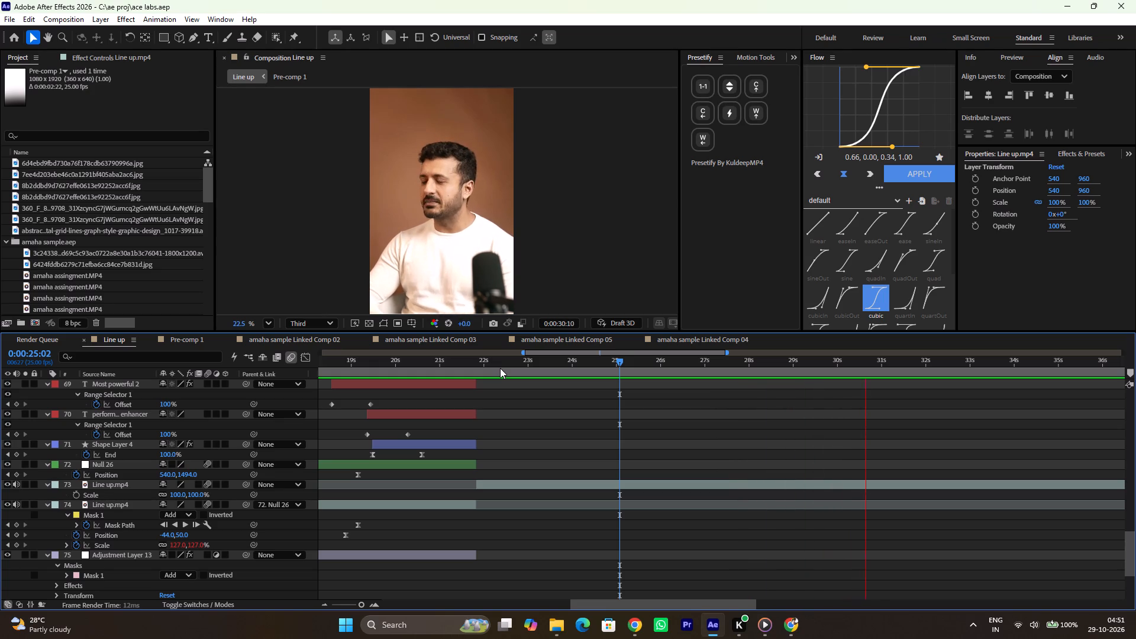
key(space)
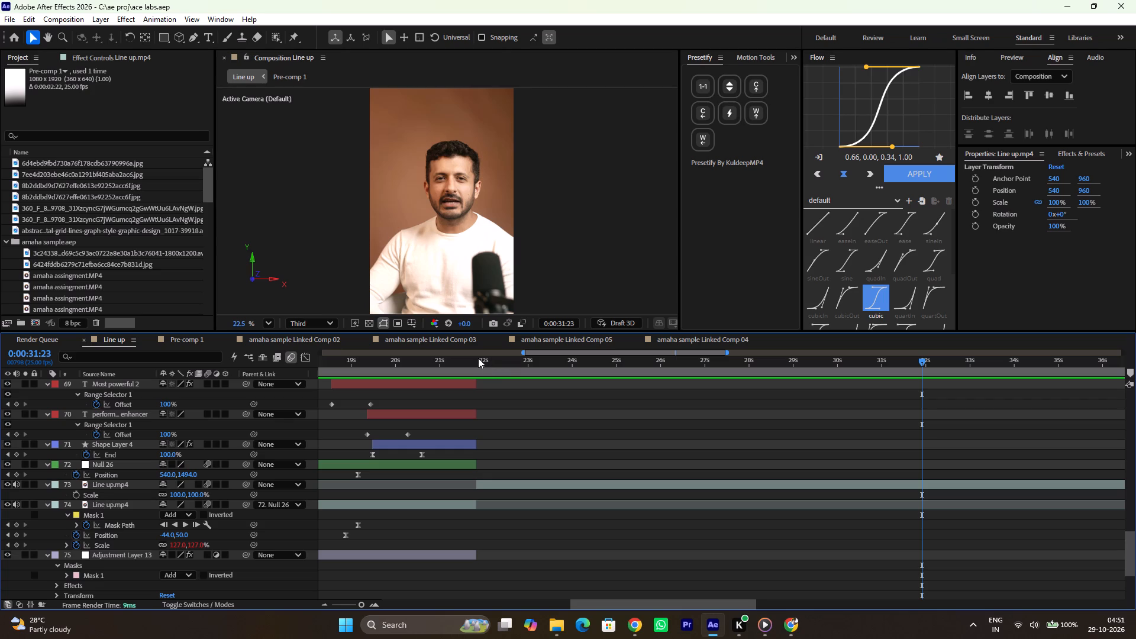
Replay the talking-head section from 0:00:21:22, and again from 0:00:22:23 in short stages up to 0:00:27:06.
click(478, 358)
key(space)
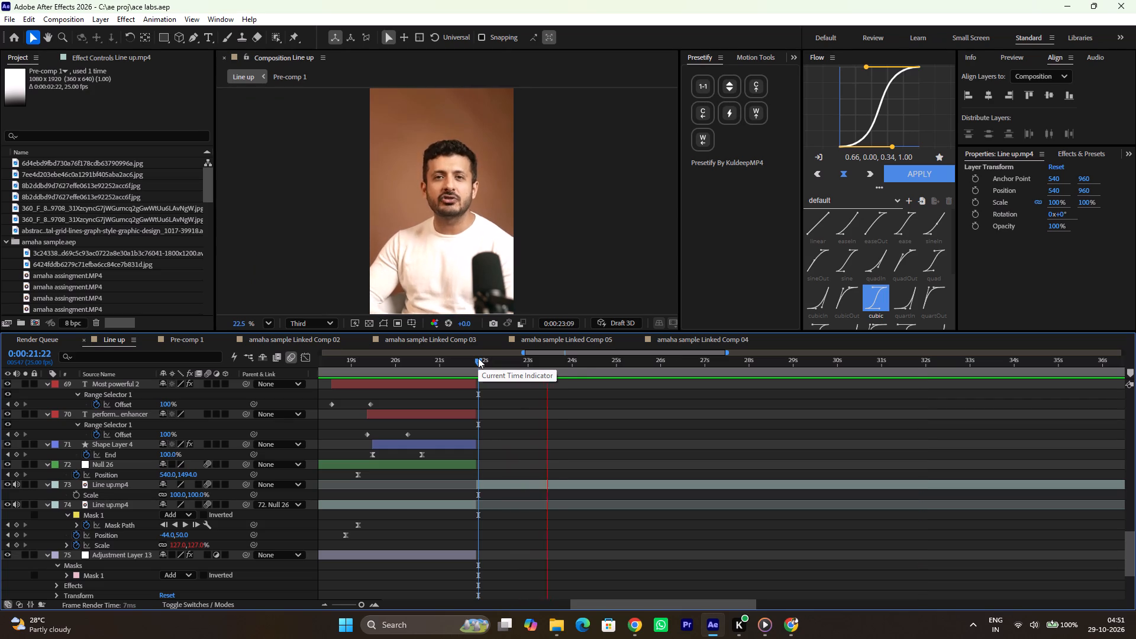
key(space)
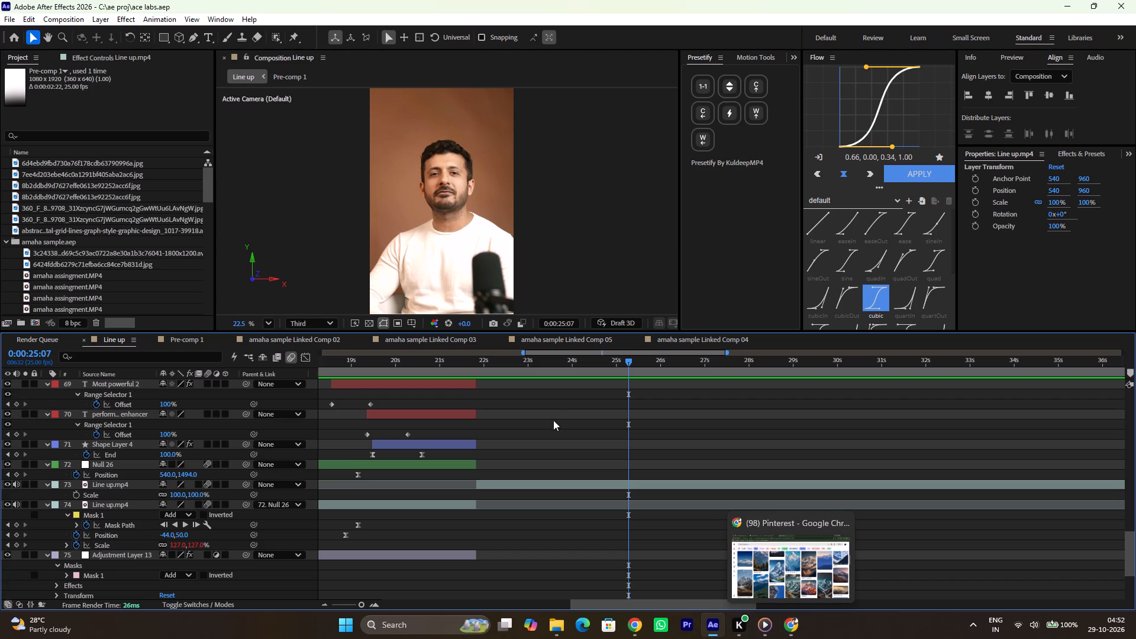
click(524, 367)
key(space)
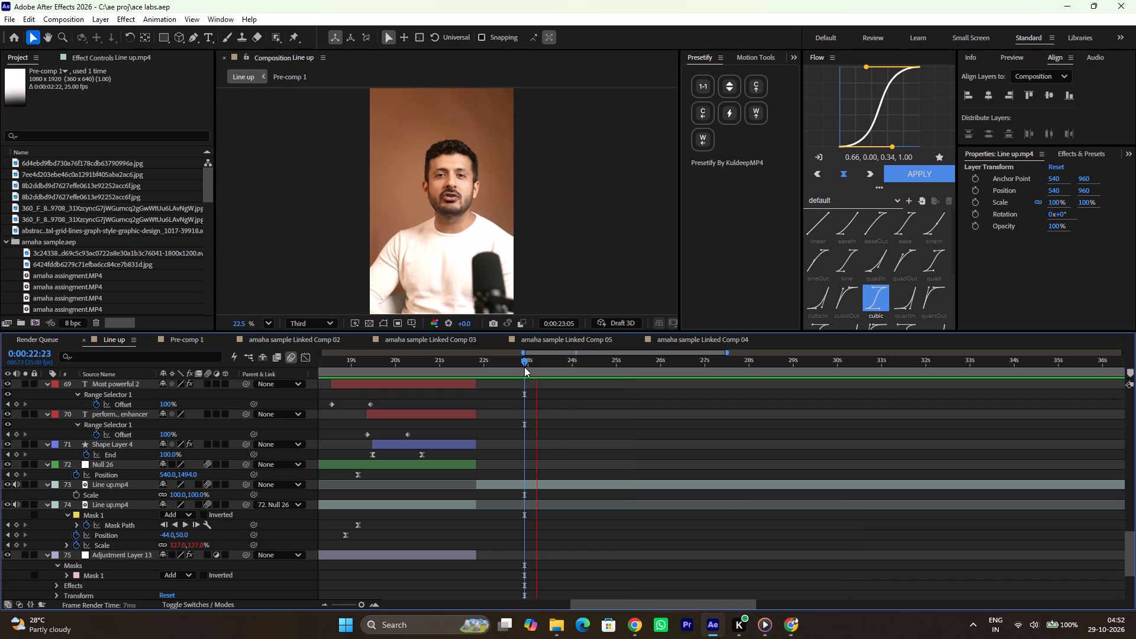
key(space)
key(space)
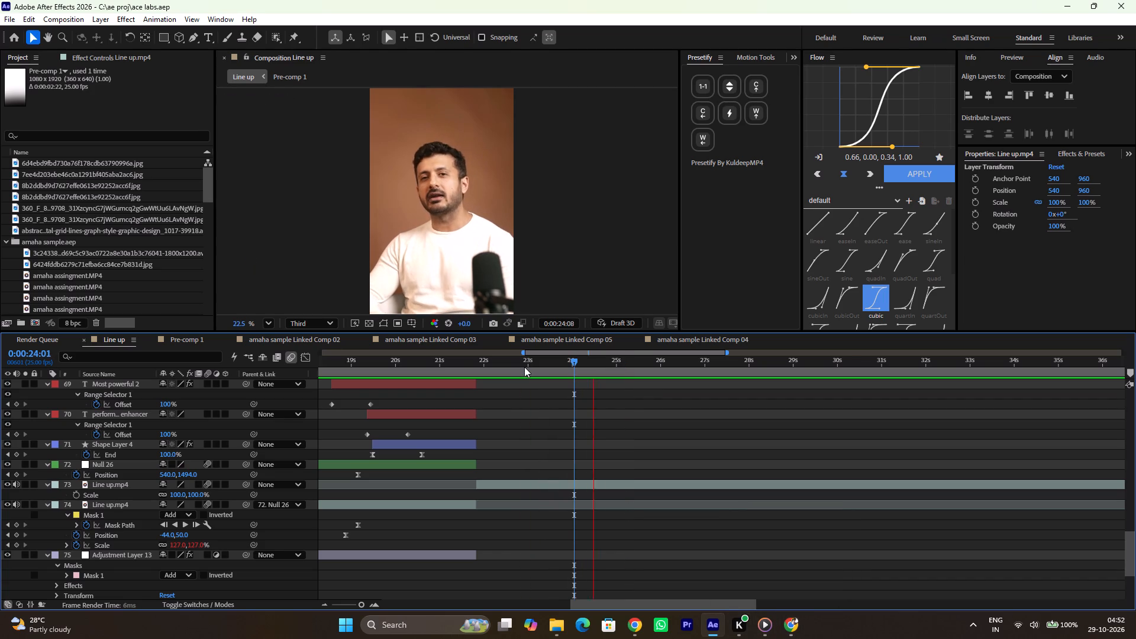
key(space)
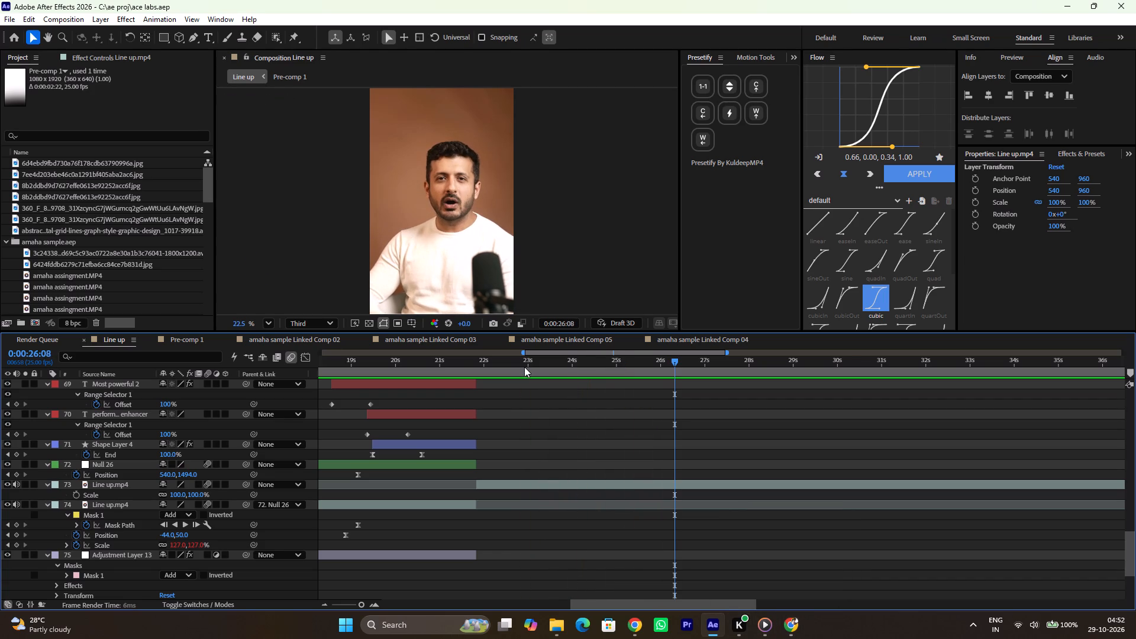
key(space)
key(space)
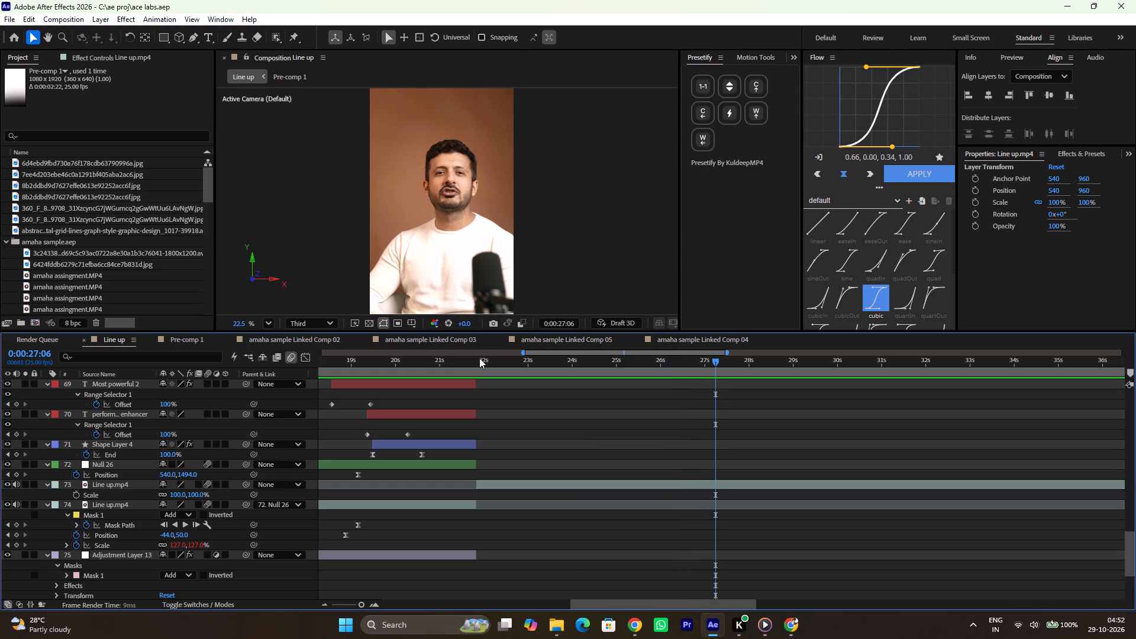
Replay the section from 0:00:21:23 in stages up to 0:00:26:19, and once more from 0:00:21:22 to 0:00:24:16.
click(480, 359)
key(space)
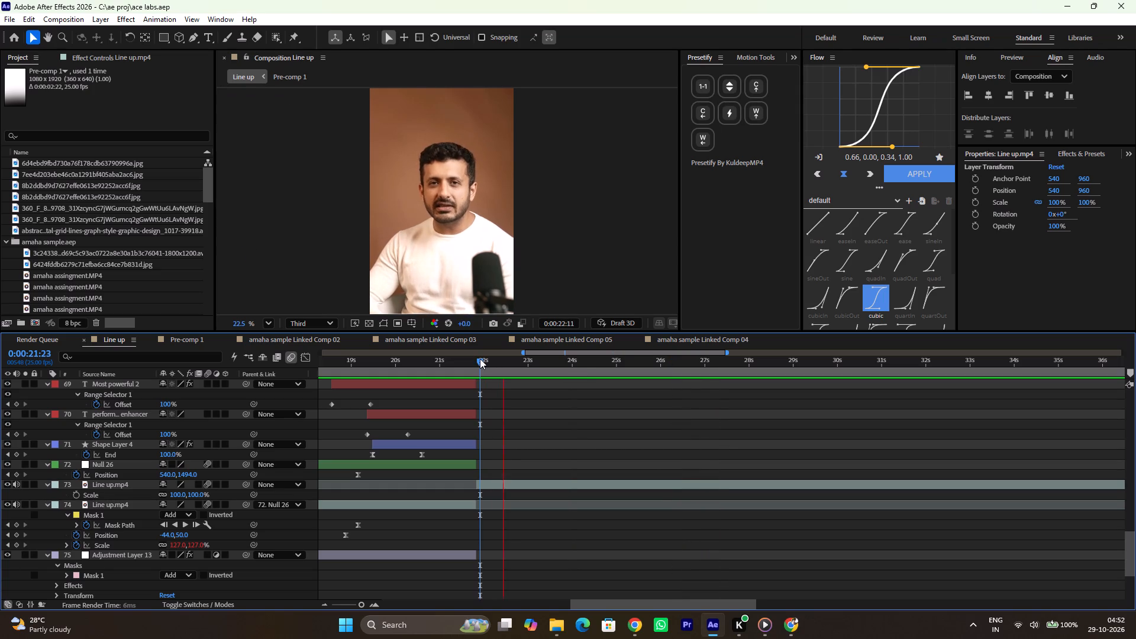
key(space)
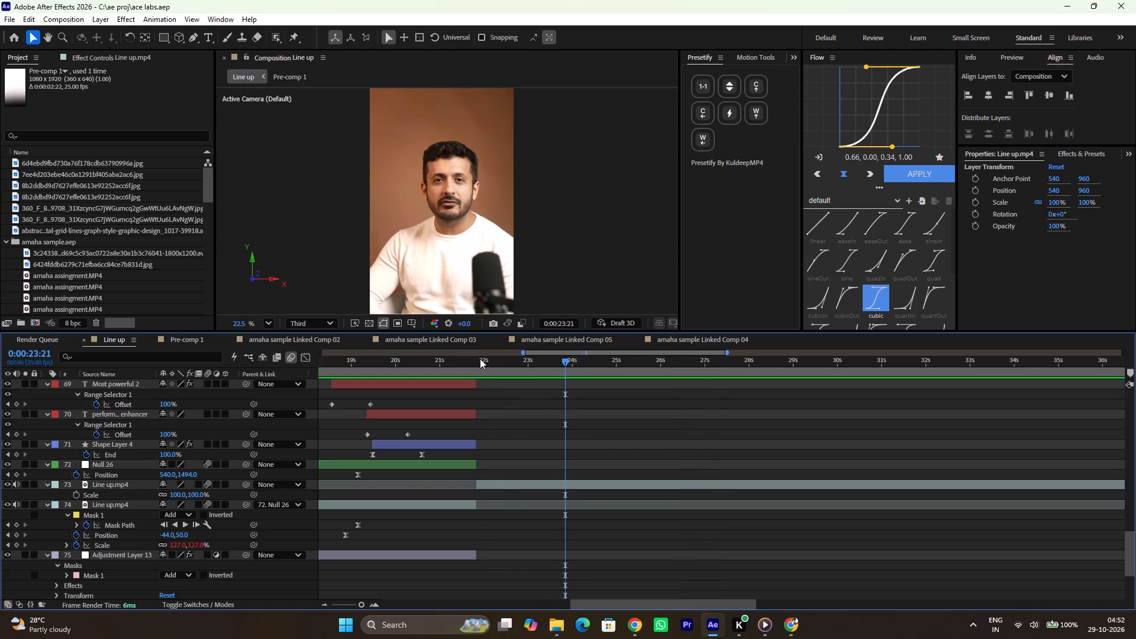
key(space)
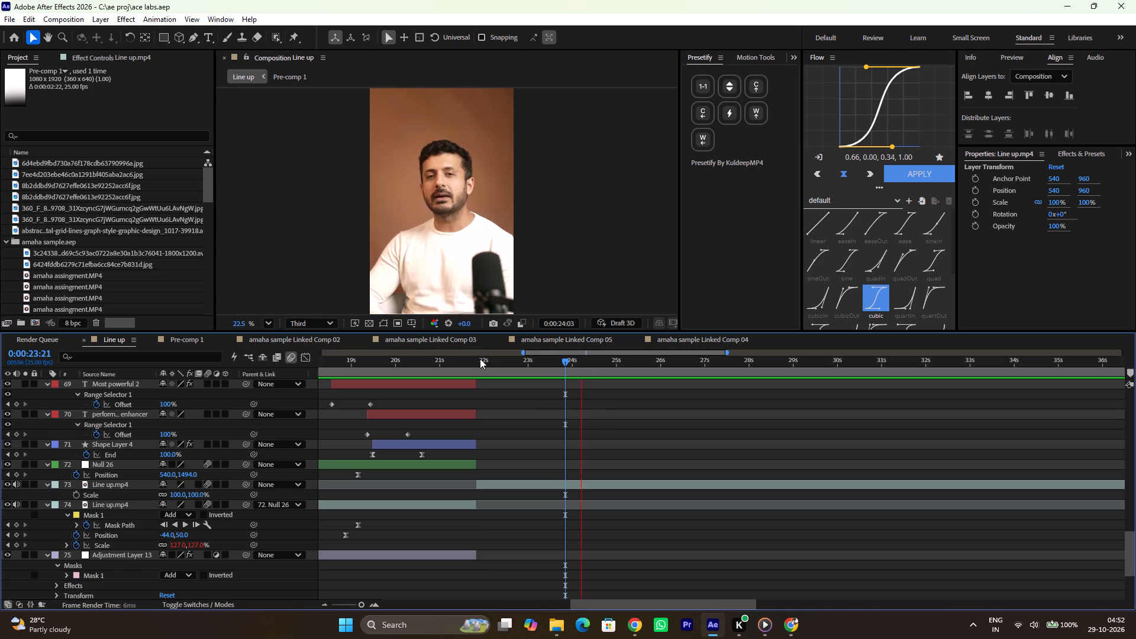
key(space)
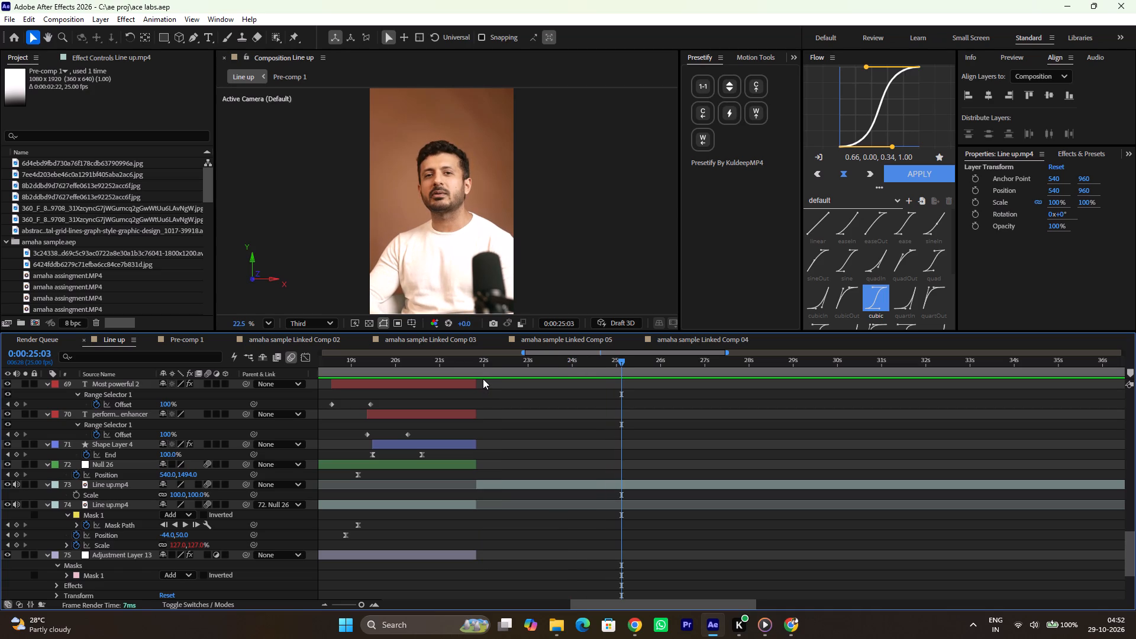
key(space)
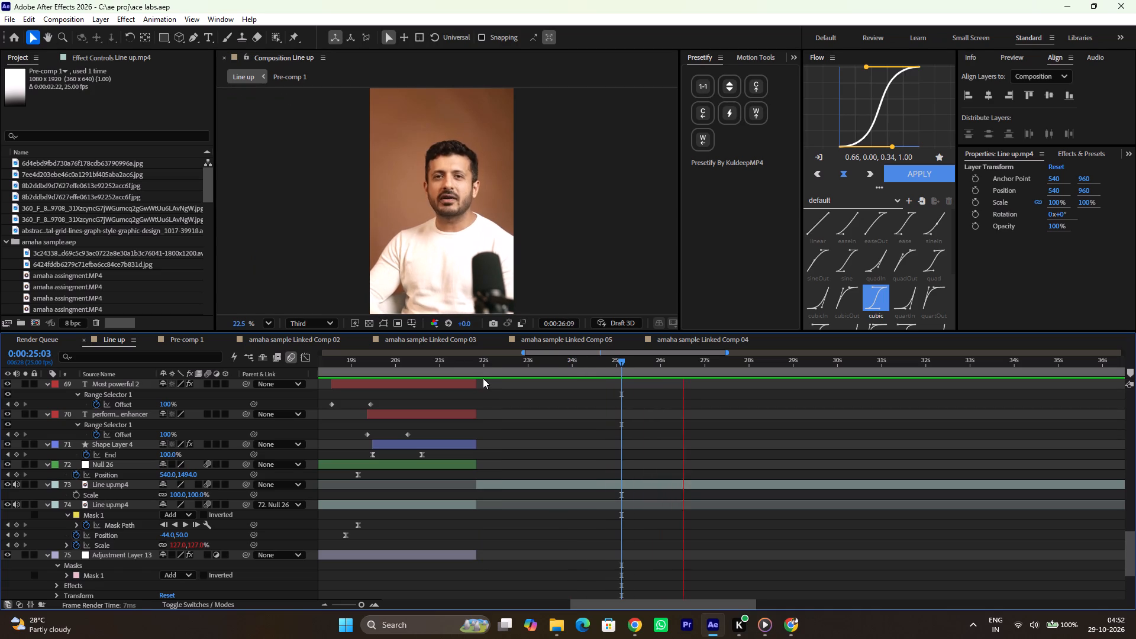
key(space)
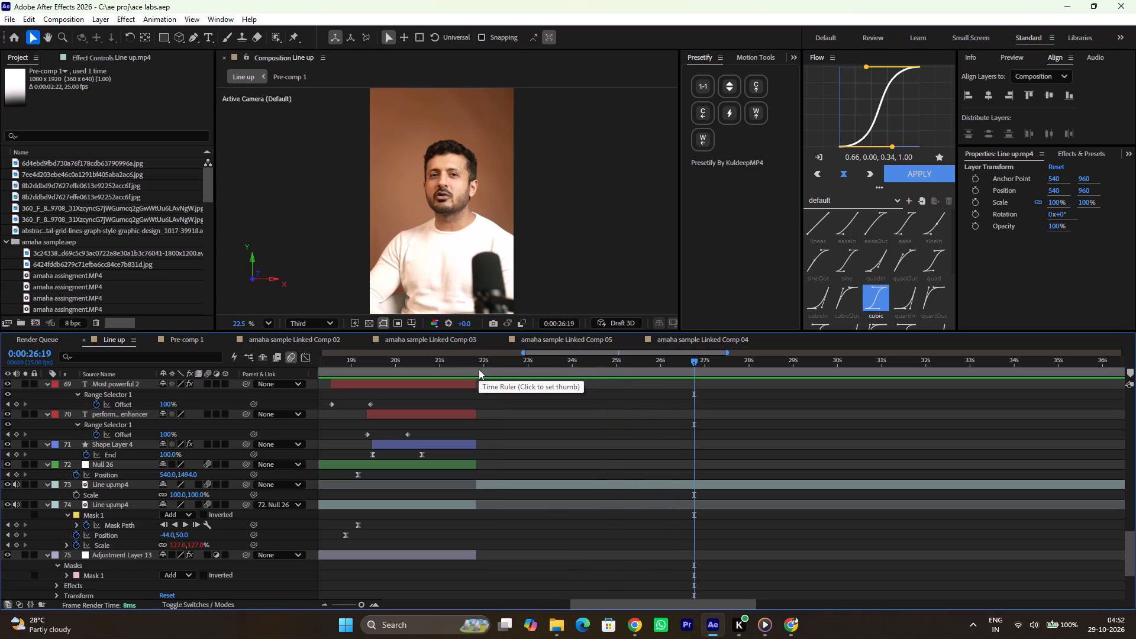
click(478, 366)
key(space)
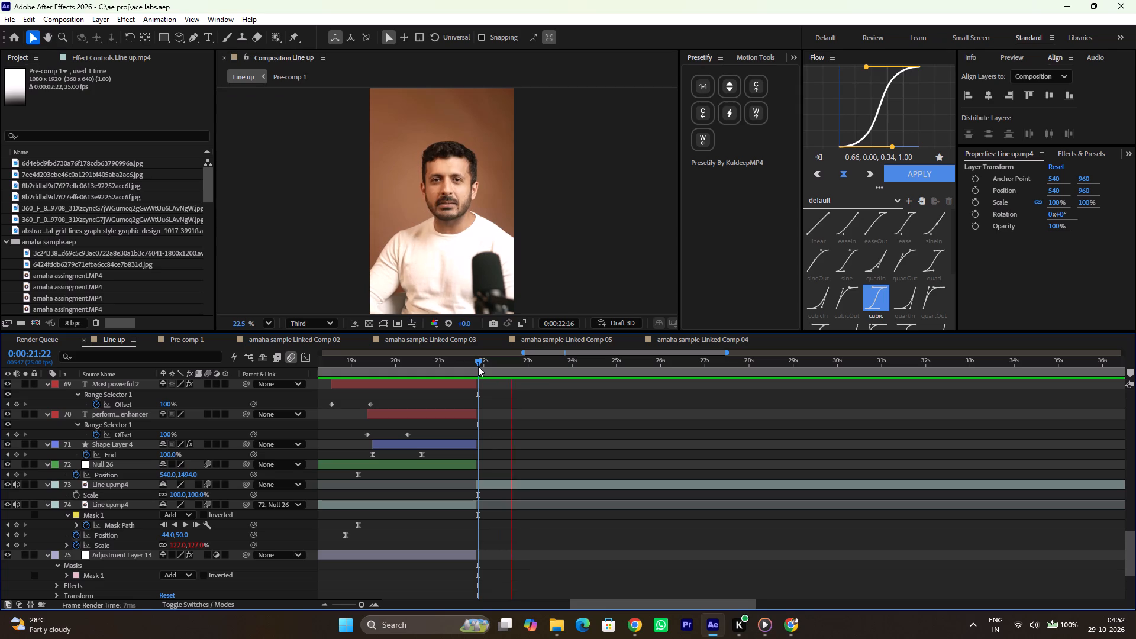
key(space)
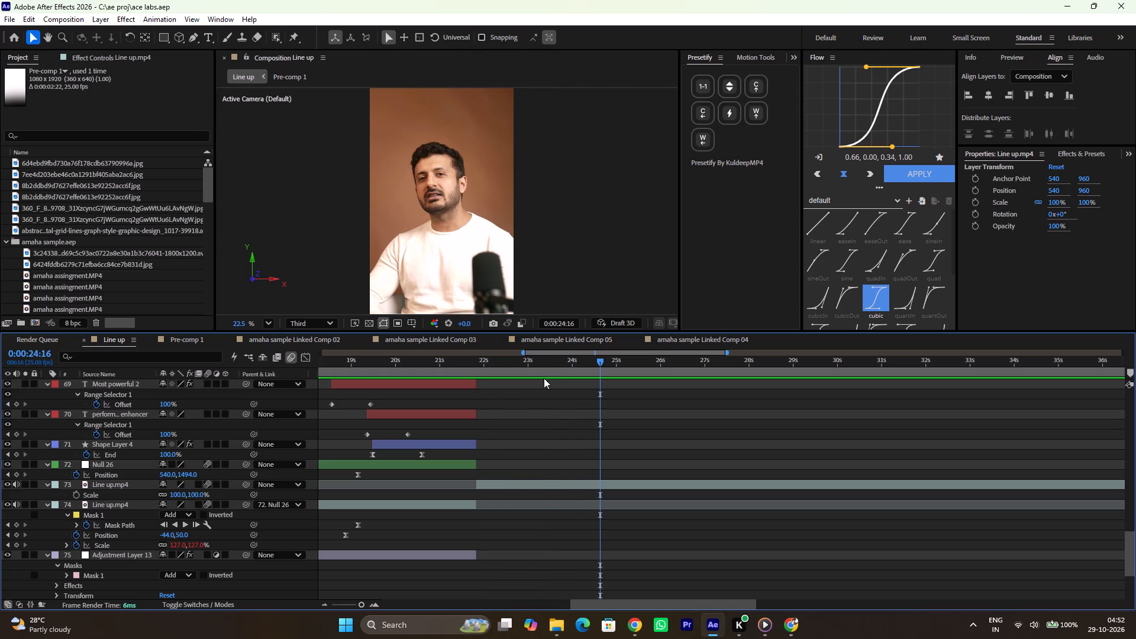
Switch to the YouTube window in Chrome and look over the Babygirl nach nach video page and its mix playlist.
click(641, 627)
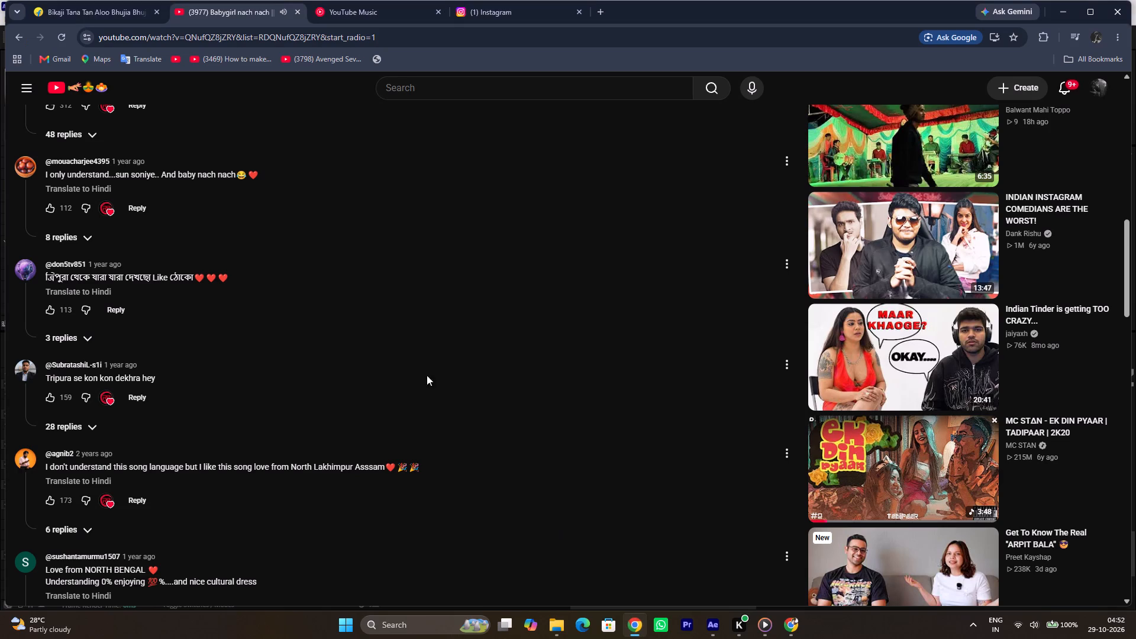
scroll(619, 496, up, 10)
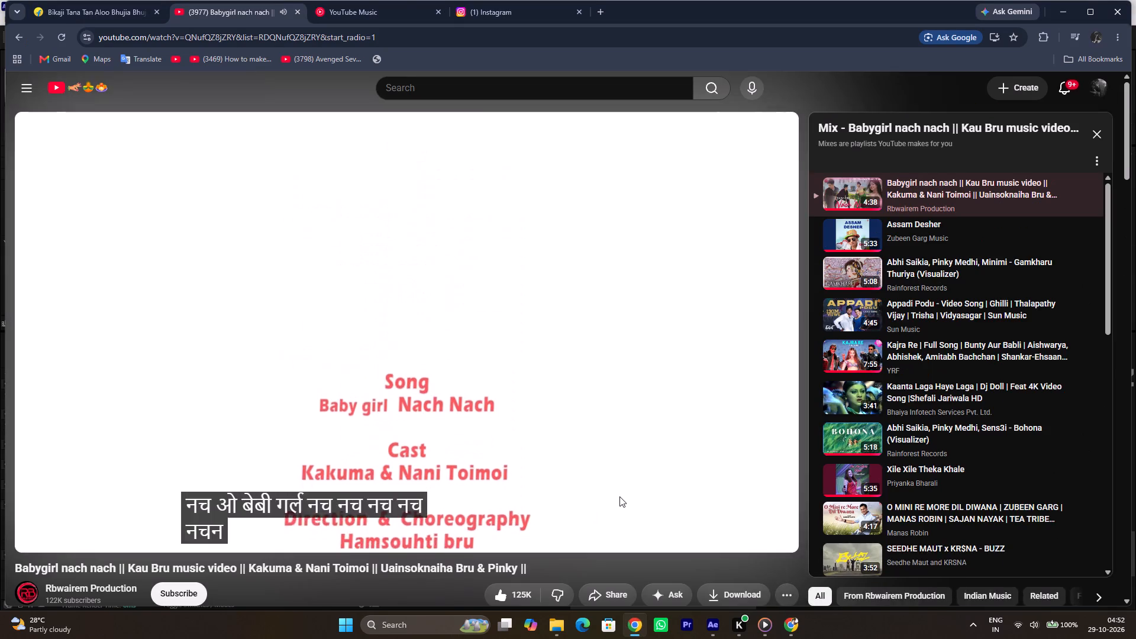
scroll(619, 496, down, 1)
scroll(837, 293, up, 3)
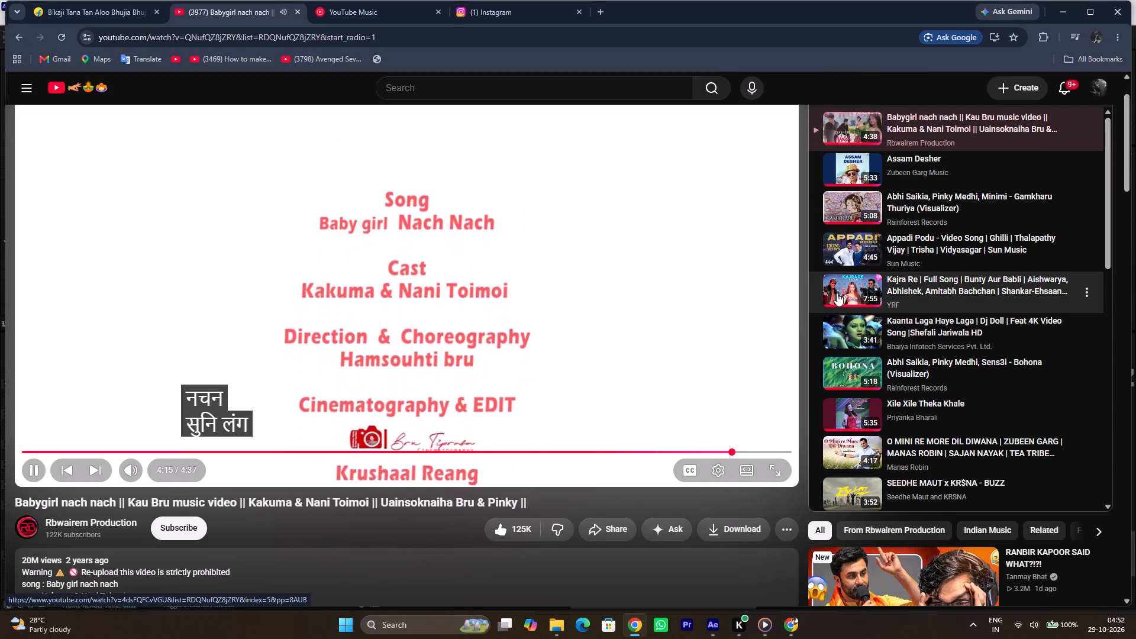
scroll(709, 325, up, 2)
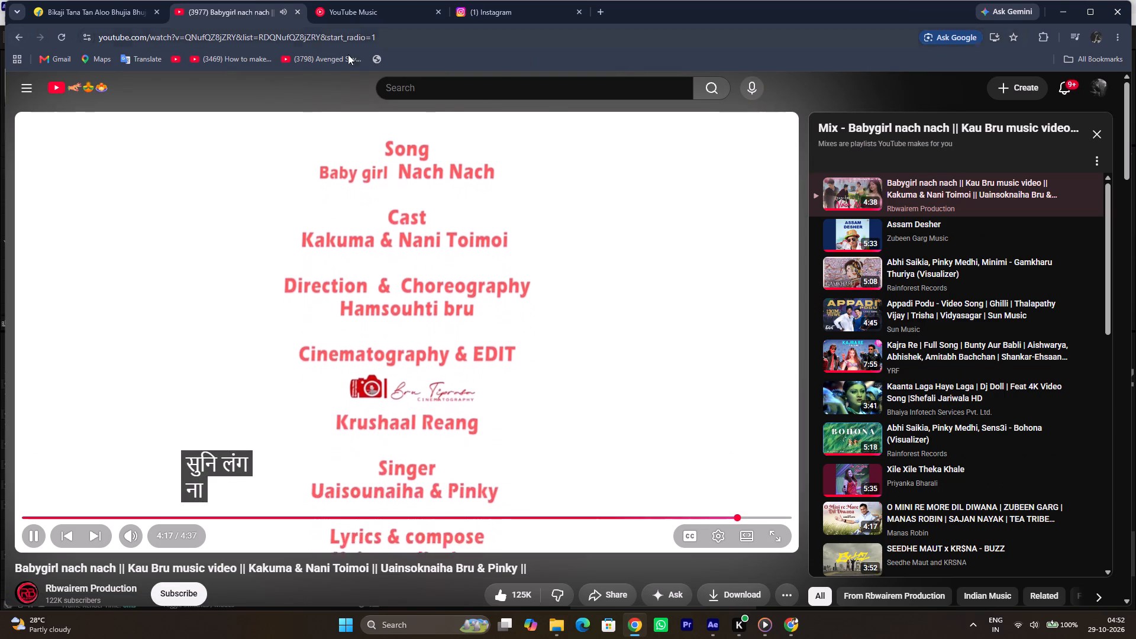
Return to the YouTube results for kokborok song and look through the listed music videos and Shorts for a track.
click(25, 32)
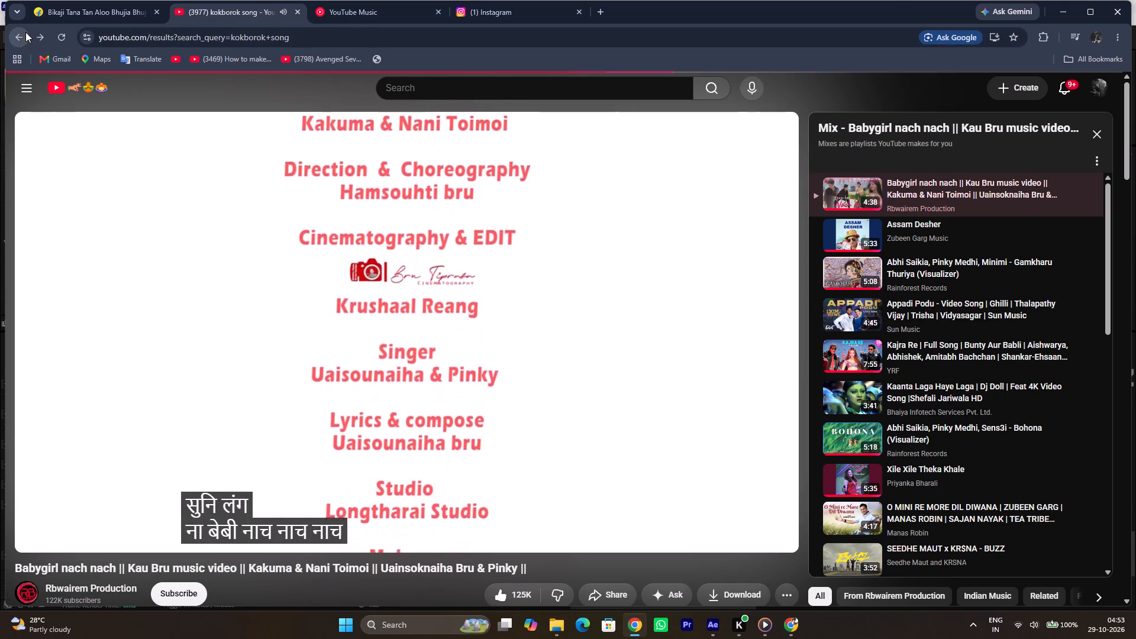
scroll(321, 304, down, 1)
scroll(375, 395, down, 1)
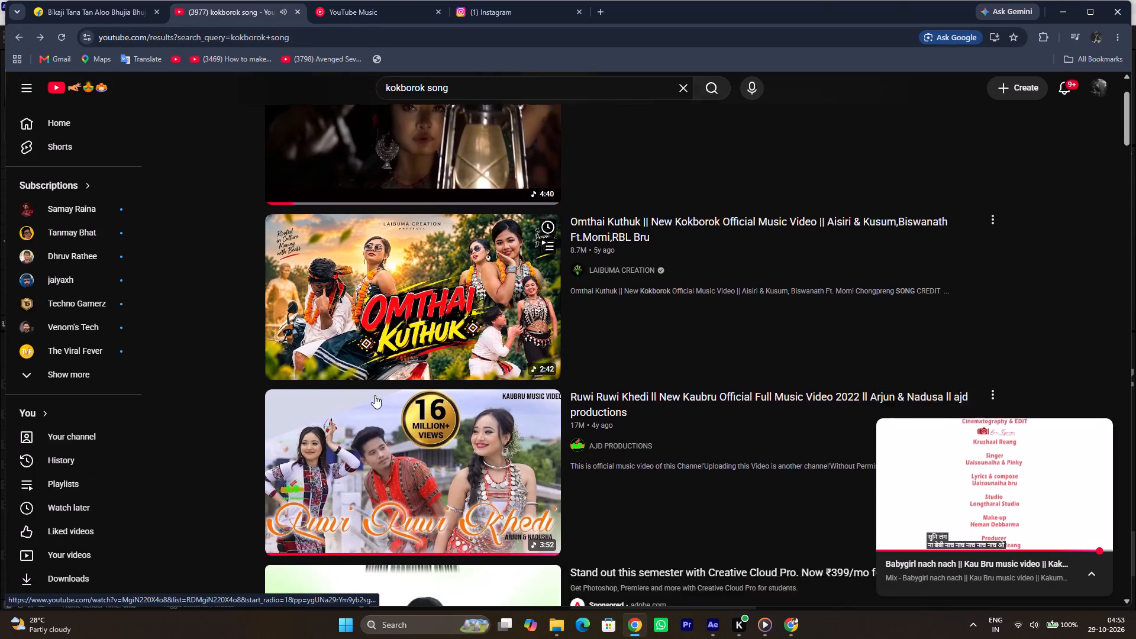
scroll(375, 395, down, 5)
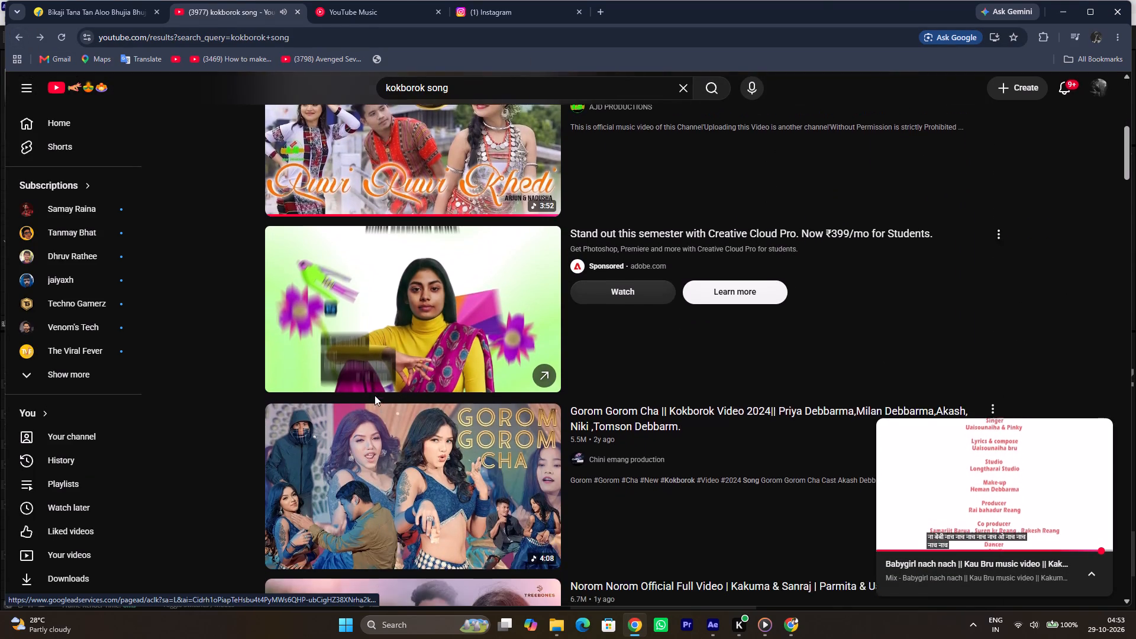
scroll(375, 395, down, 4)
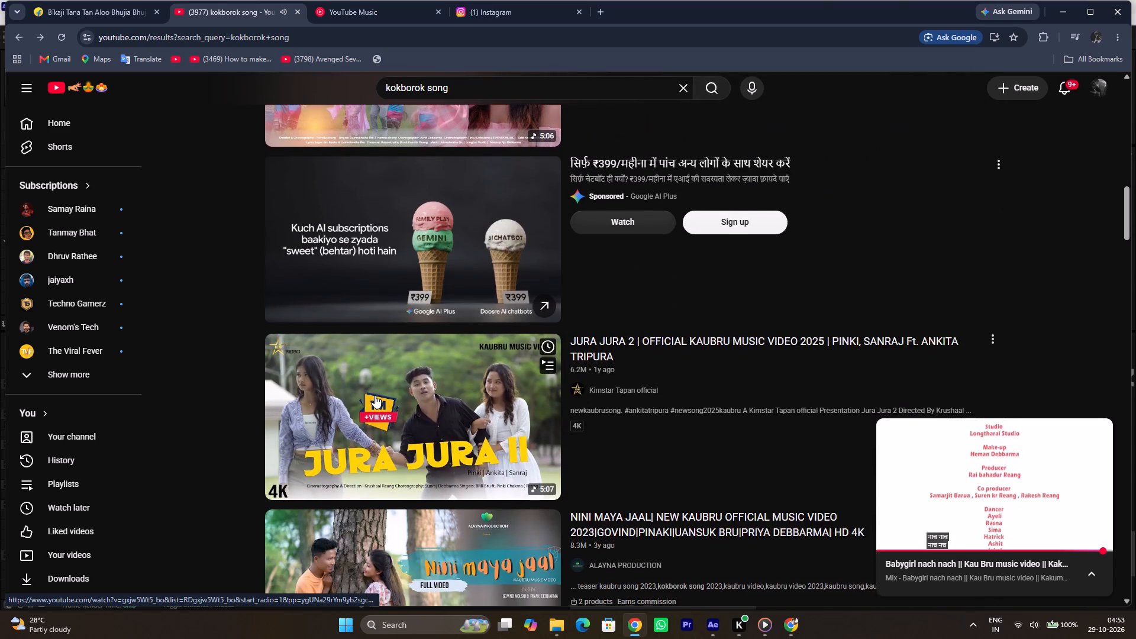
scroll(375, 395, down, 4)
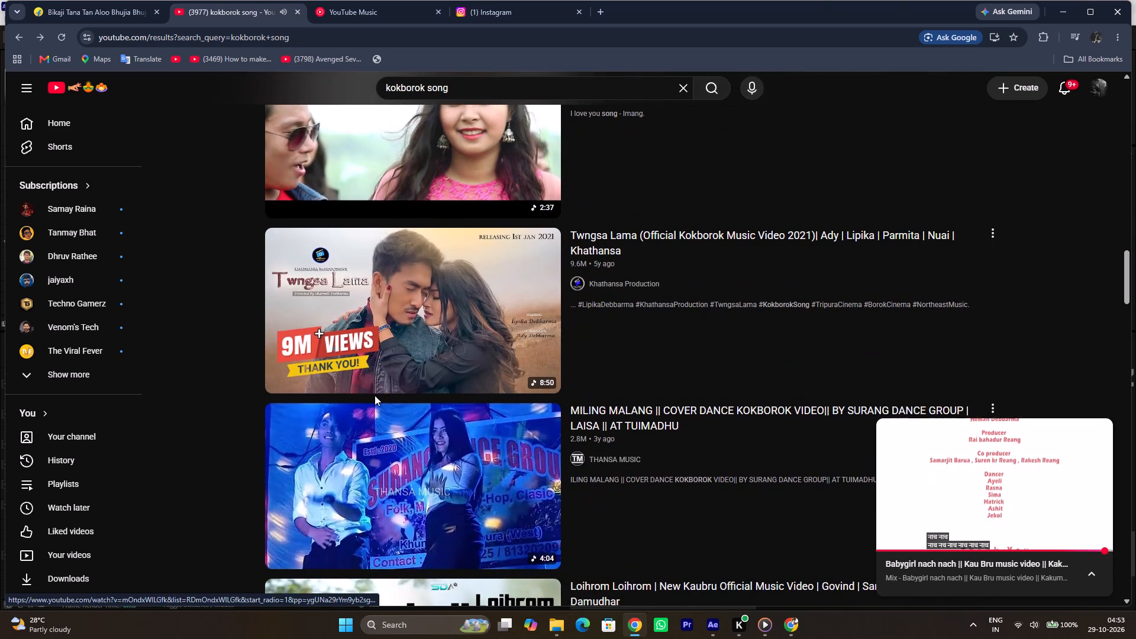
scroll(375, 395, down, 4)
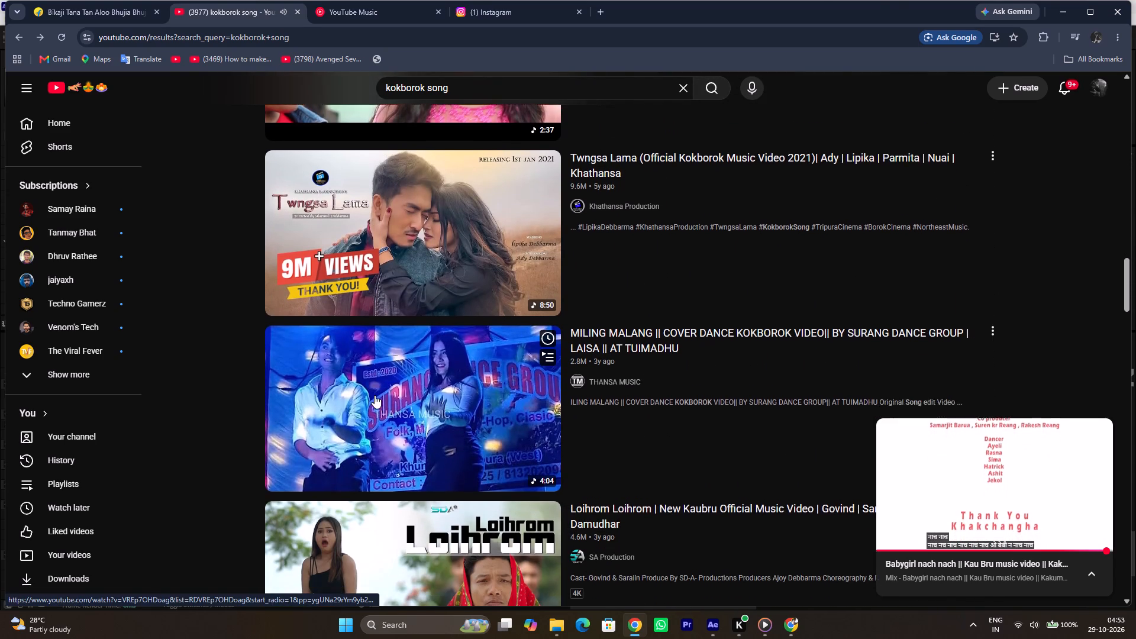
scroll(375, 395, down, 3)
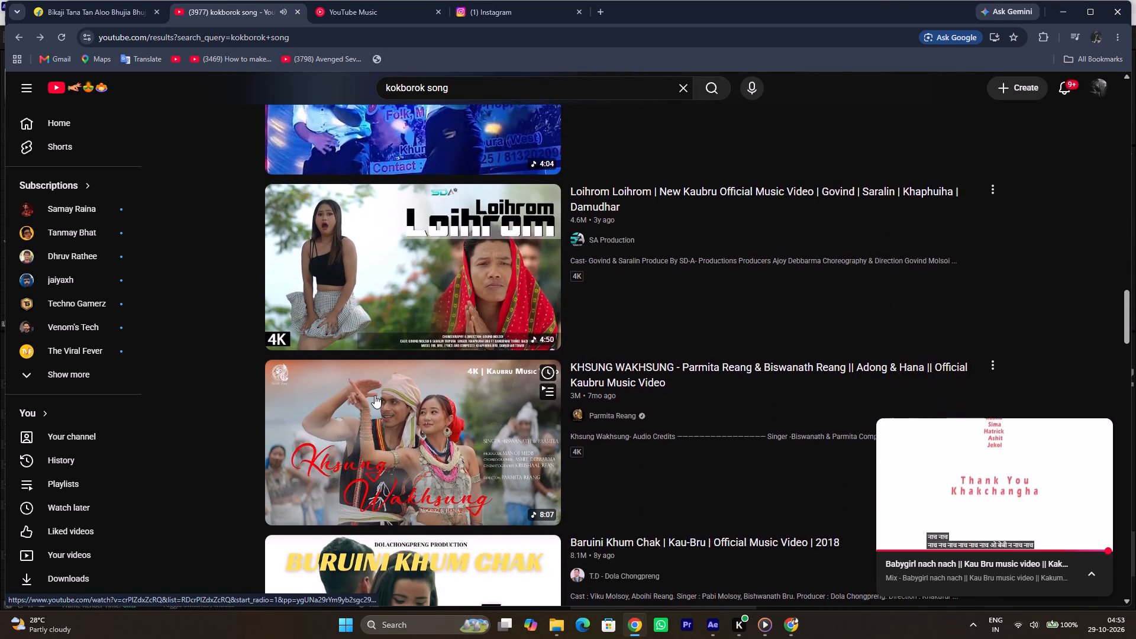
scroll(375, 395, down, 4)
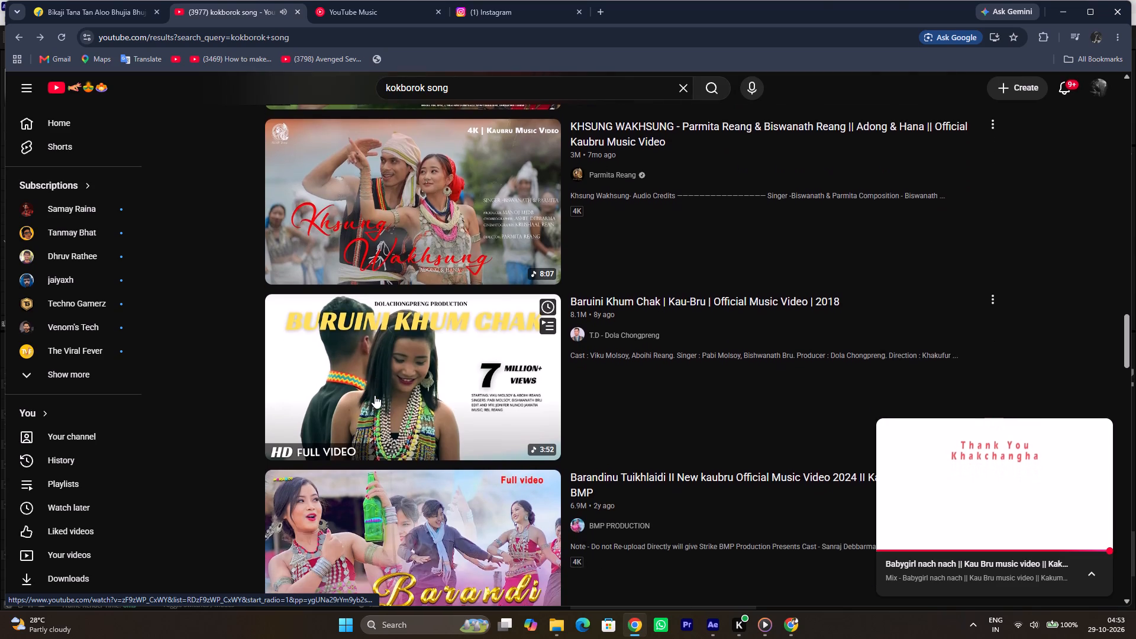
scroll(375, 395, down, 5)
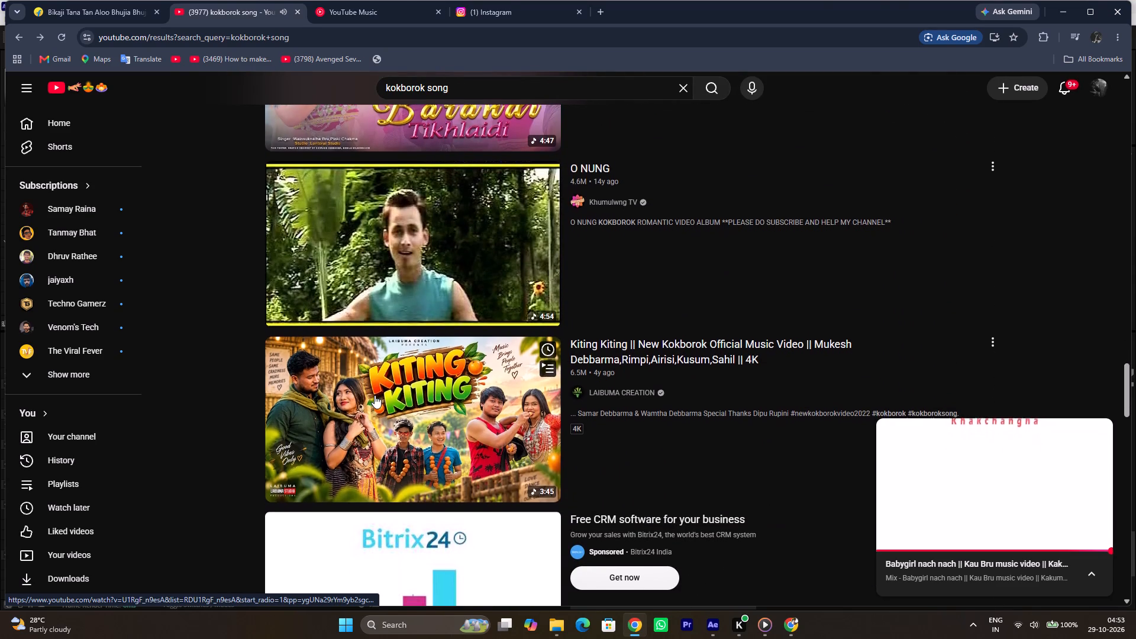
scroll(375, 395, down, 6)
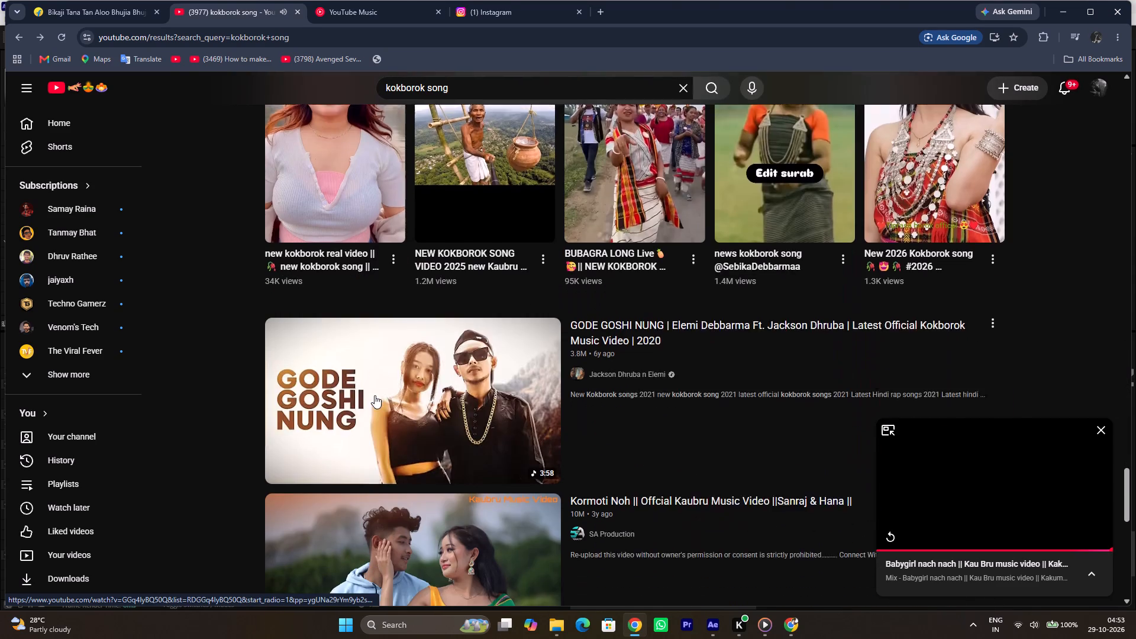
scroll(375, 395, down, 6)
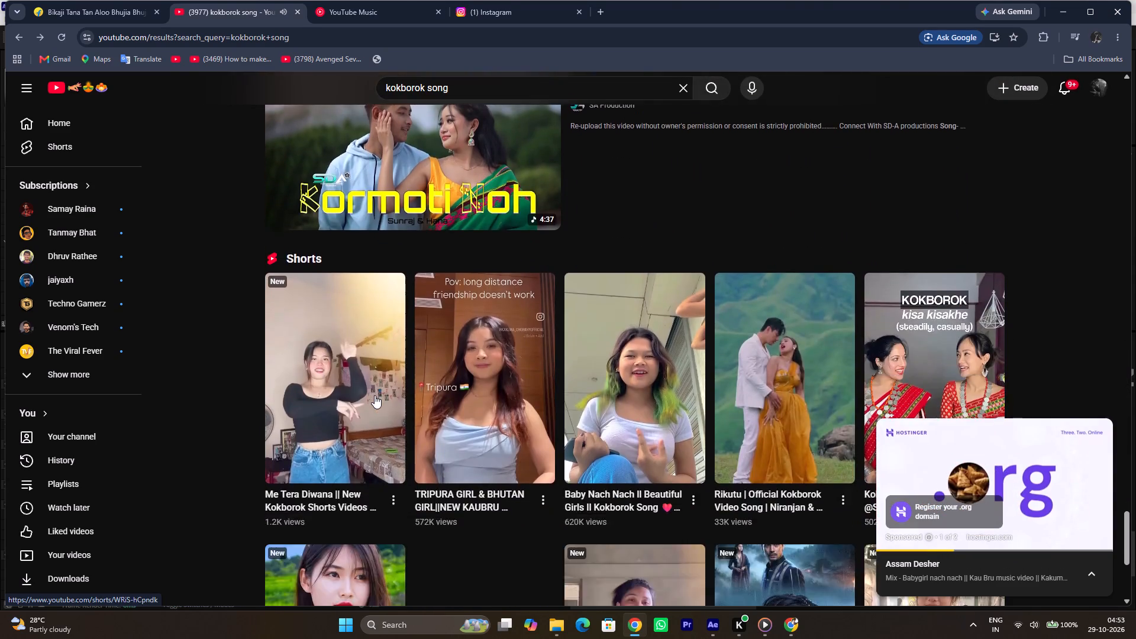
scroll(375, 395, down, 6)
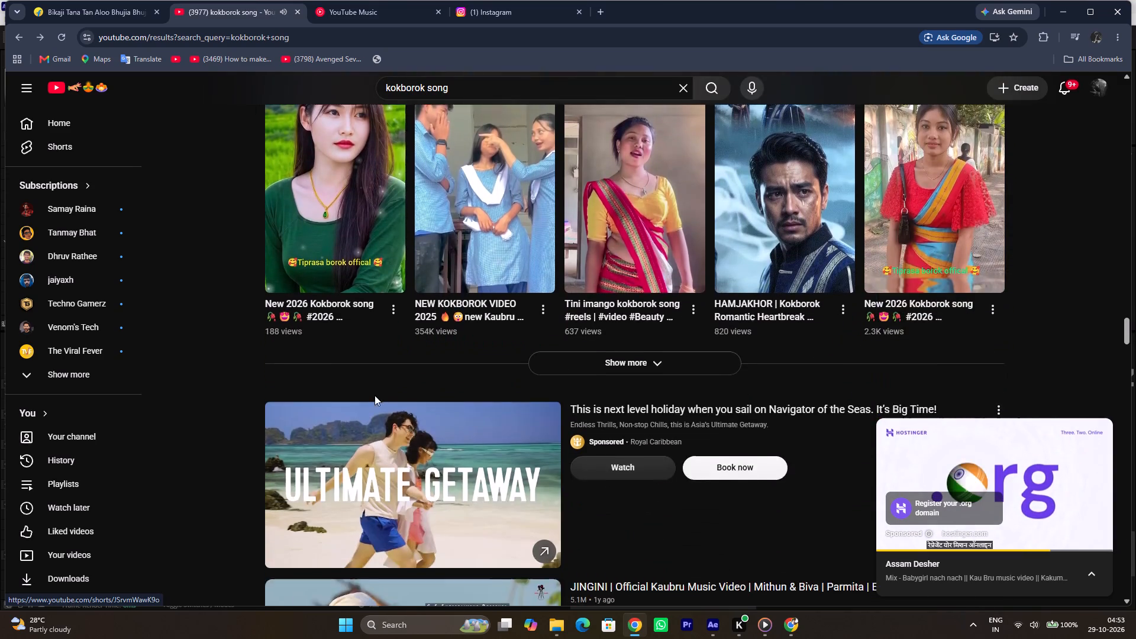
scroll(375, 395, down, 6)
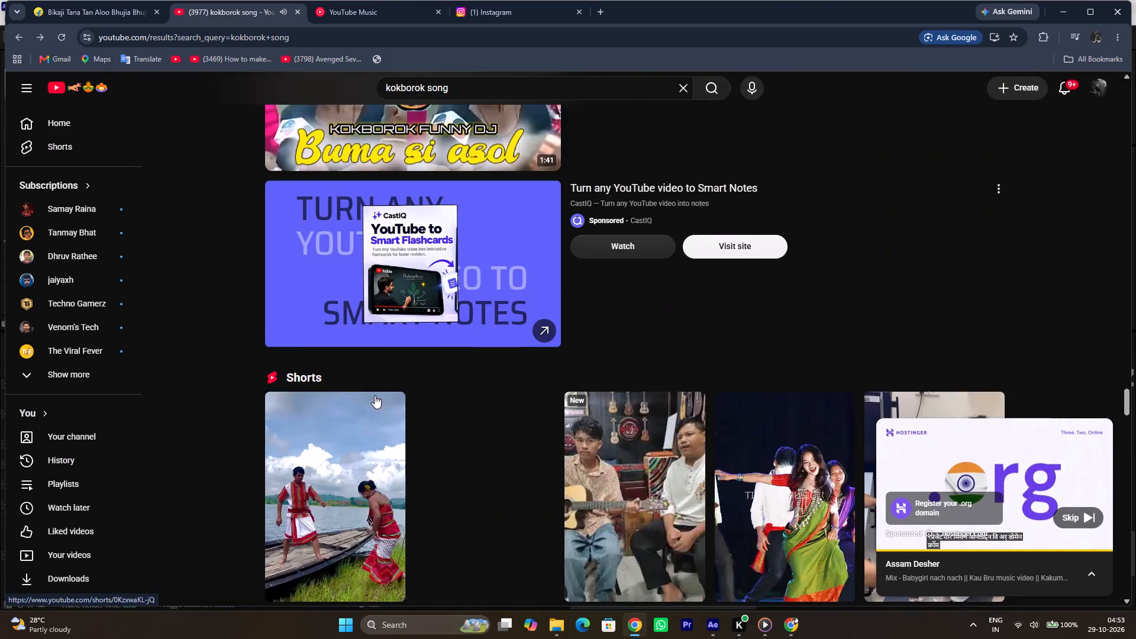
scroll(375, 395, down, 6)
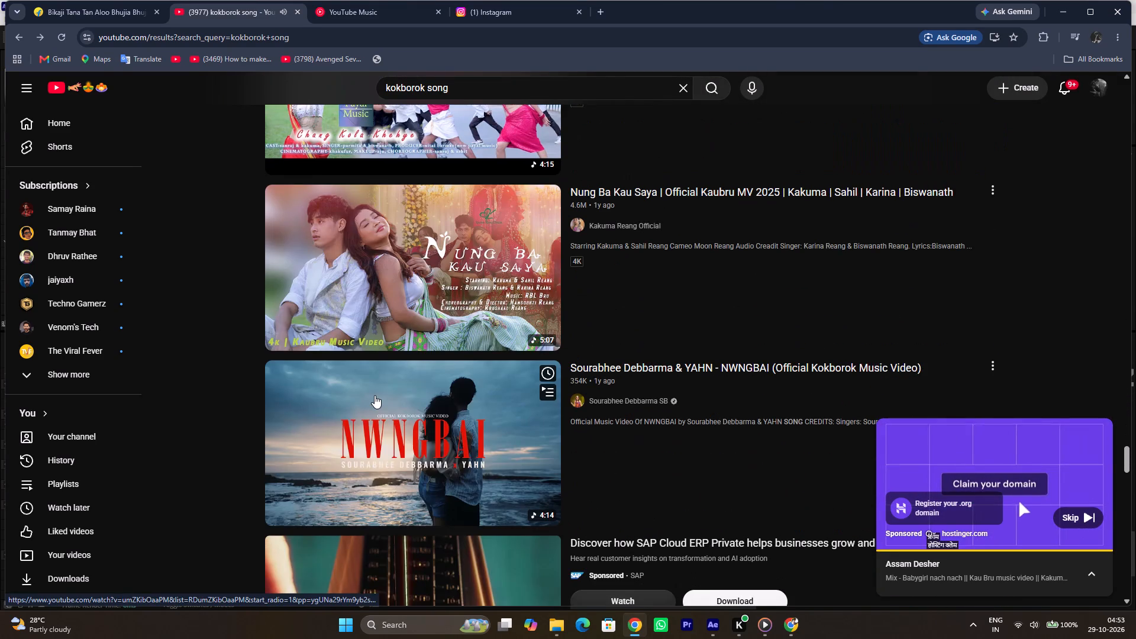
scroll(375, 395, down, 5)
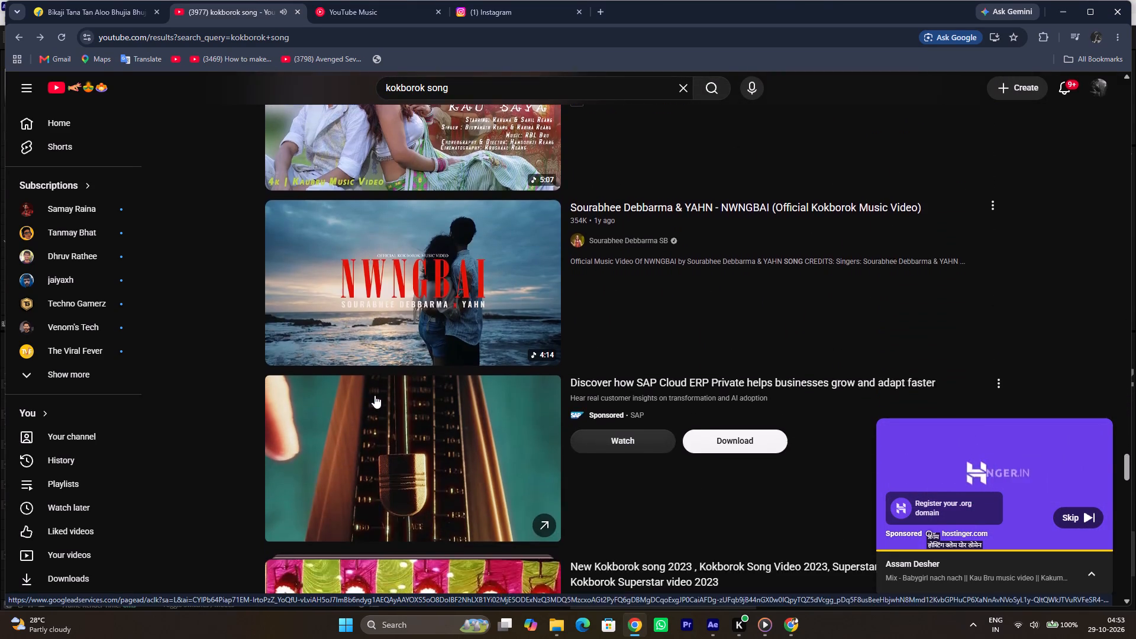
scroll(375, 395, down, 5)
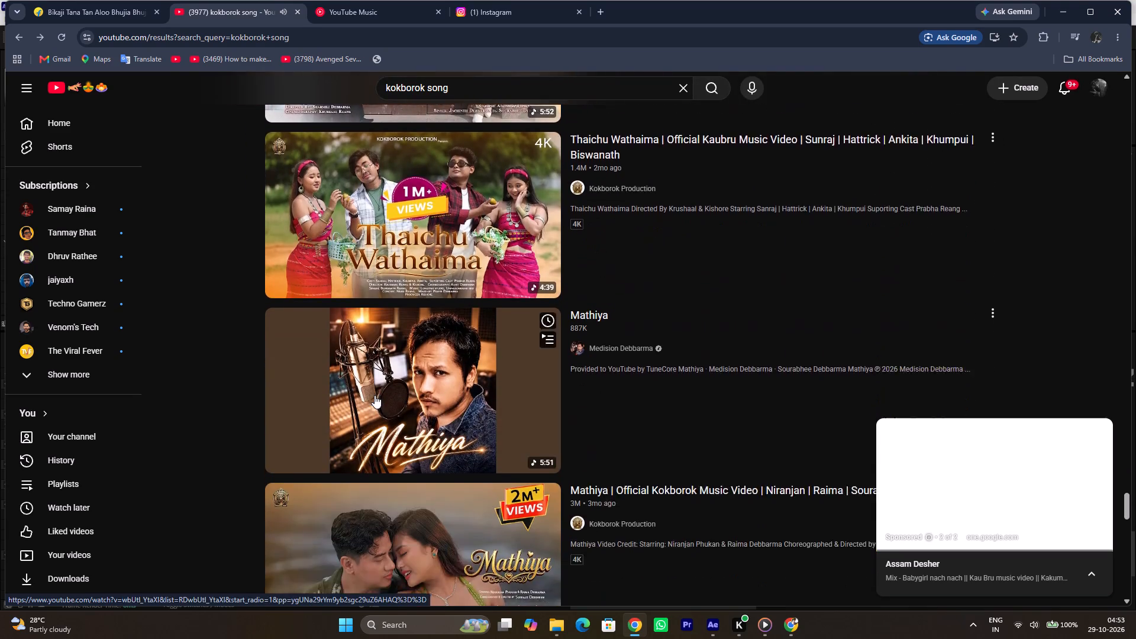
scroll(375, 395, down, 3)
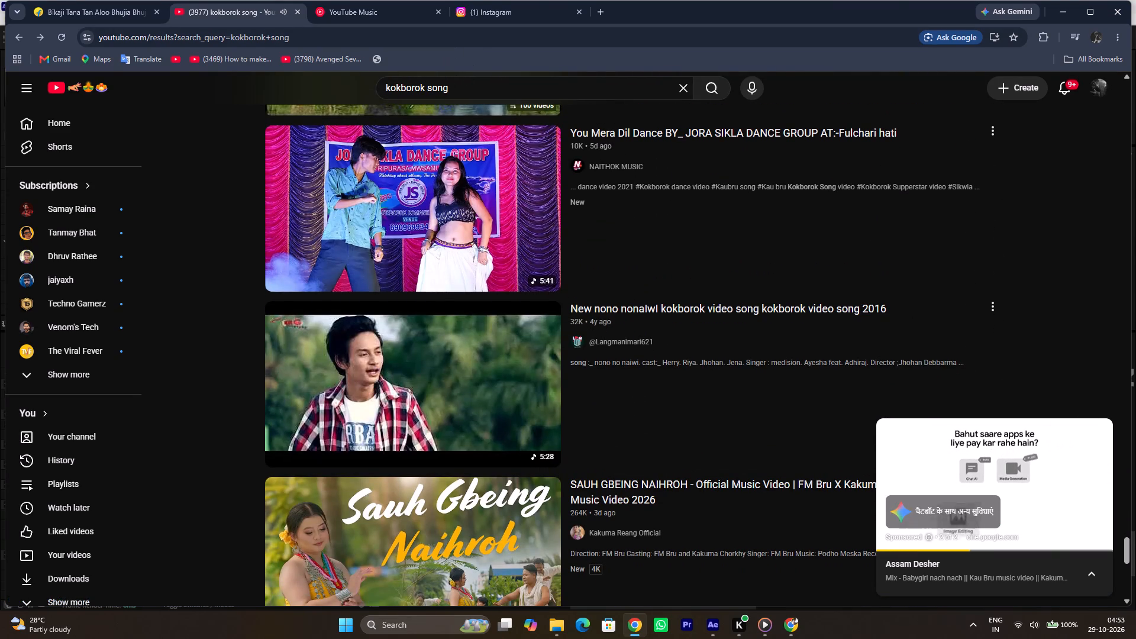
Search YouTube for "tripura viral song" and look through the resulting music videos.
drag(464, 79, 253, 47)
drag(452, 89, 312, 80)
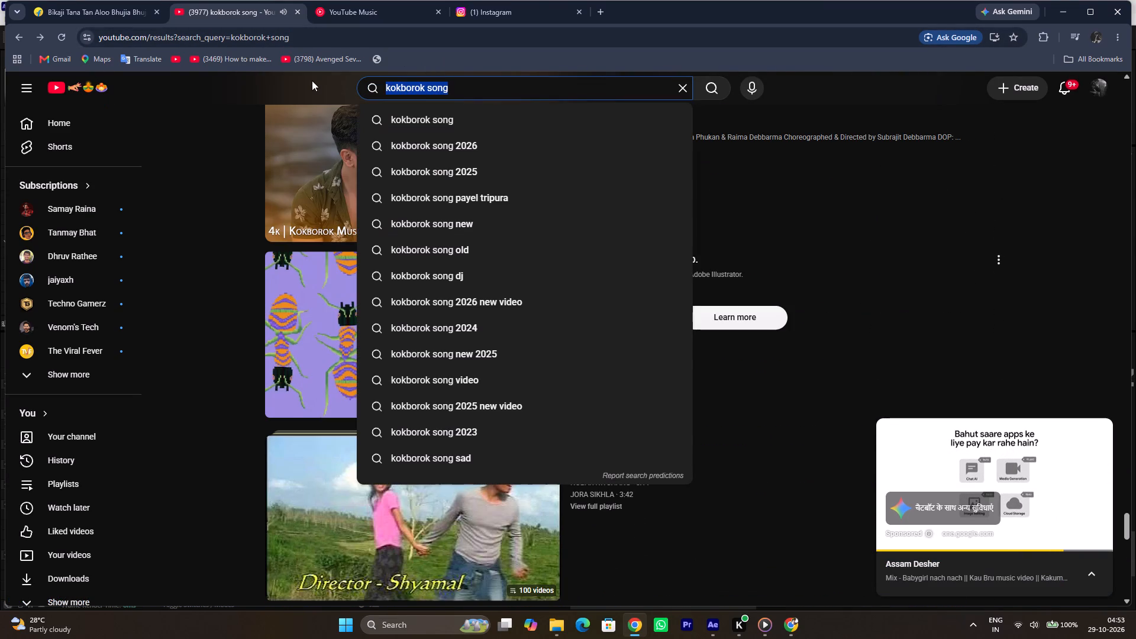
text(tripura vie)
key(BackSpace)
key(Right)
key(Down)
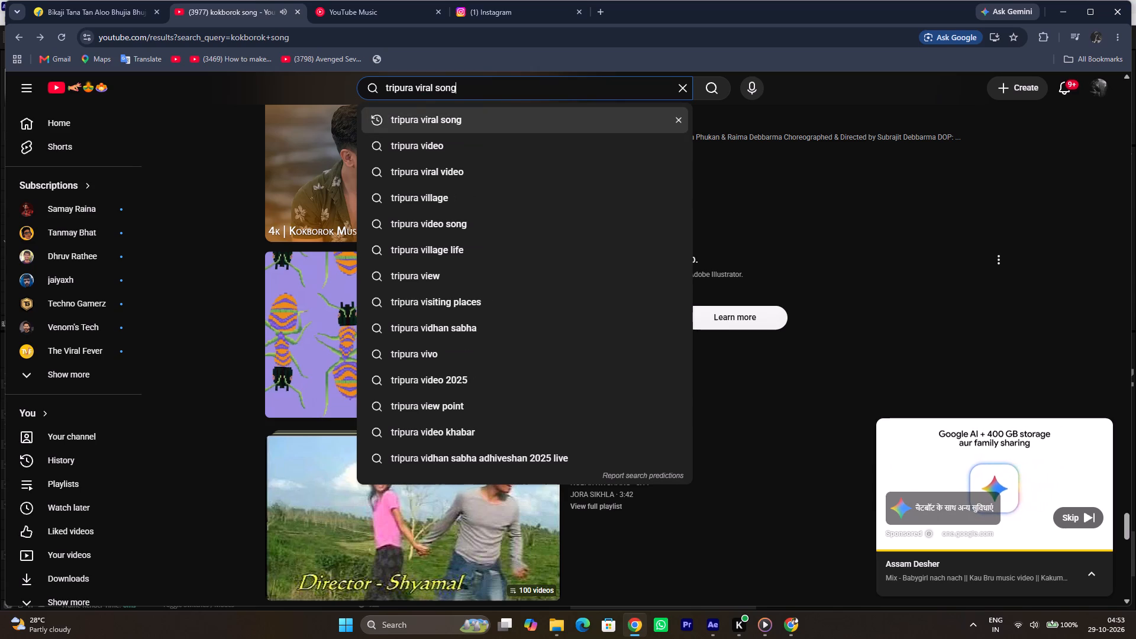
key(Return)
scroll(321, 241, down, 2)
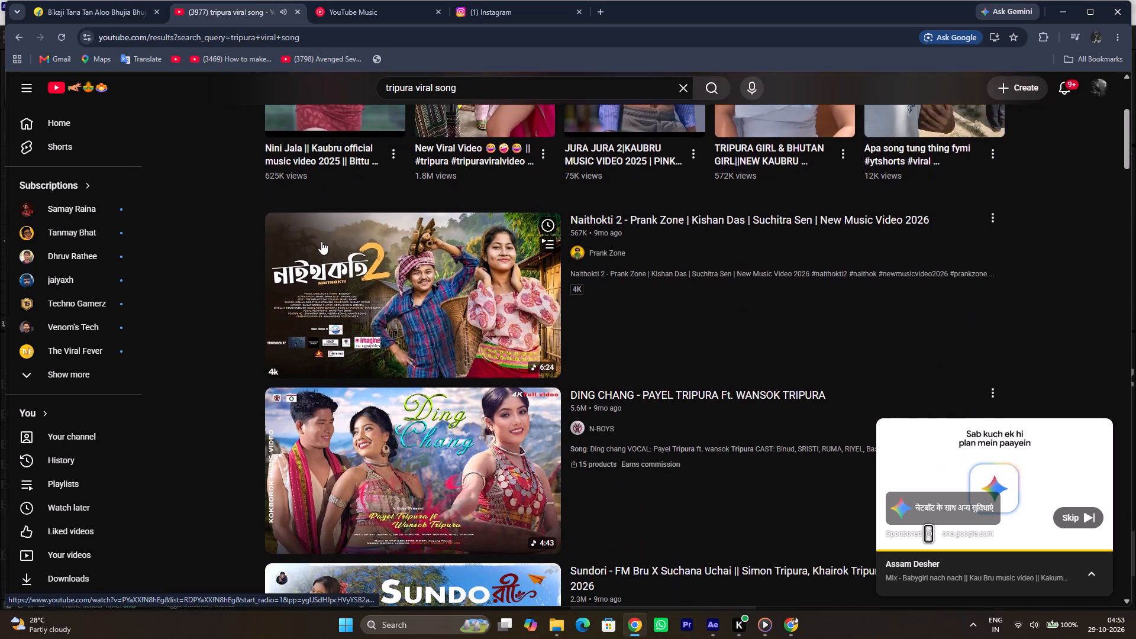
scroll(321, 241, down, 5)
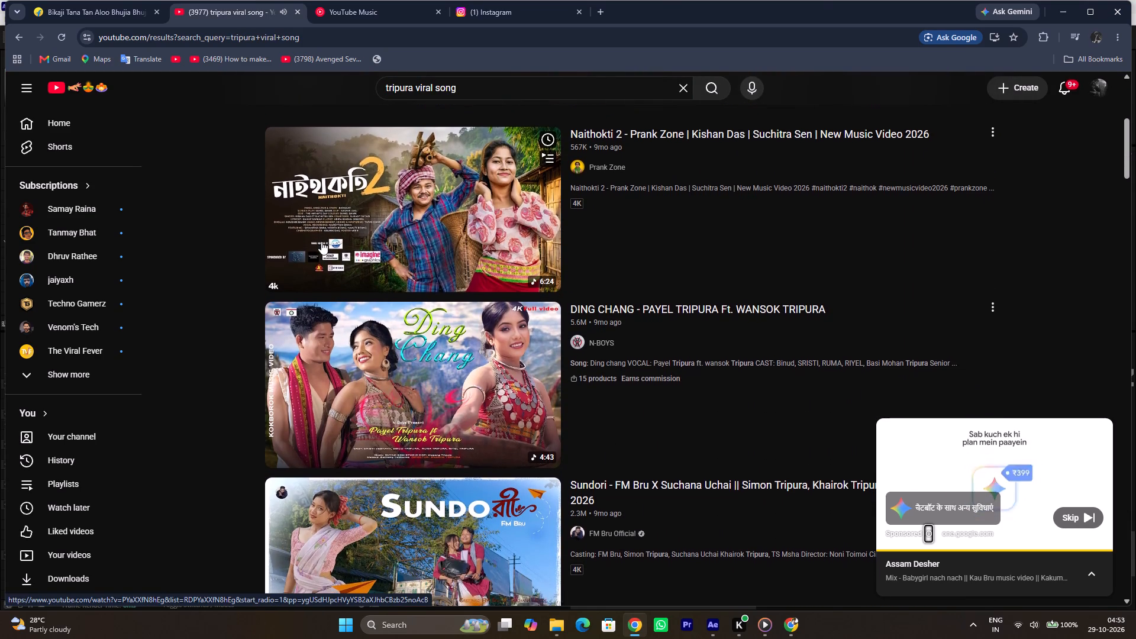
scroll(321, 241, down, 3)
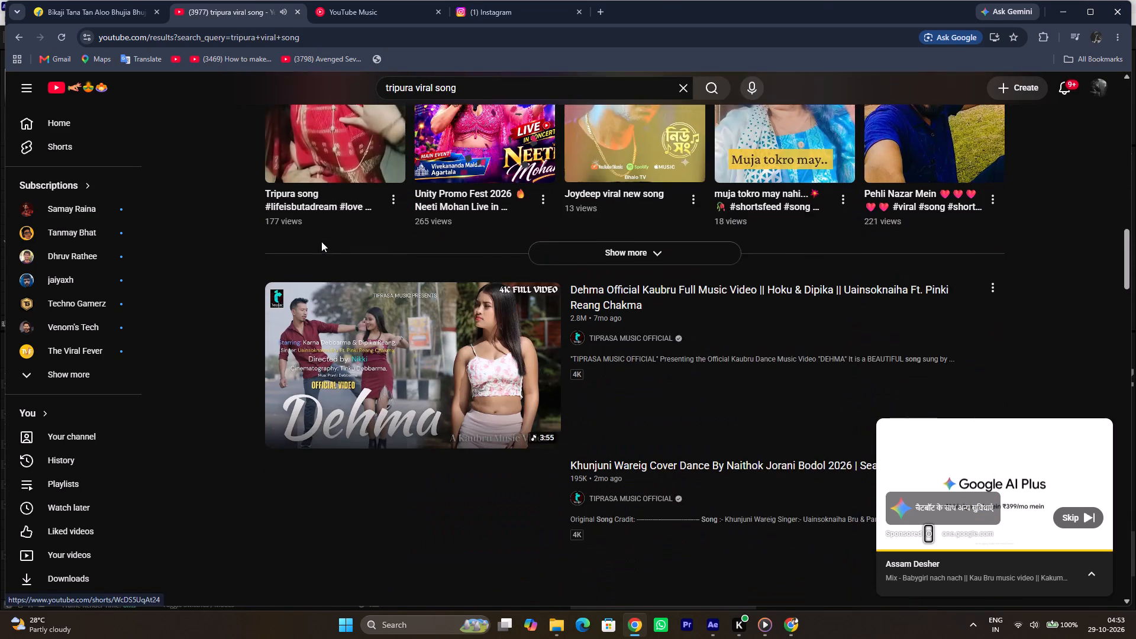
scroll(321, 241, down, 3)
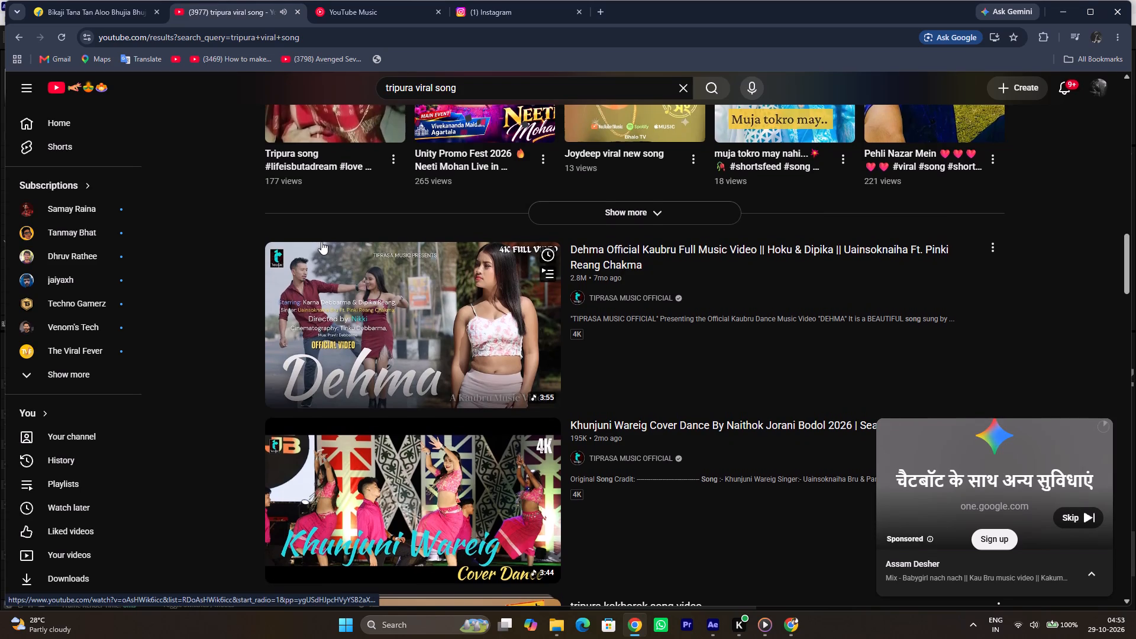
scroll(321, 241, down, 3)
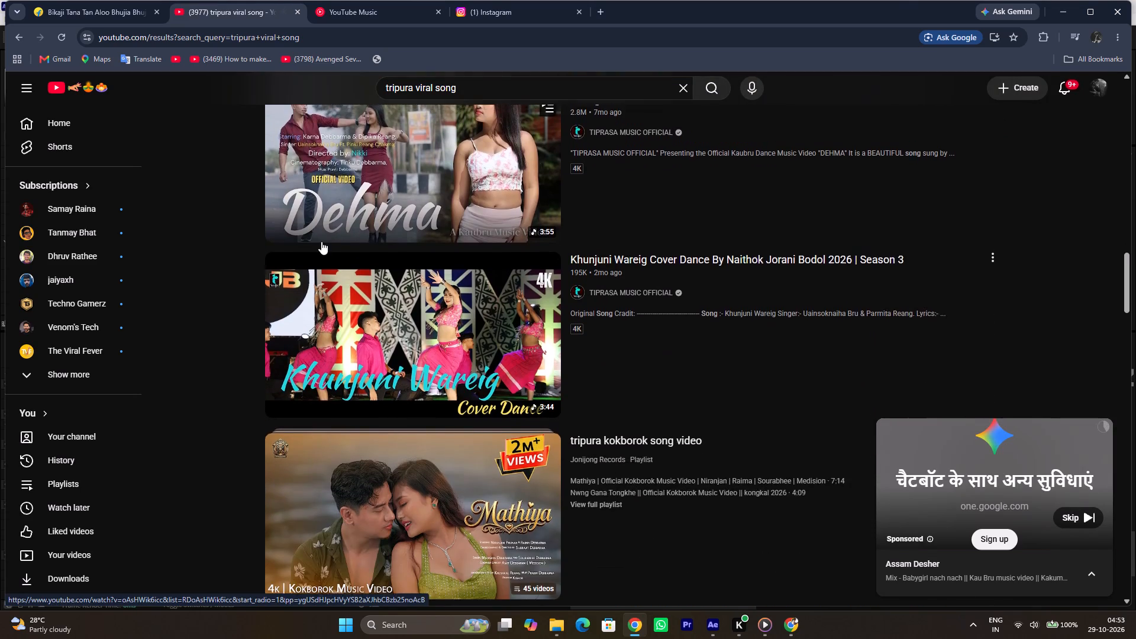
scroll(321, 241, down, 2)
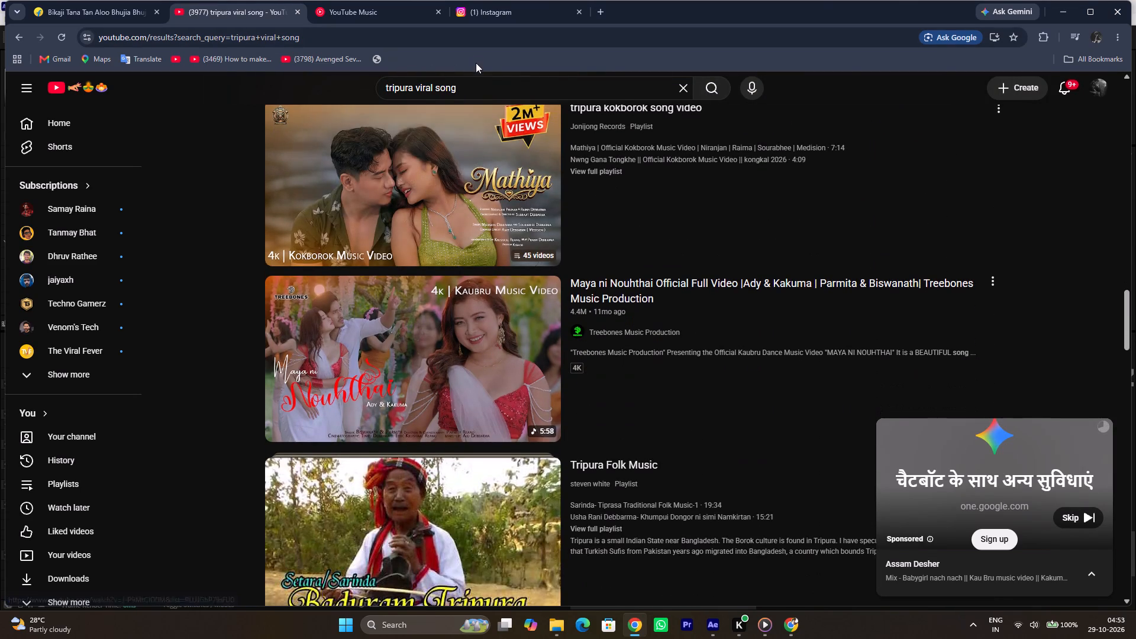
Search YouTube for "tiling tiling" and look through the resulting videos.
drag(462, 92, 308, 85)
text(tiling ri)
key(BackSpace)
key(BackSpace)
text(tiling)
key(space)
key(Return)
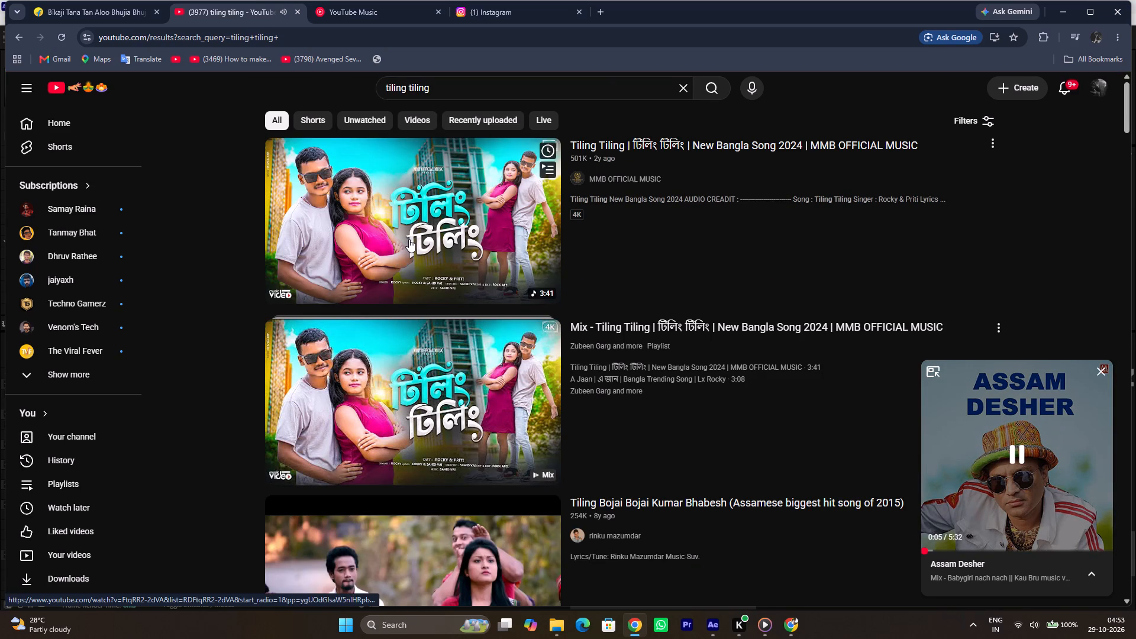
scroll(436, 254, down, 1)
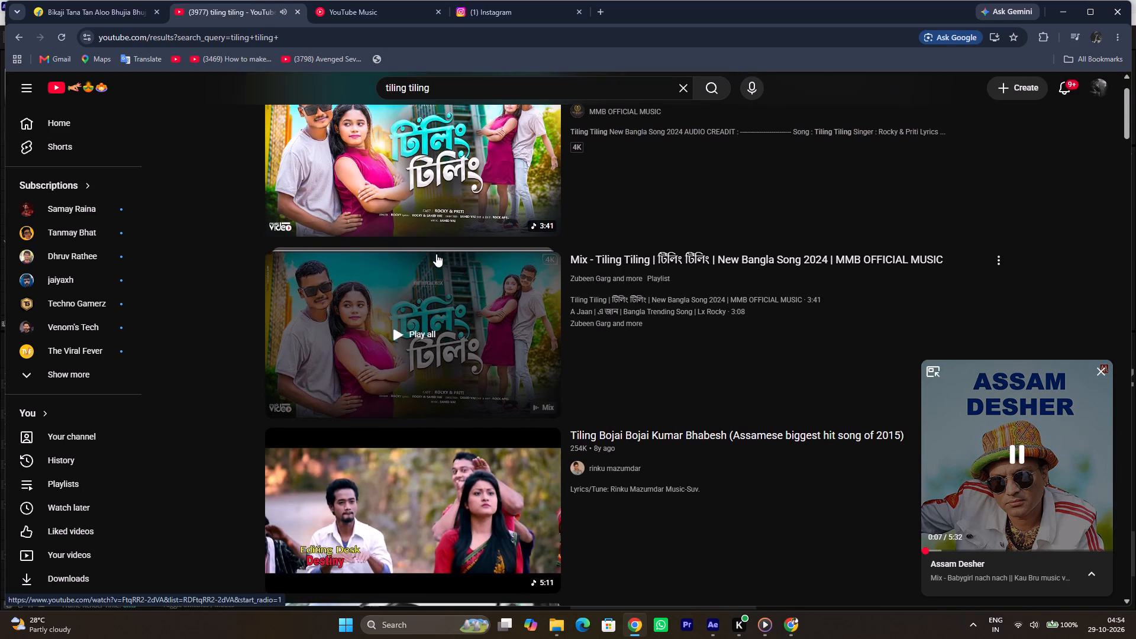
scroll(436, 254, down, 2)
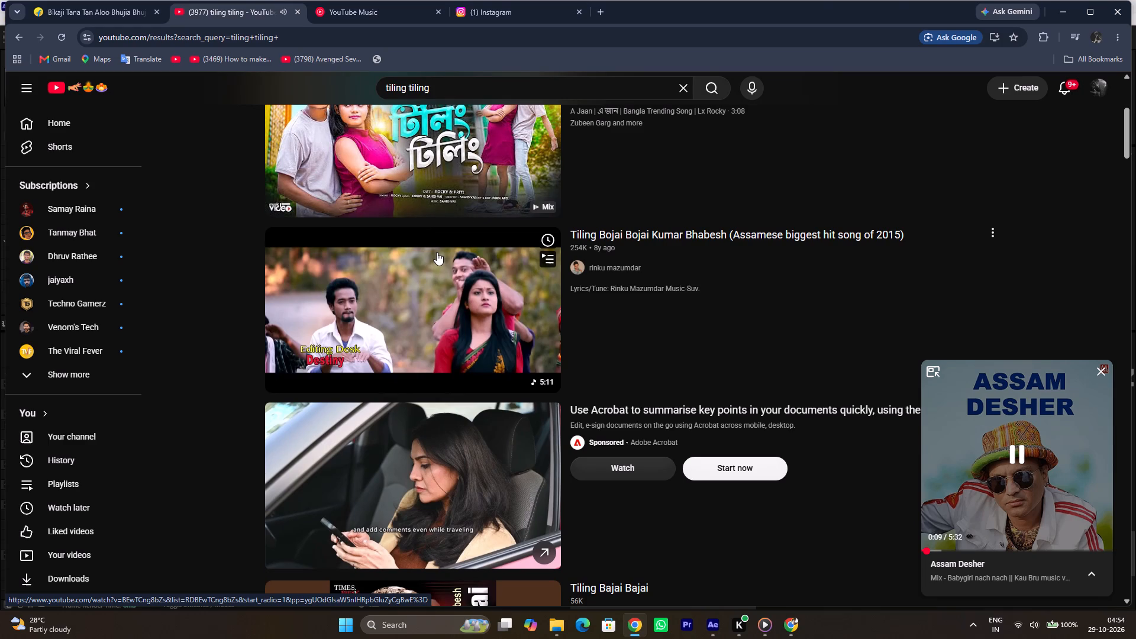
scroll(441, 308, down, 2)
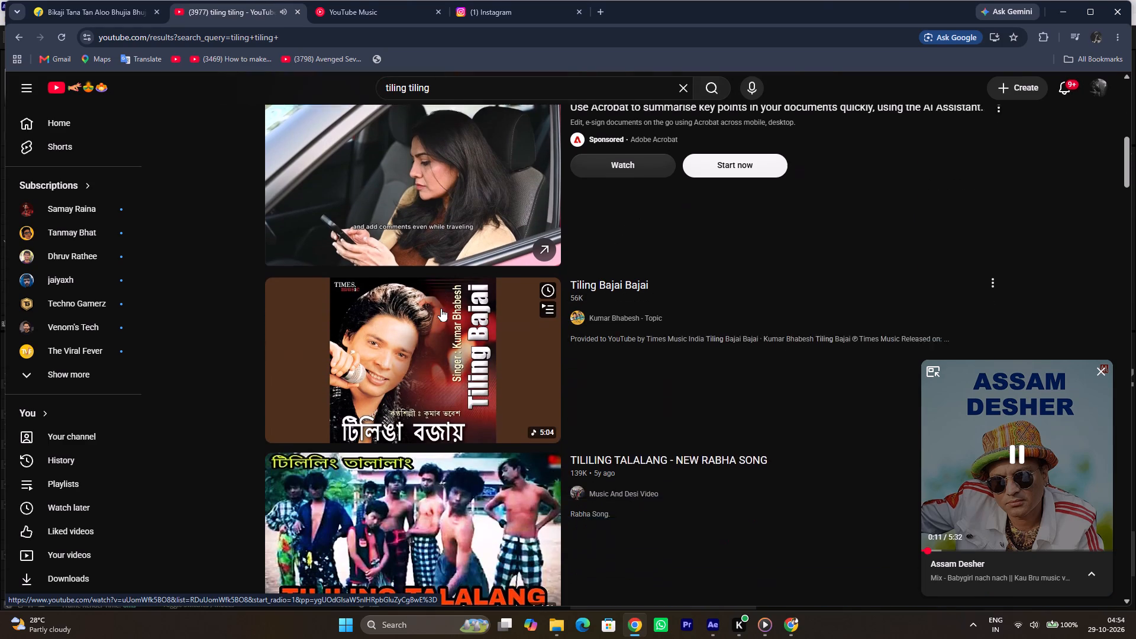
scroll(441, 308, down, 7)
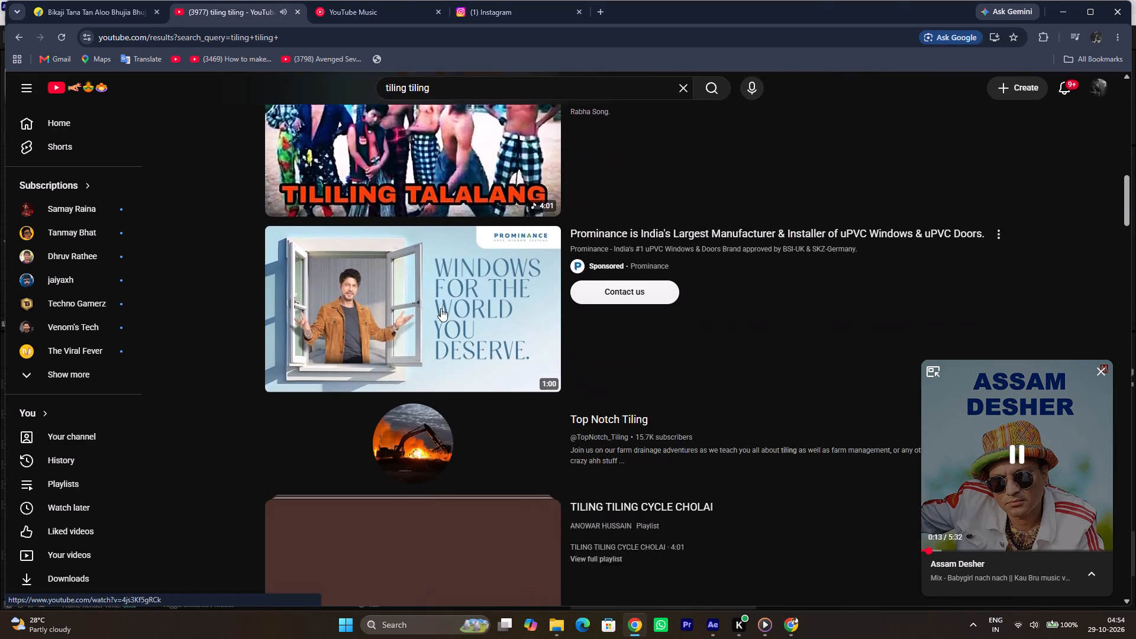
scroll(441, 308, down, 5)
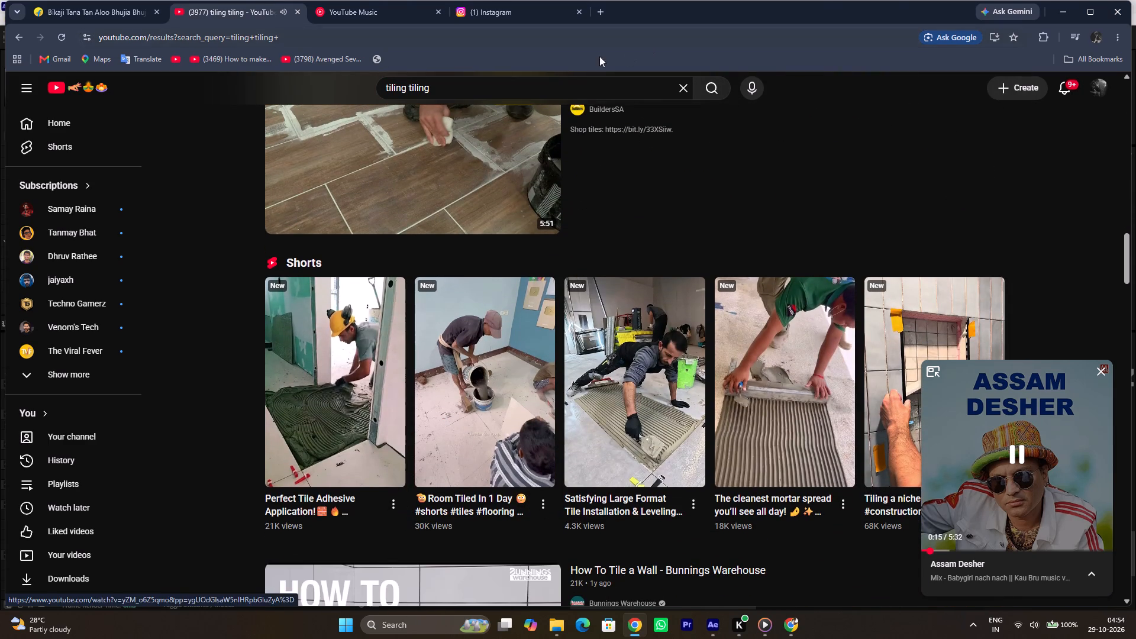
Search YouTube for "assam desher zubeen garg video".
click(601, 10)
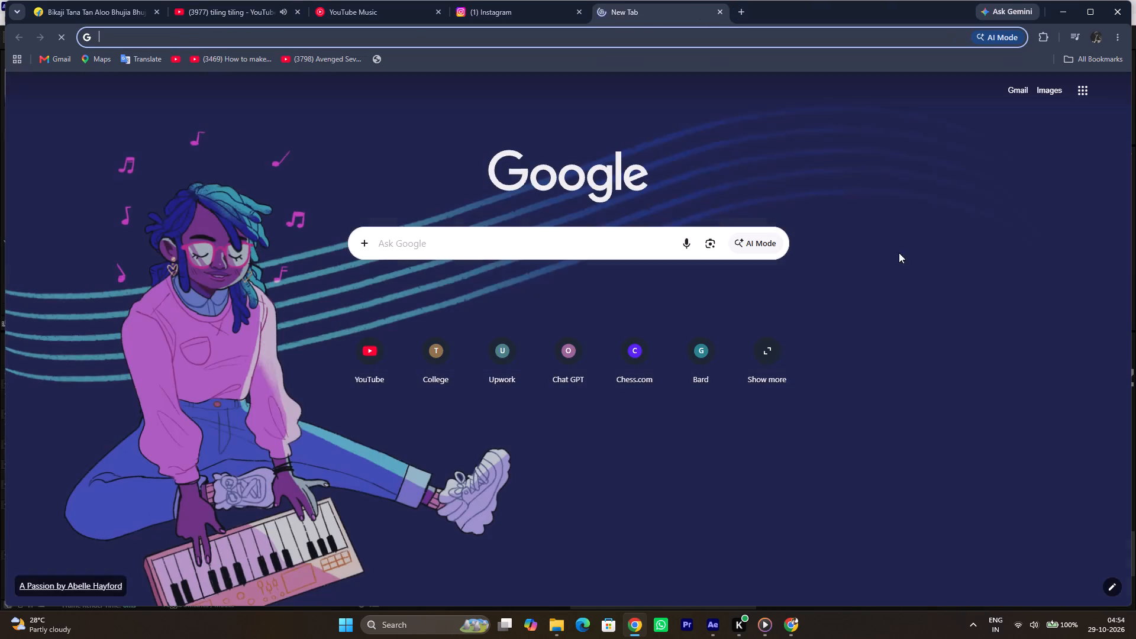
click(237, 14)
drag(455, 88, 301, 63)
text(assam desh)
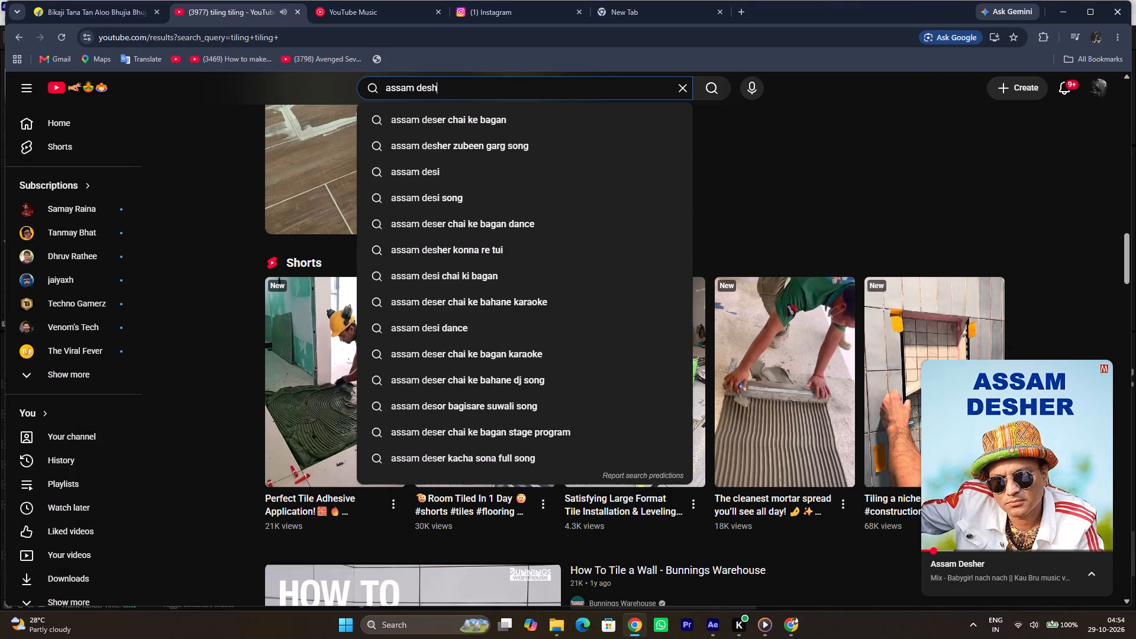
text(er)
key(space)
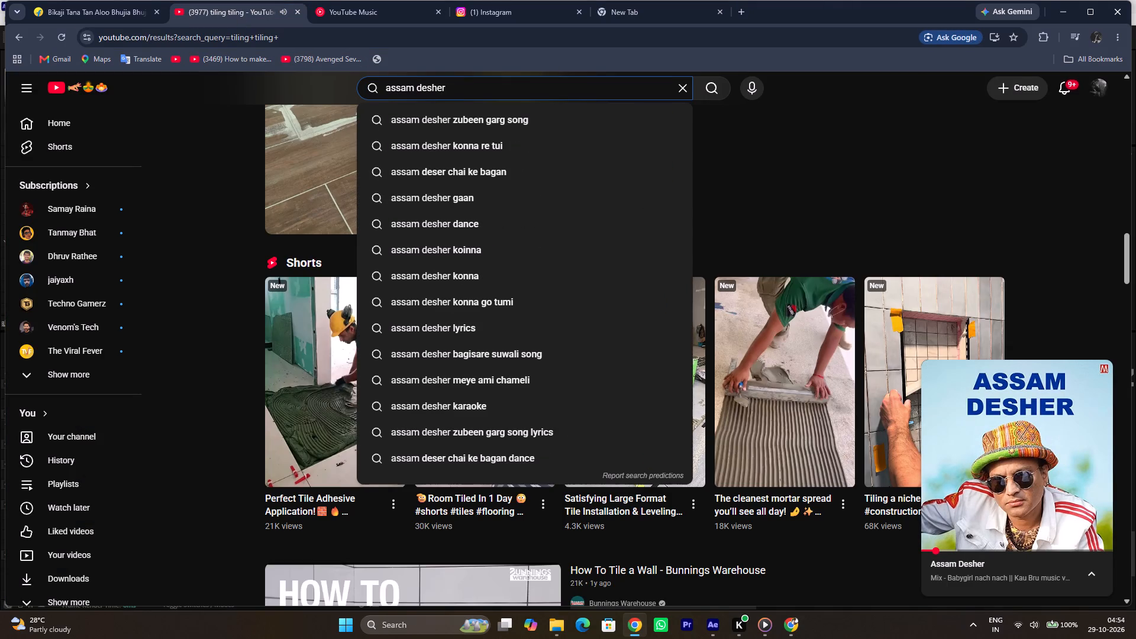
key(Down)
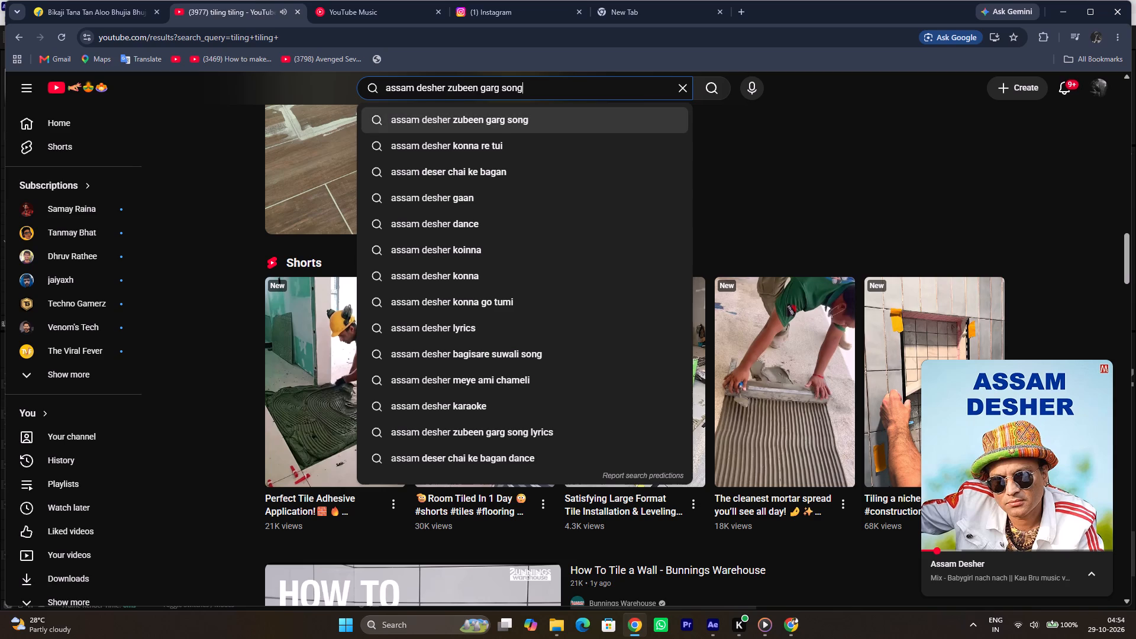
key(BackSpace)
key(BackSpace)
key(BackSpace)
key(BackSpace)
text(video)
key(Return)
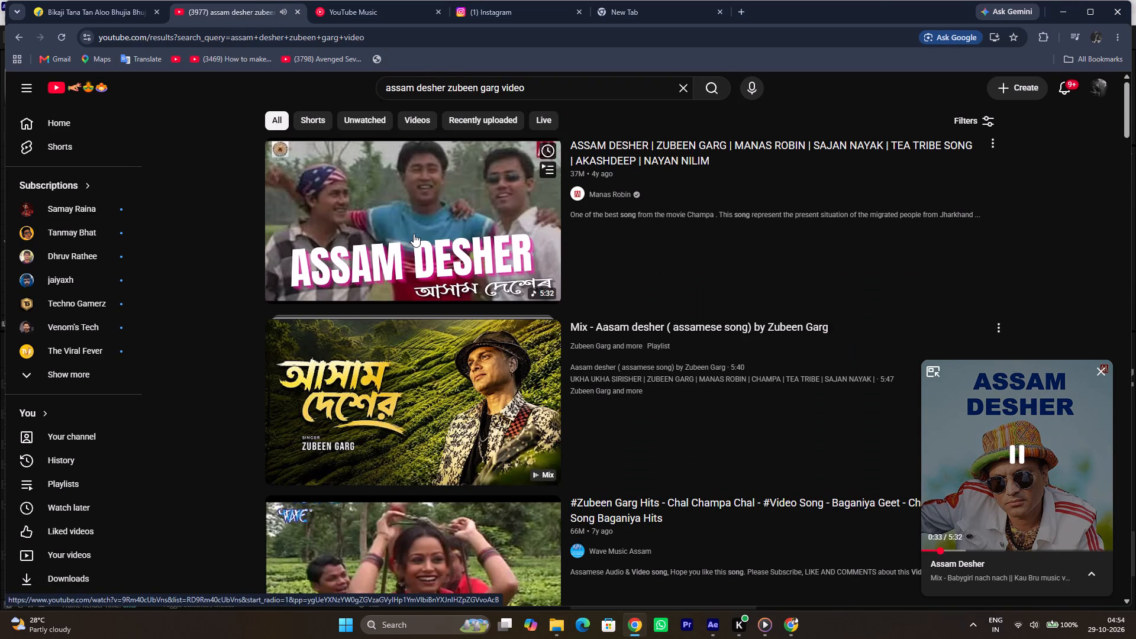
Look through the Zubeen Garg video results and expand the mini-player for Assam Desher to its full video page.
scroll(414, 233, down, 2)
scroll(415, 310, down, 1)
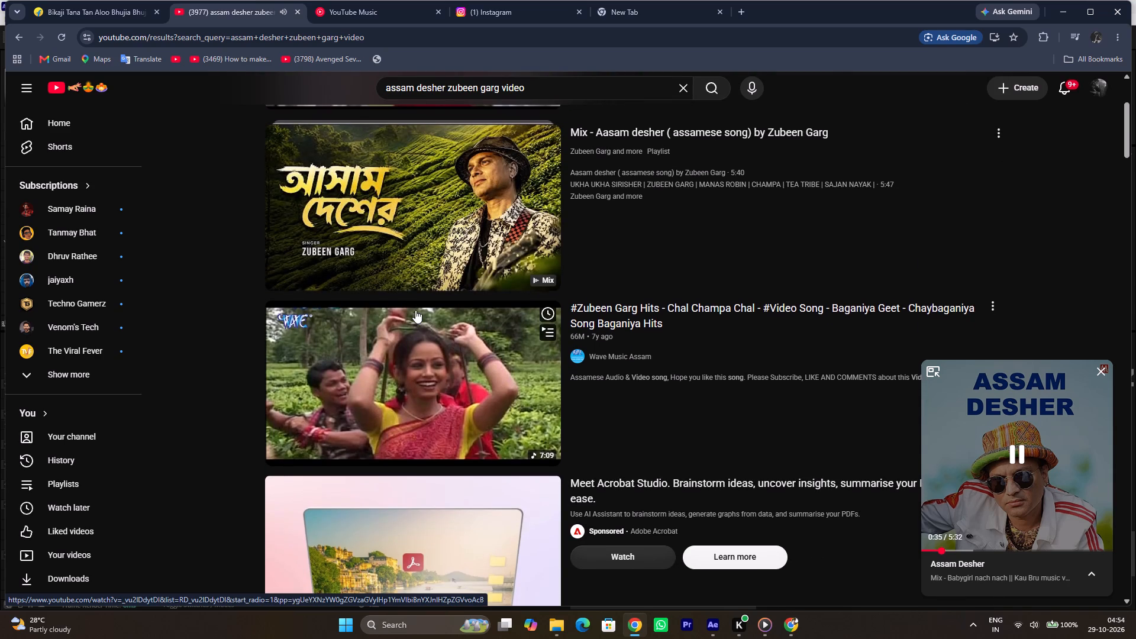
scroll(418, 362, down, 4)
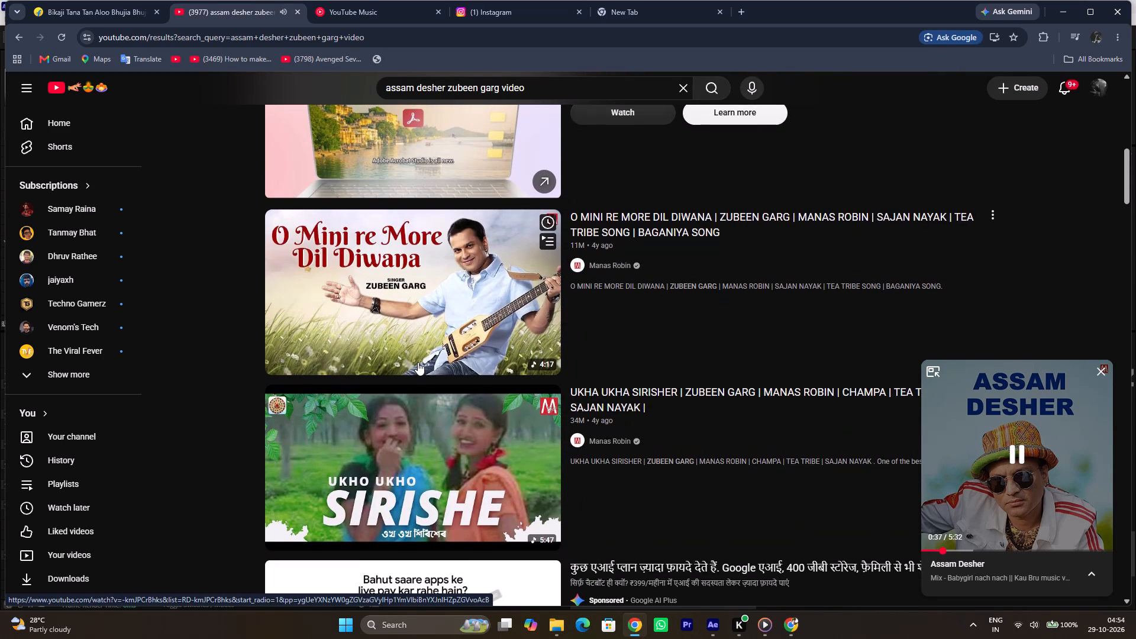
scroll(418, 362, down, 1)
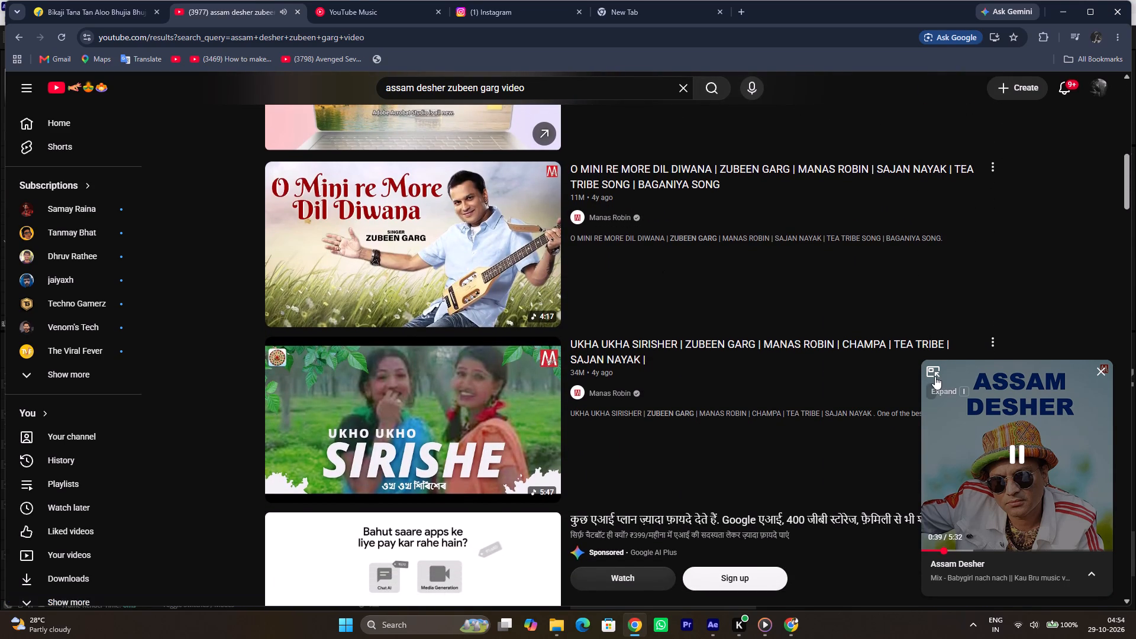
click(934, 373)
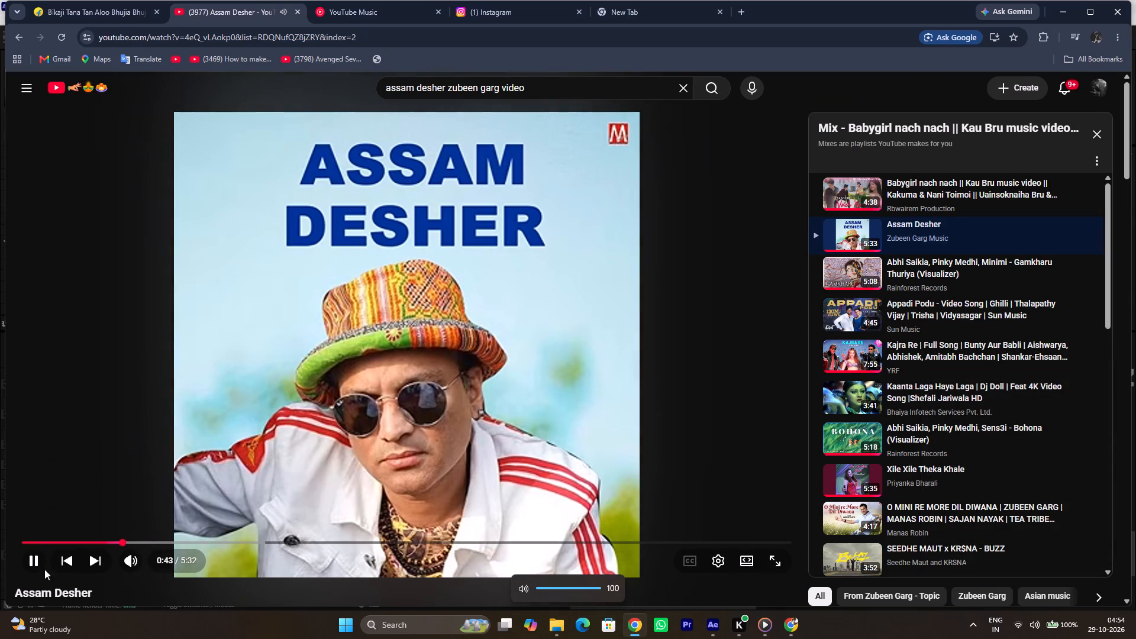
Switch to the Pinterest window in Chrome and replay the opening of the "Shilajit: Not just a mens supplement" reference video.
click(794, 624)
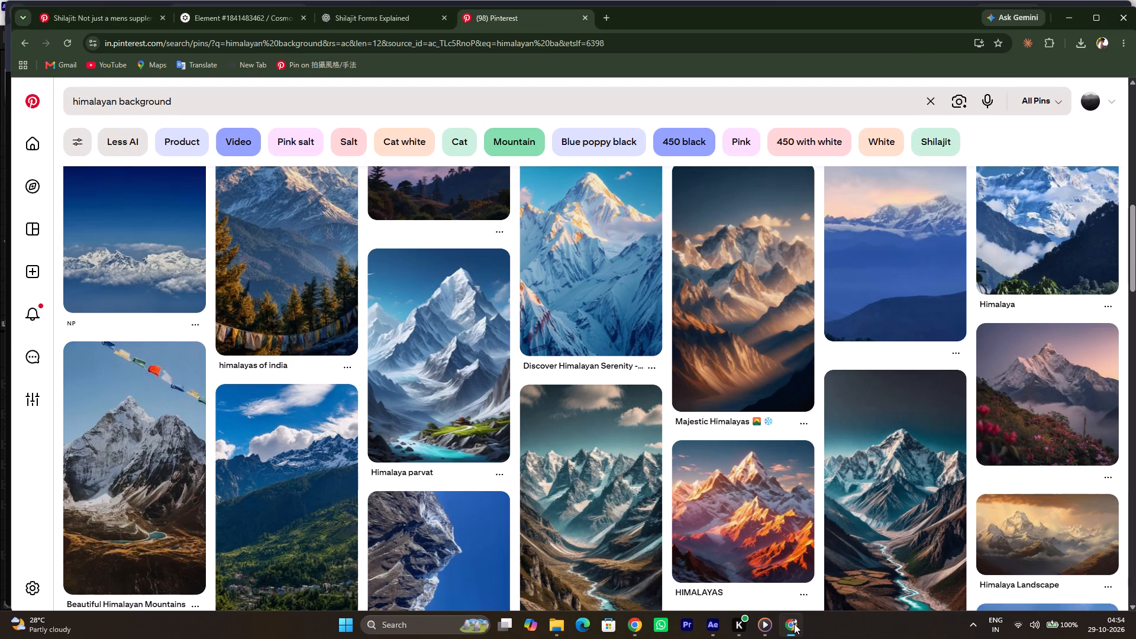
click(122, 15)
scroll(328, 298, up, 6)
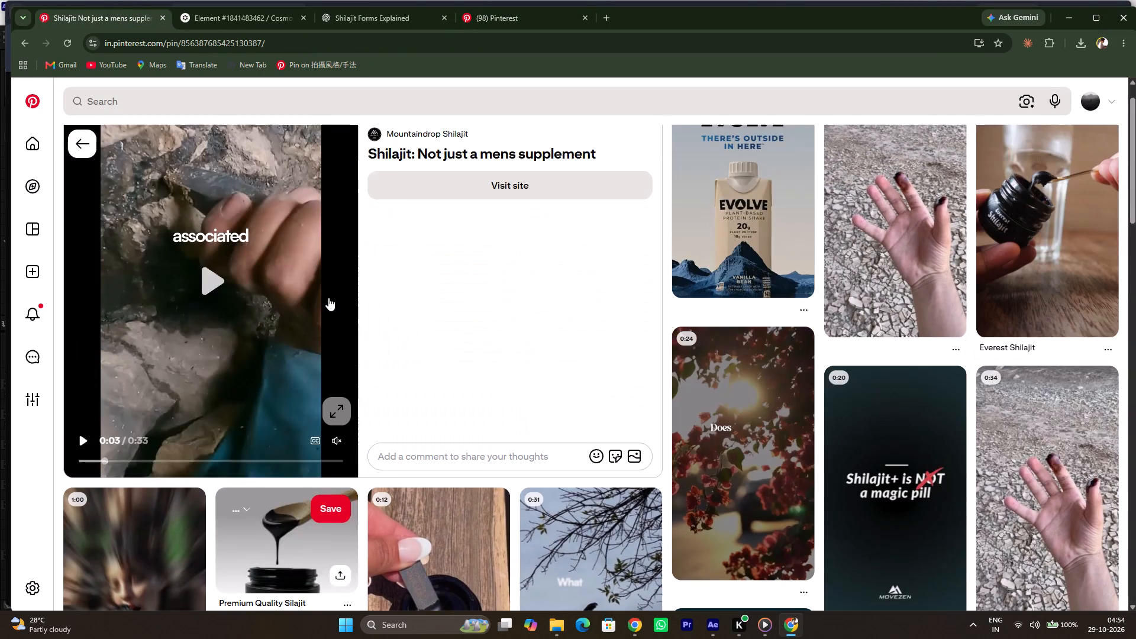
drag(104, 505, 91, 502)
drag(91, 502, 70, 505)
click(201, 316)
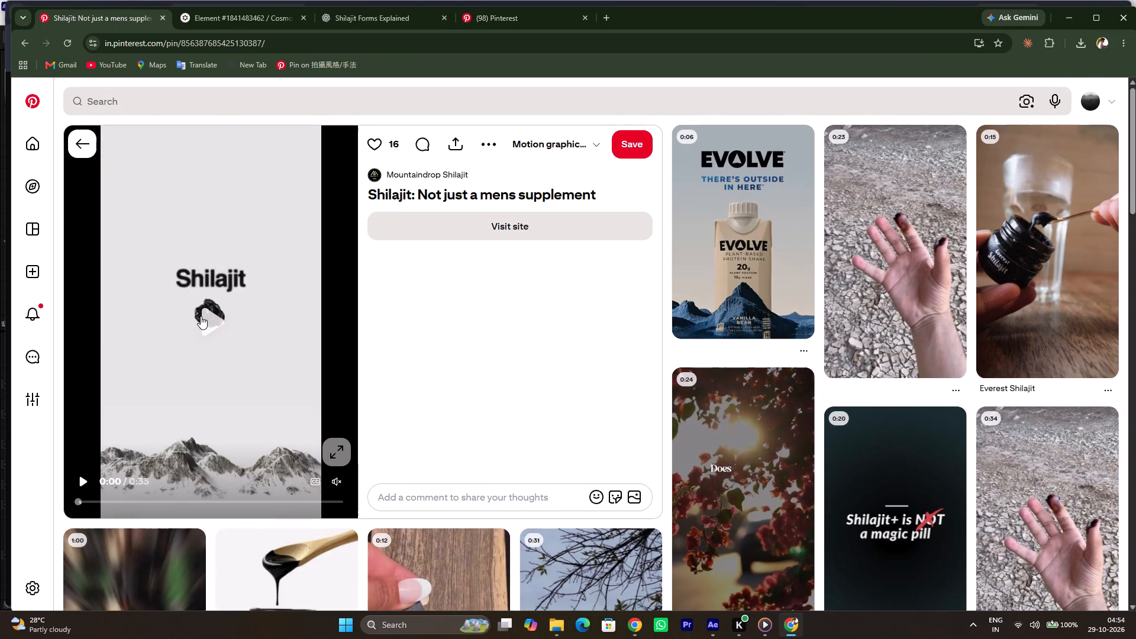
click(201, 316)
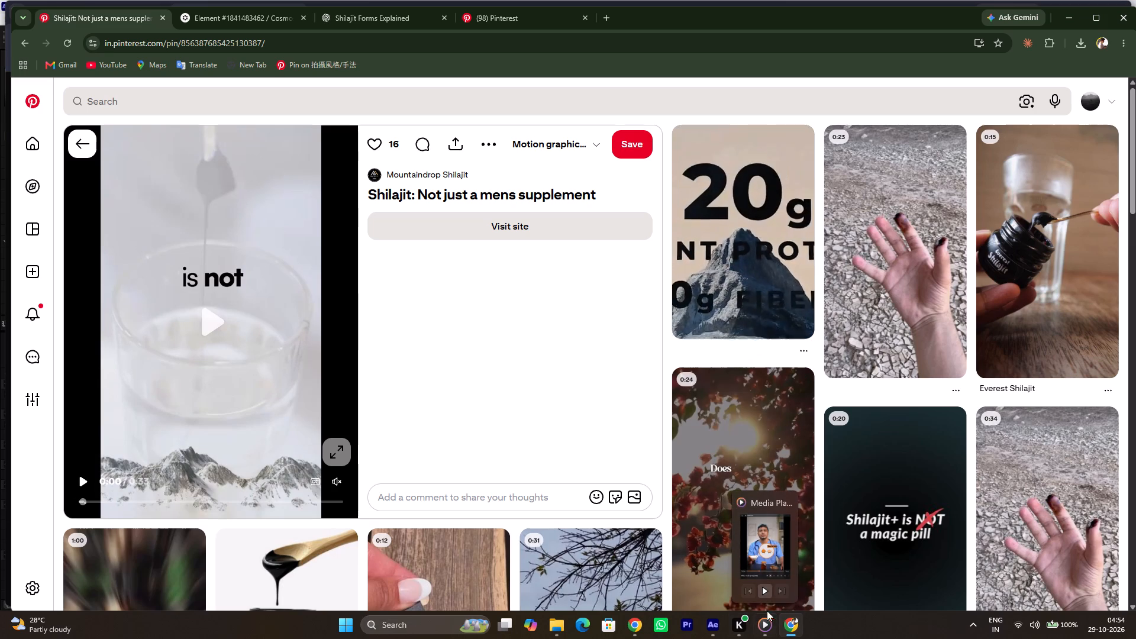
Switch to After Effects and play back the Line up composition from about 0:00:21:23 to review the talking-head section.
click(708, 619)
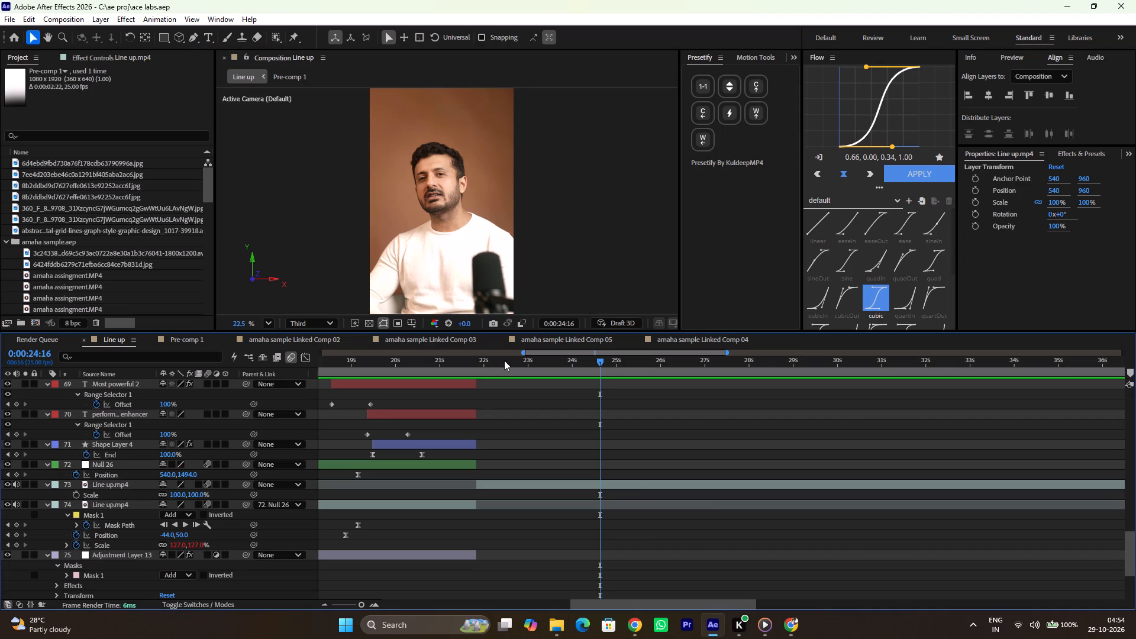
double_click(480, 363)
key(space)
key(space)
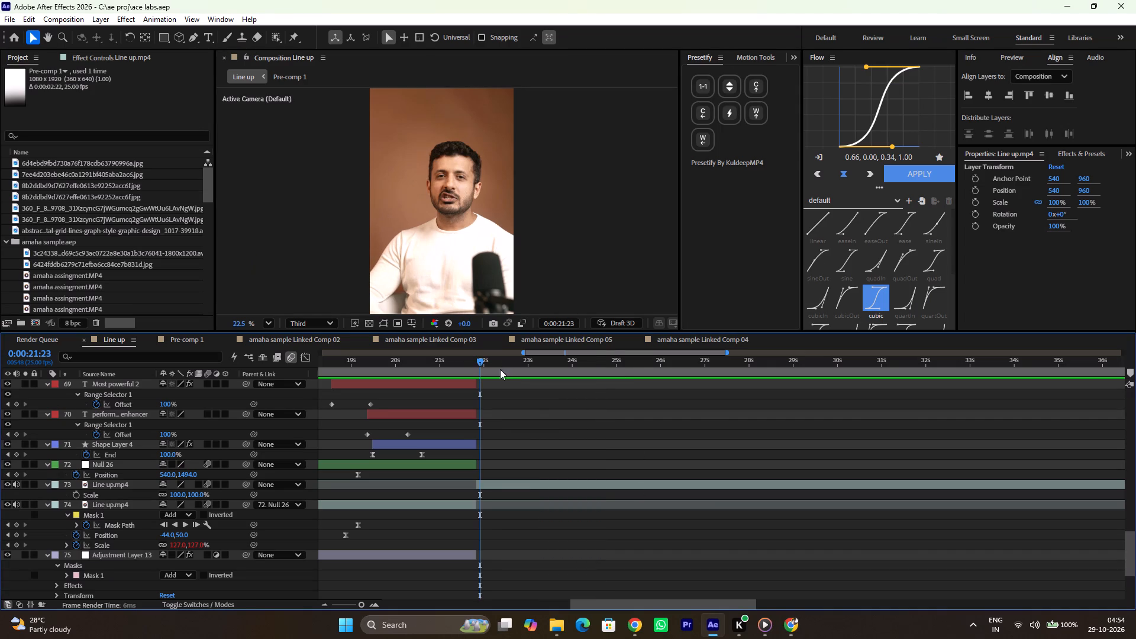
click(478, 361)
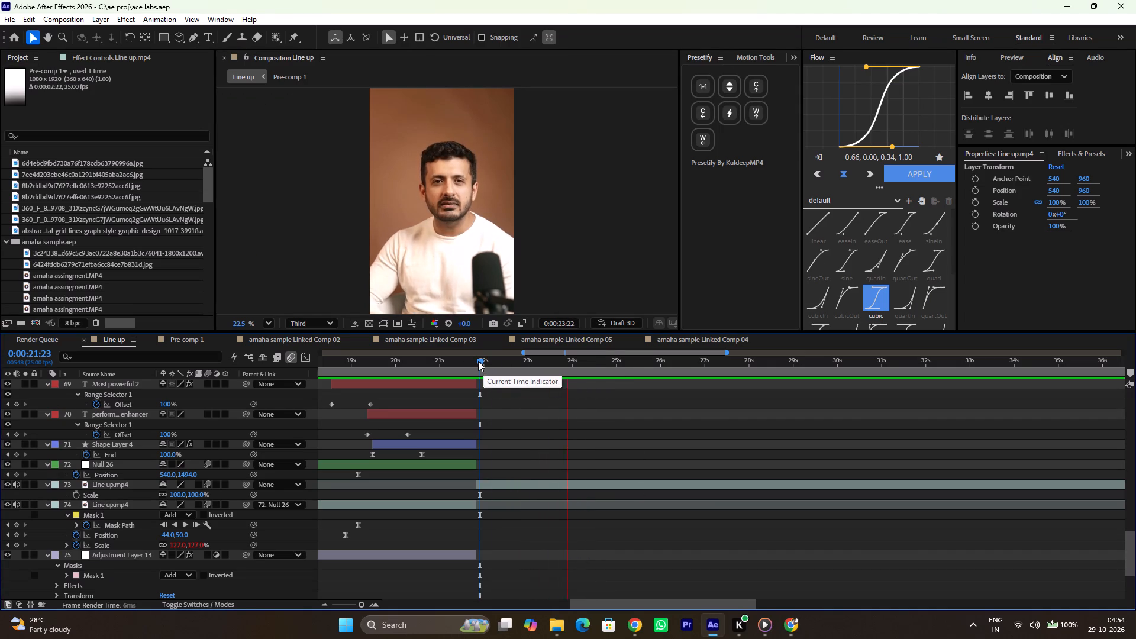
key(space)
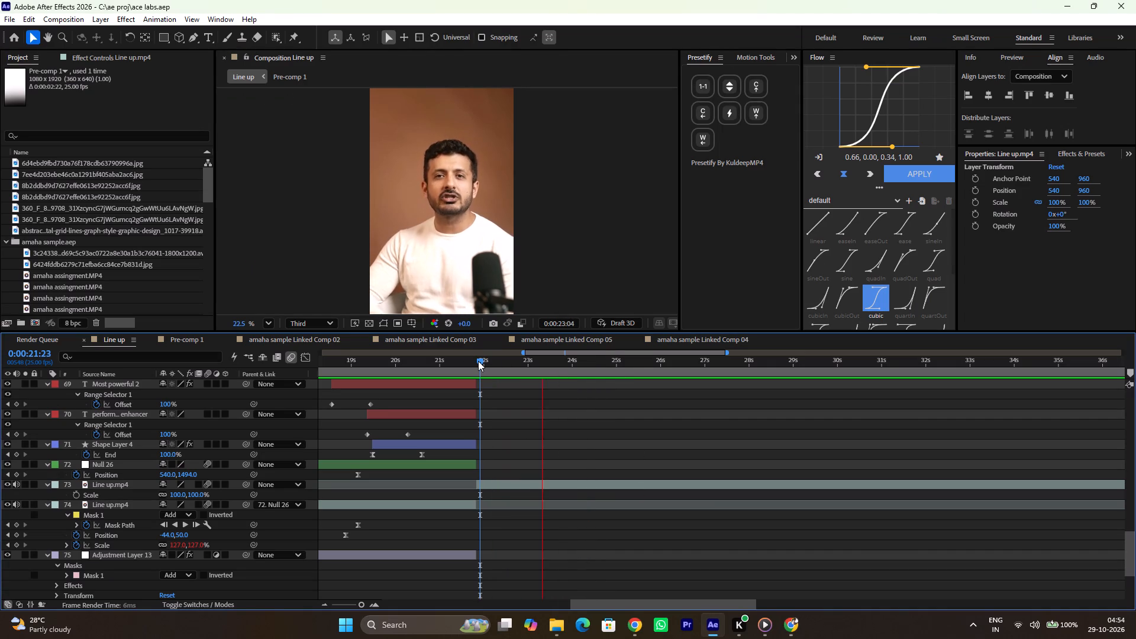
key(space)
key(space)
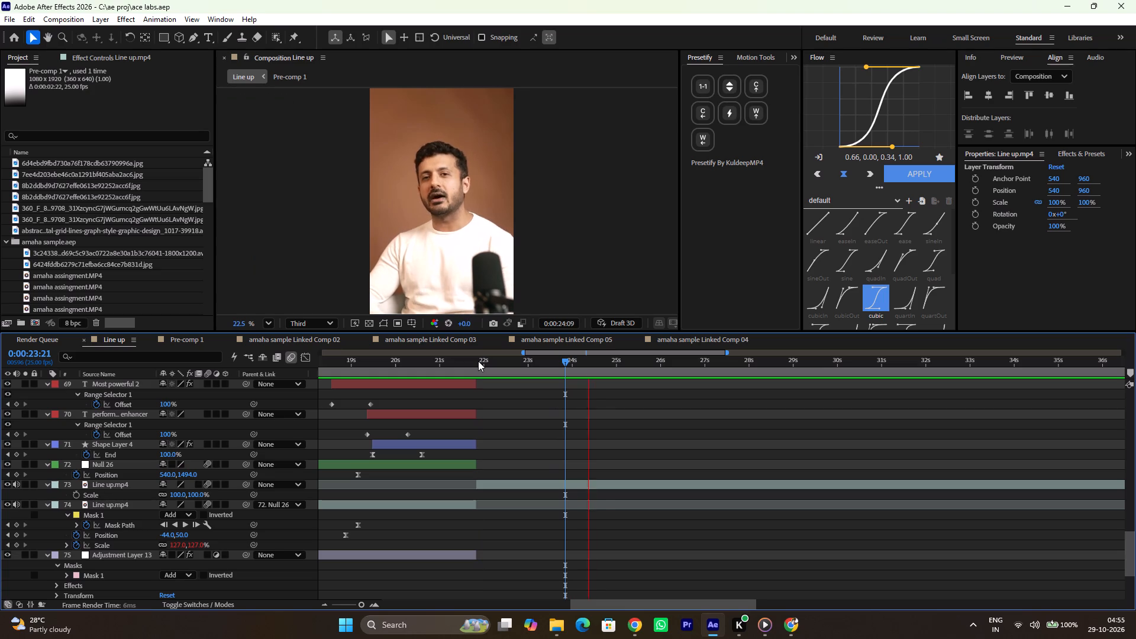
key(space)
key(space)
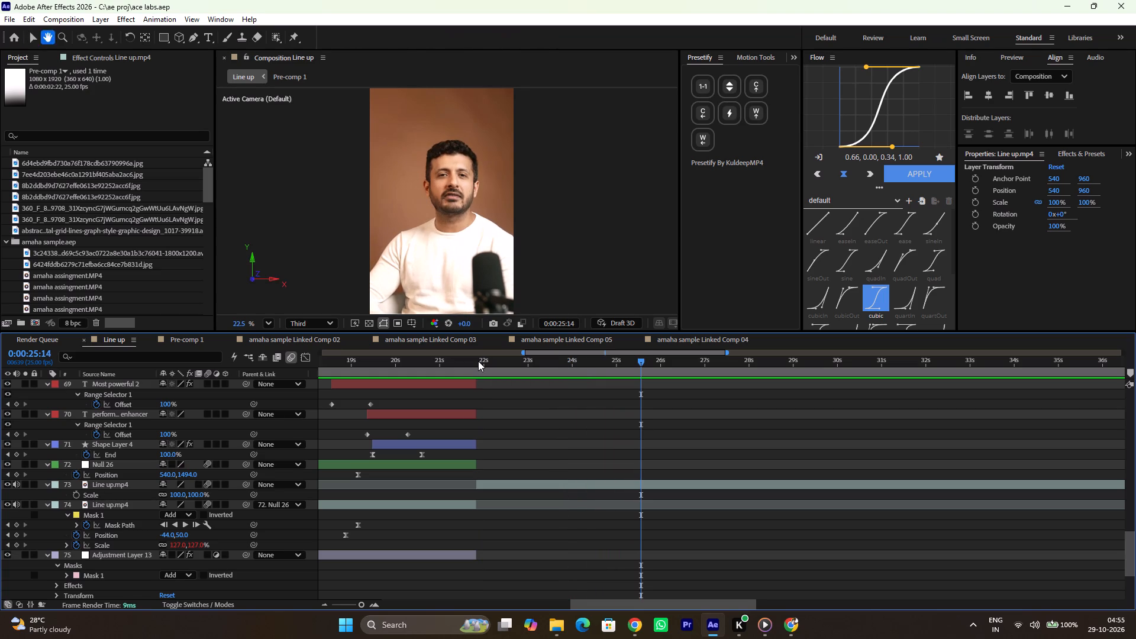
key(space)
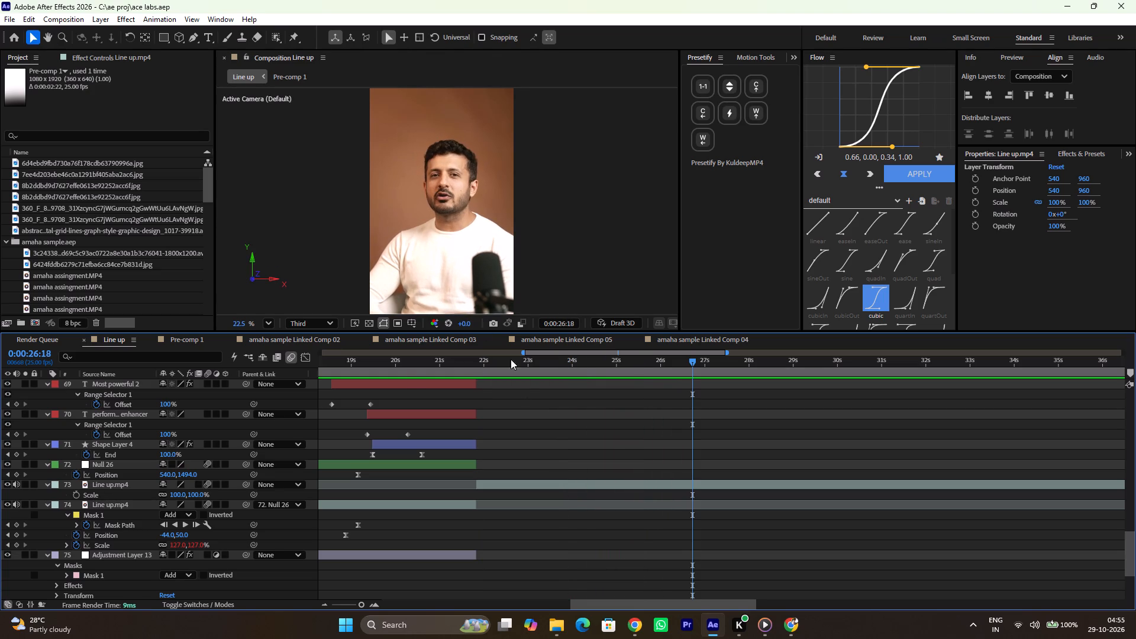
key(space)
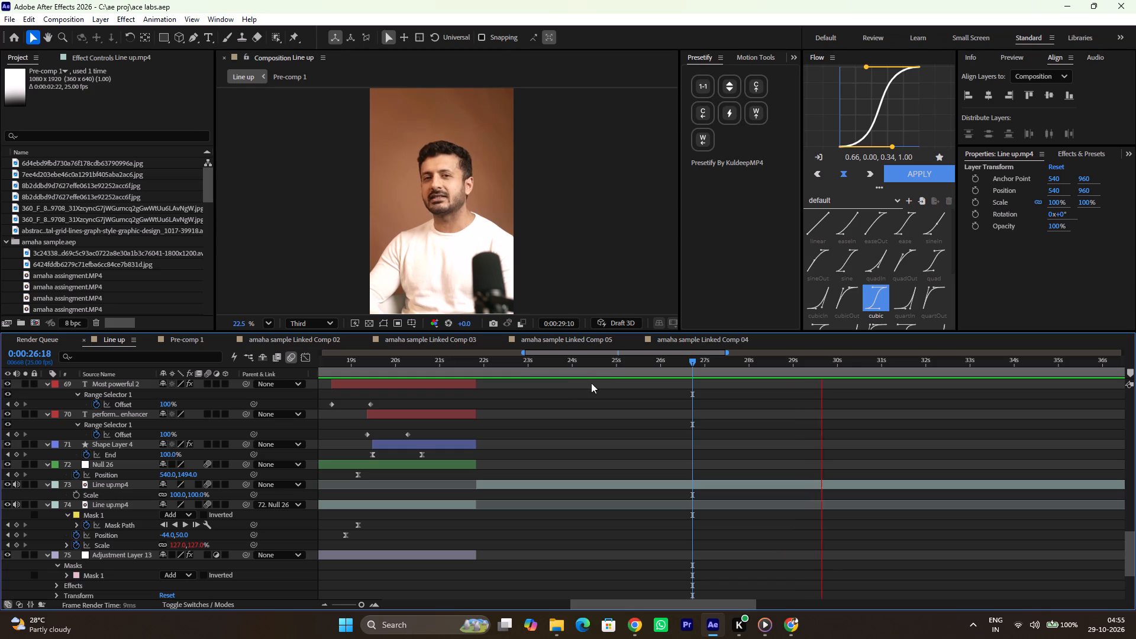
double_click(494, 360)
key(space)
key(space)
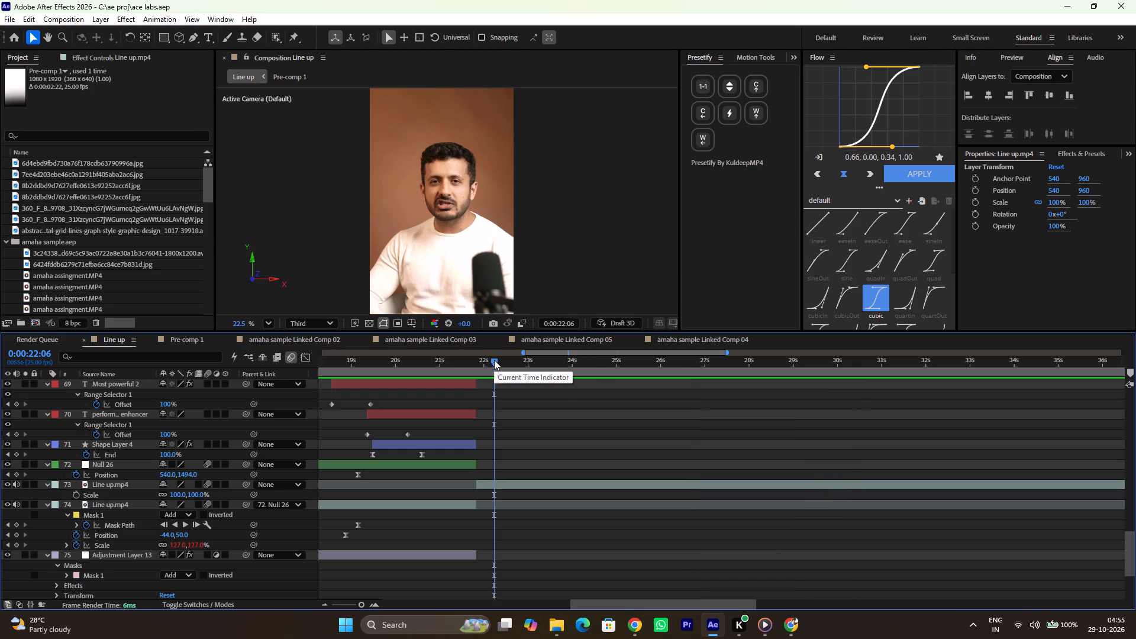
key(space)
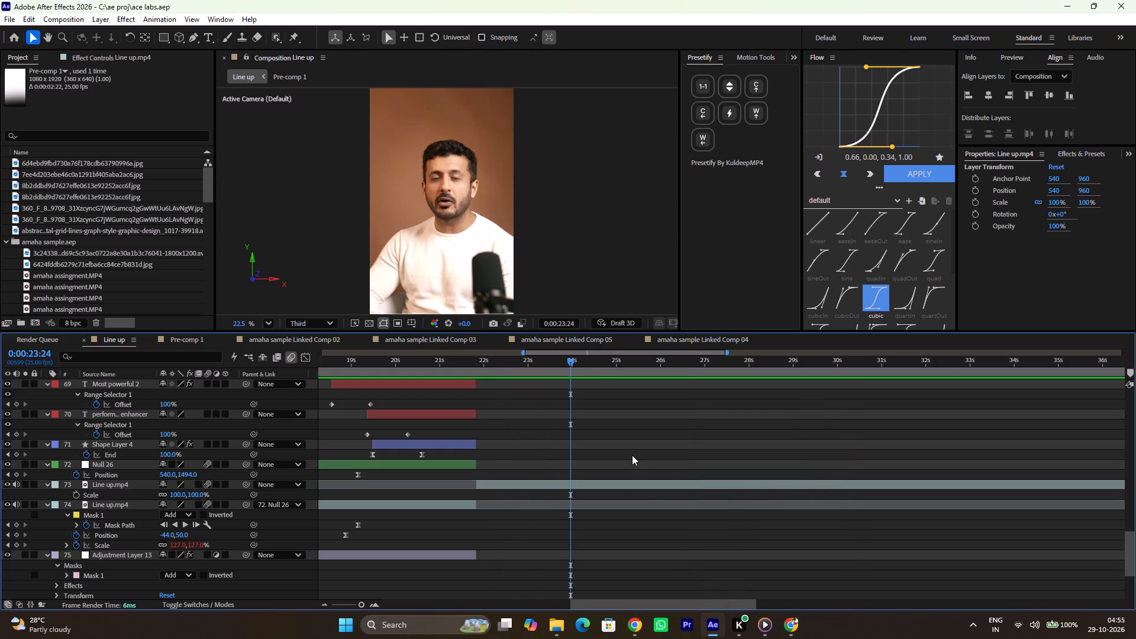
Duplicate the divine-patterns vector and 8b2ddbd background image layers in the Line up composition.
ctrl+alt+scroll(583, 453, down, 1)
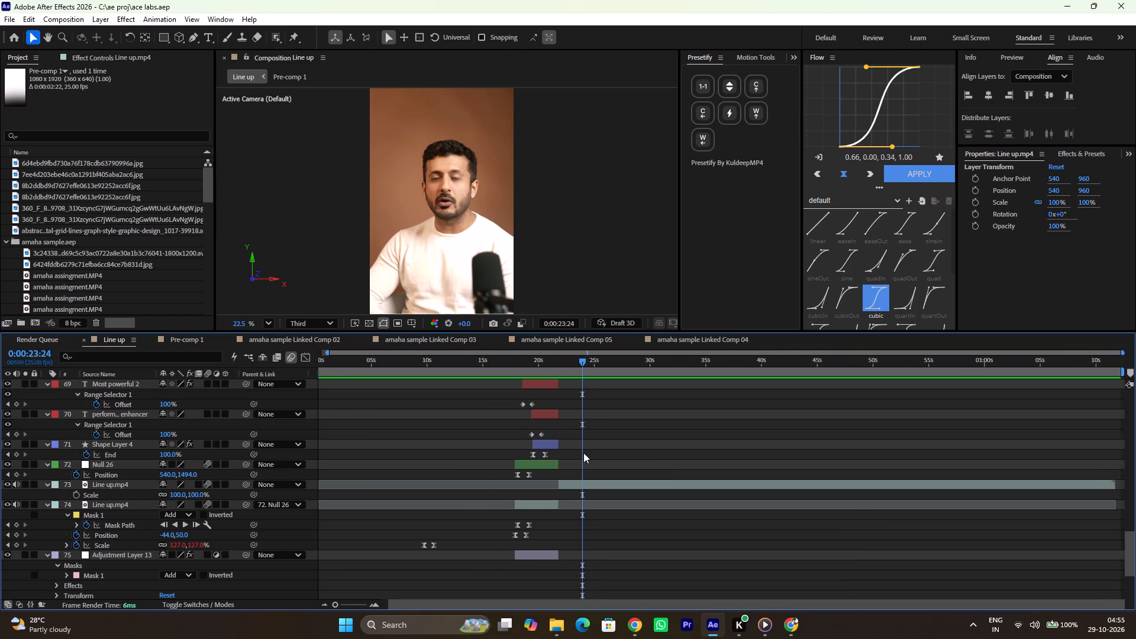
ctrl+alt+scroll(583, 453, down, 1)
scroll(583, 453, up, 1)
scroll(583, 453, down, 1)
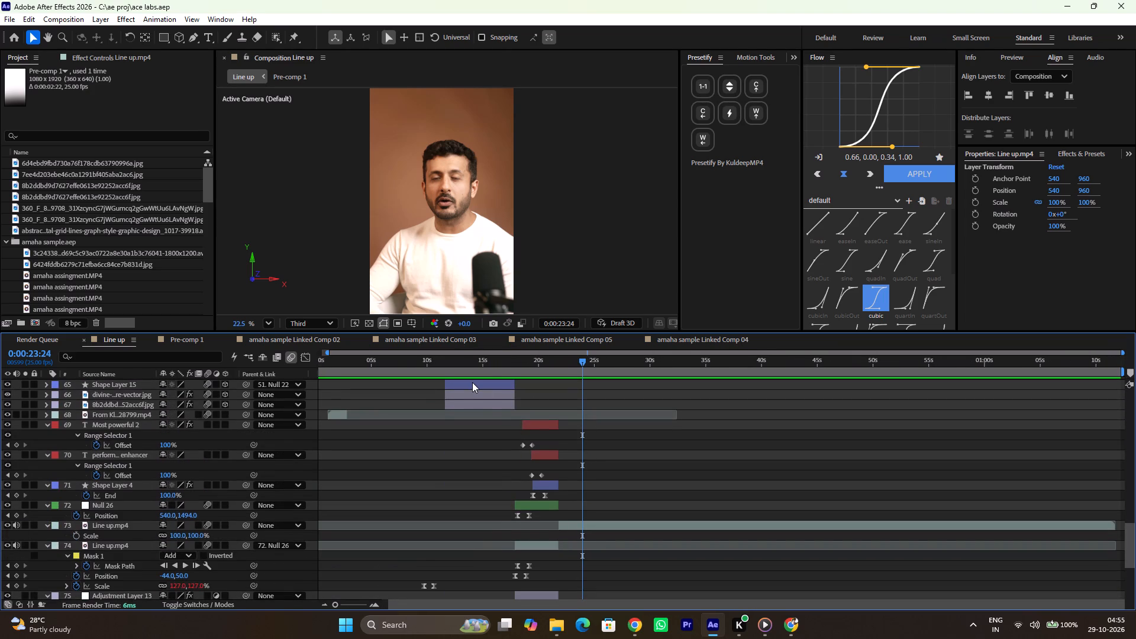
scroll(472, 382, up, 1)
click(483, 404)
click(483, 417)
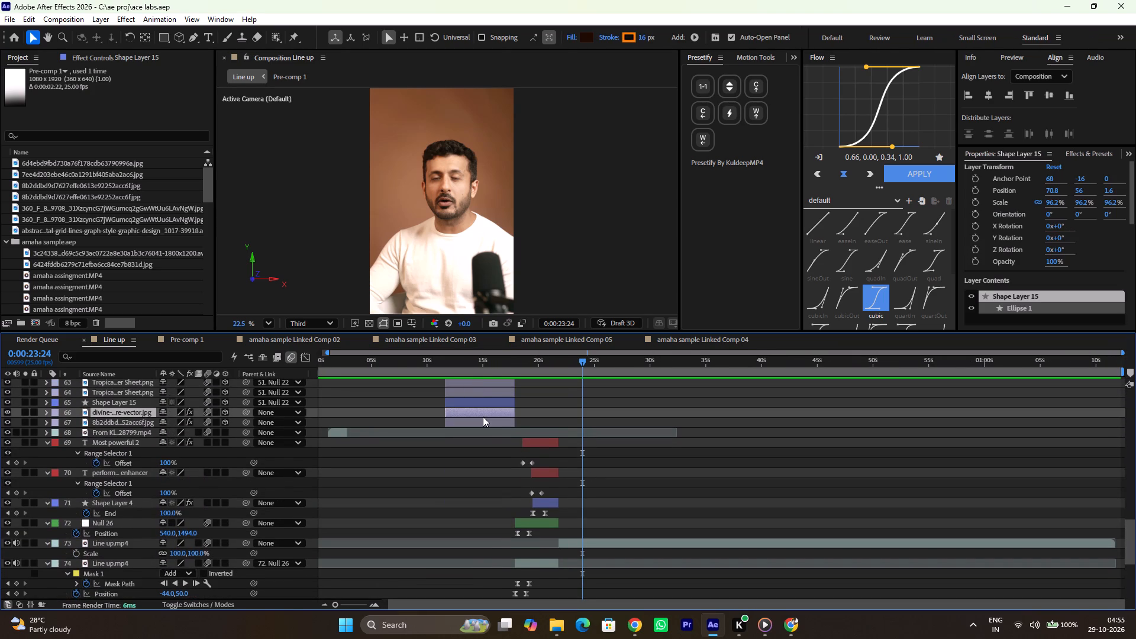
double_click(475, 413)
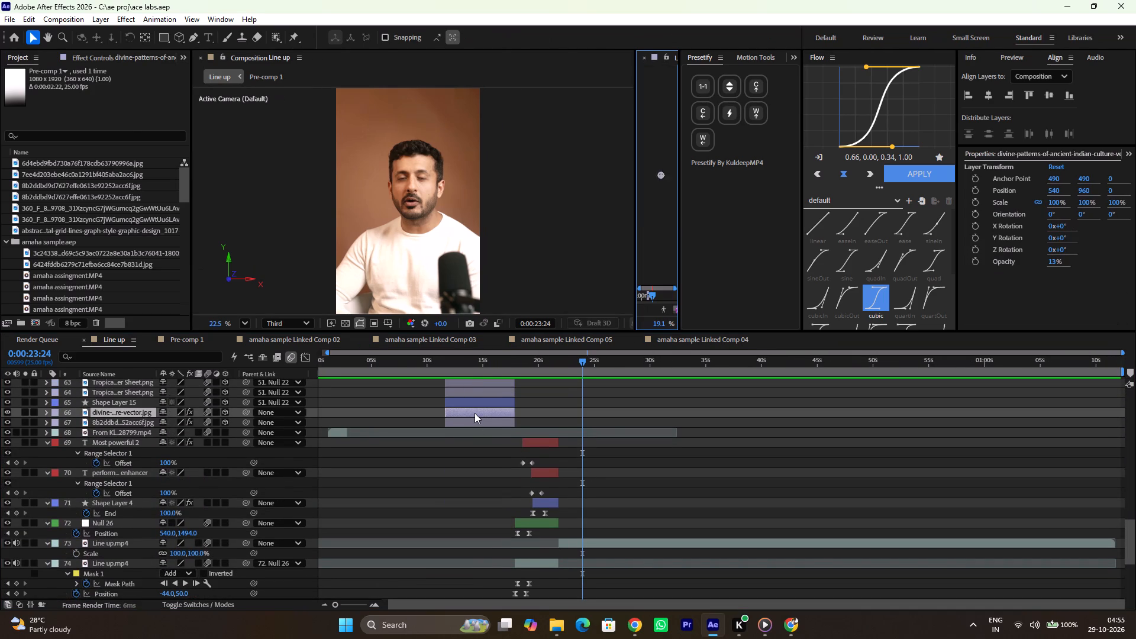
click(475, 421)
click(475, 421)
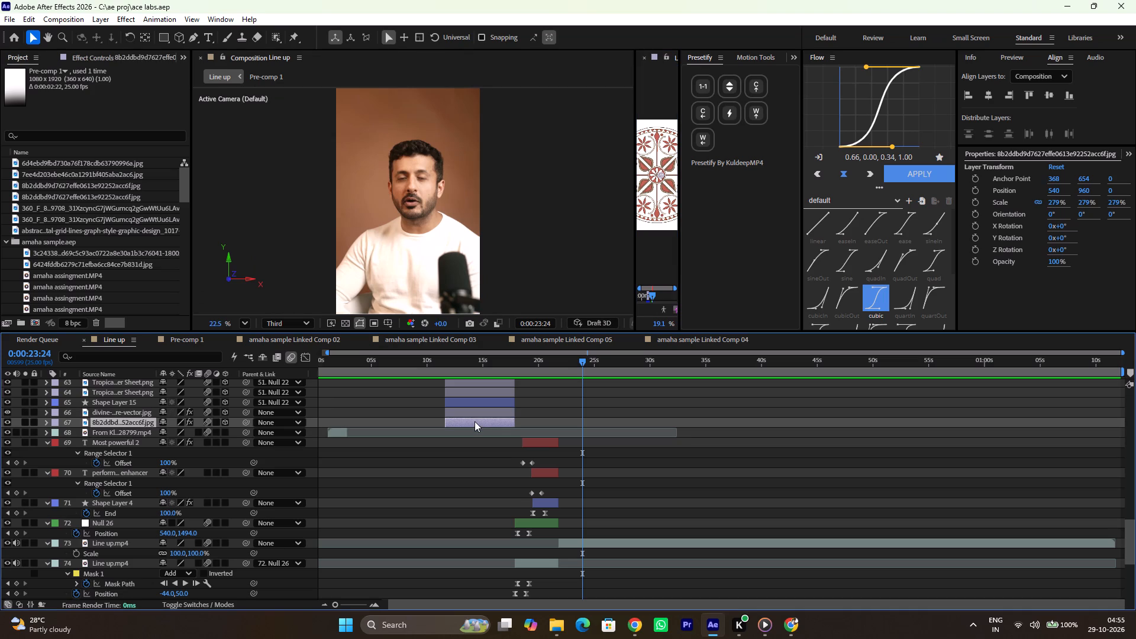
shift+click(475, 416)
key(ctrl+d)
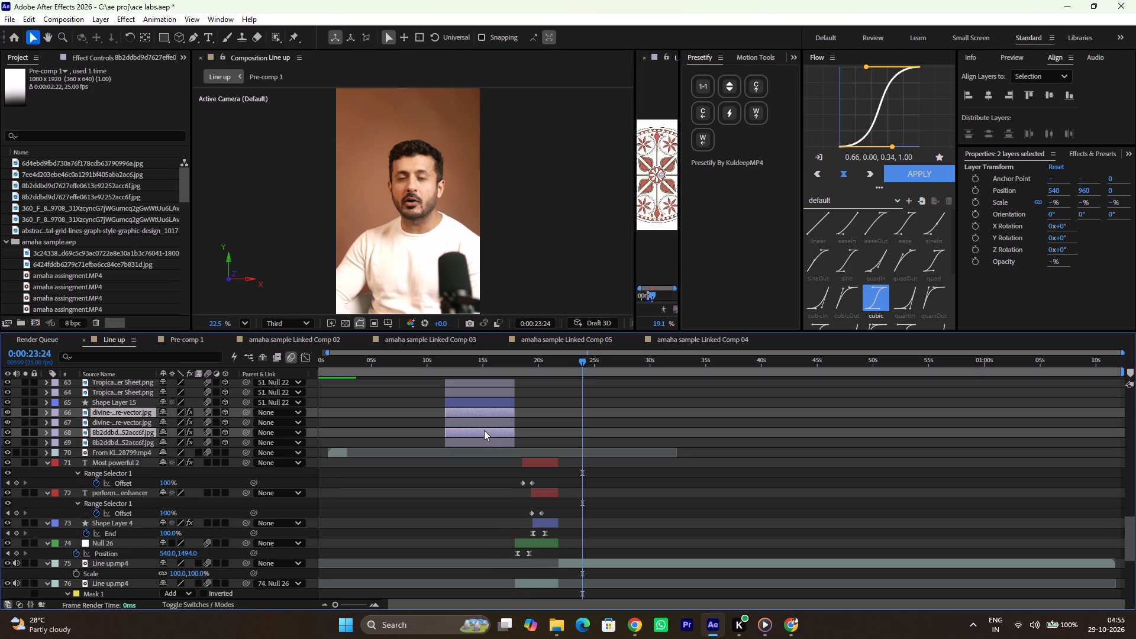
Move the two duplicated background layers to start at 0:00:21:21 and place the current time at that cut.
drag(484, 430, 595, 430)
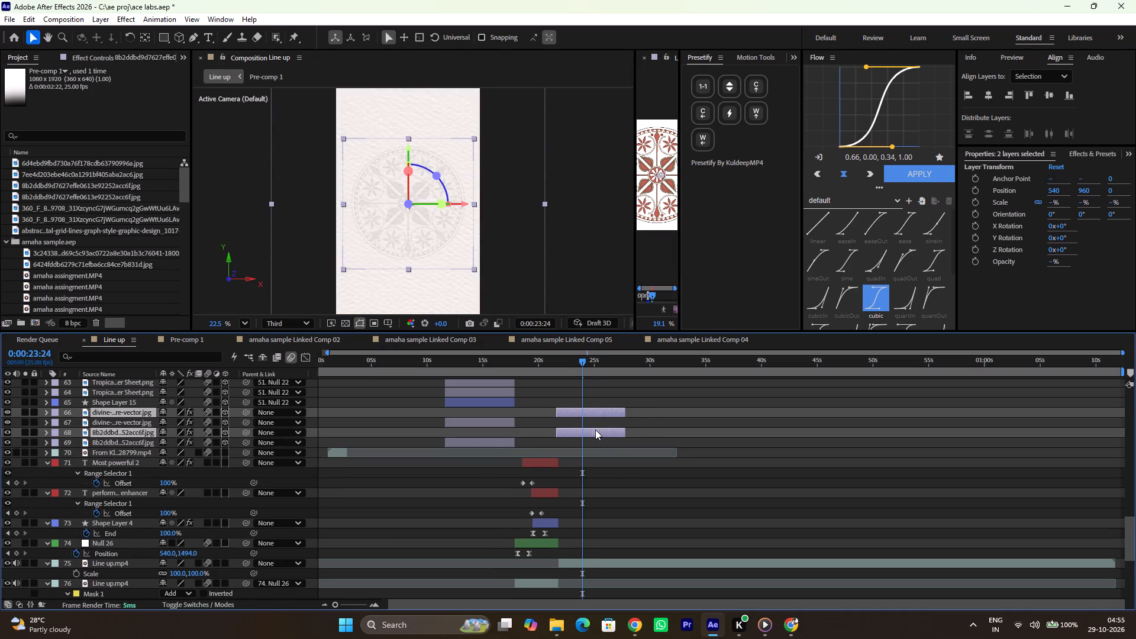
drag(595, 430, 598, 430)
alt+scroll(598, 430, left, 1)
alt+scroll(598, 430, right, 1)
alt+scroll(598, 430, left, 1)
alt+scroll(598, 430, right, 1)
ctrl+alt+scroll(598, 430, up, 3)
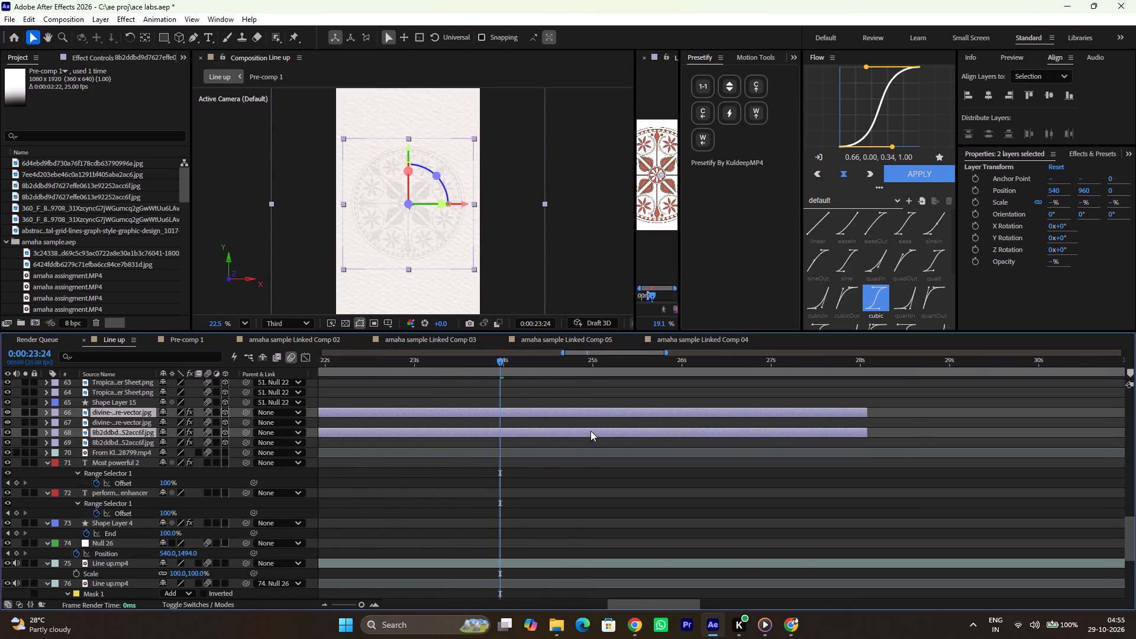
scroll(461, 483, right, 2)
drag(432, 363, 434, 375)
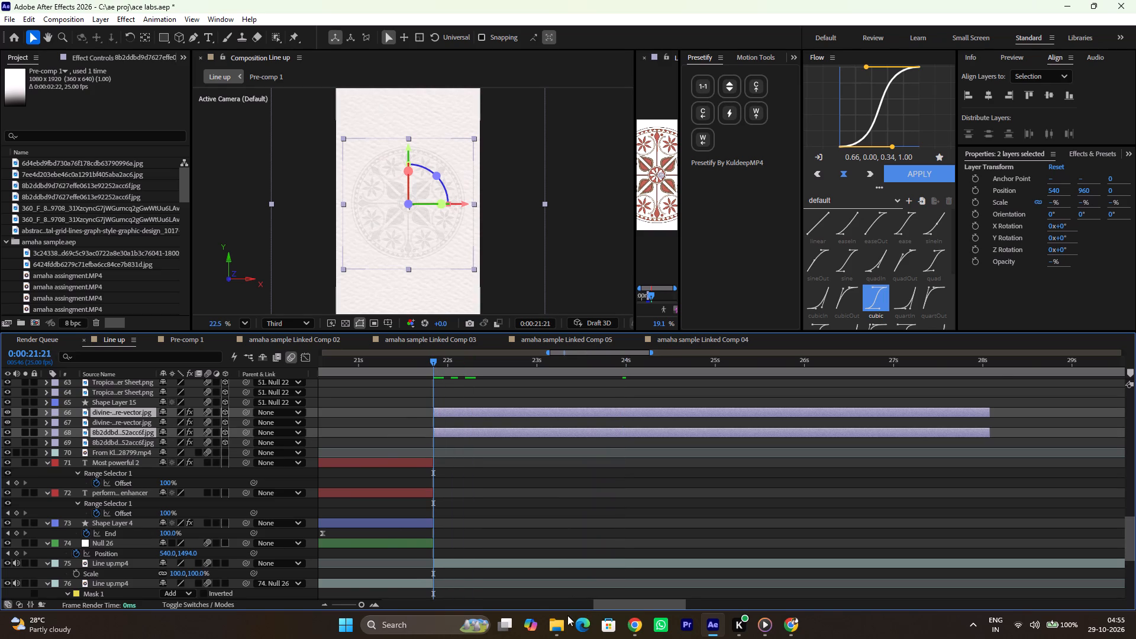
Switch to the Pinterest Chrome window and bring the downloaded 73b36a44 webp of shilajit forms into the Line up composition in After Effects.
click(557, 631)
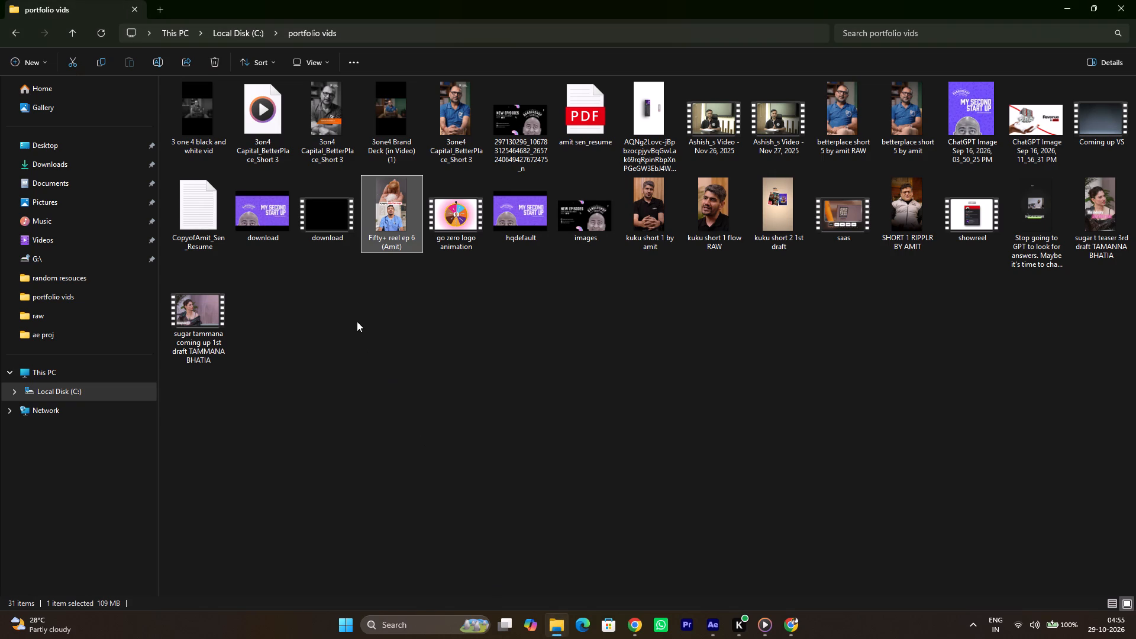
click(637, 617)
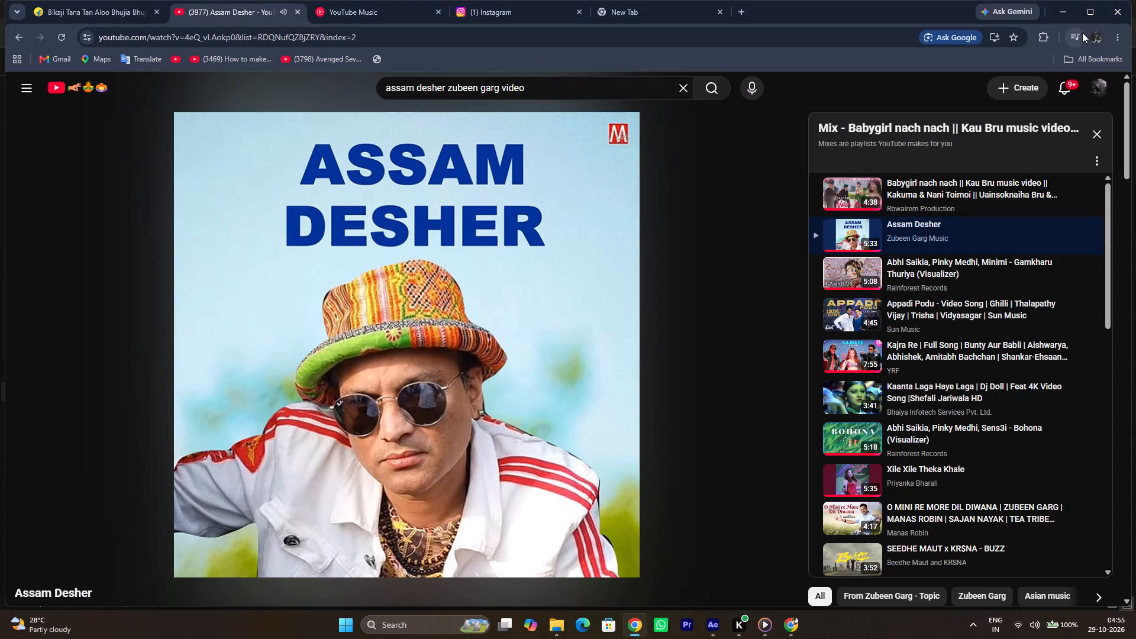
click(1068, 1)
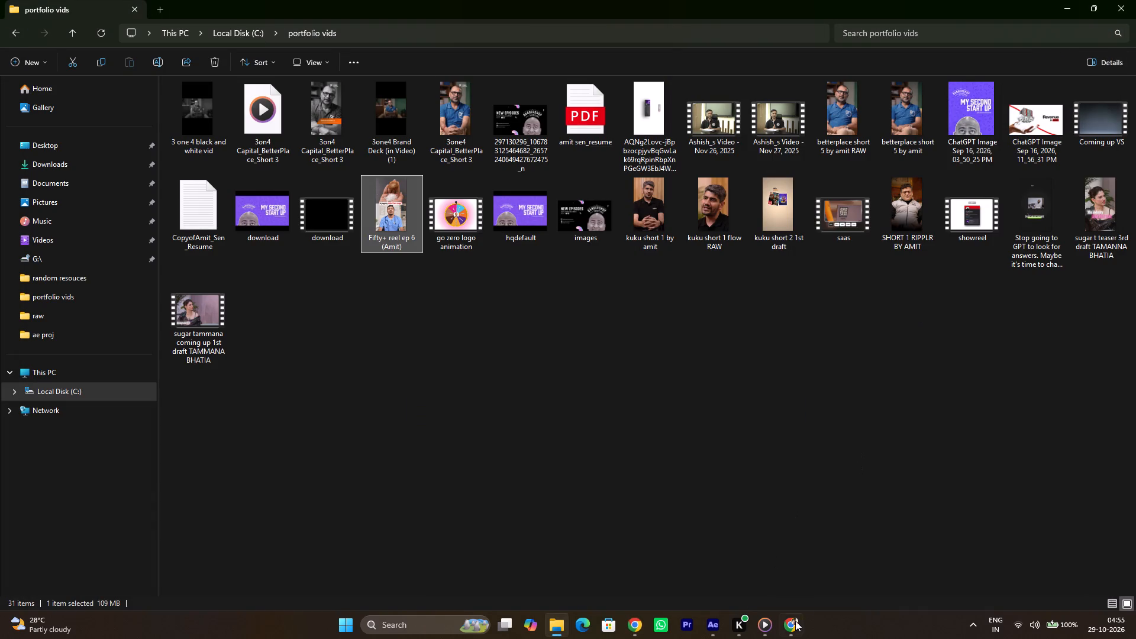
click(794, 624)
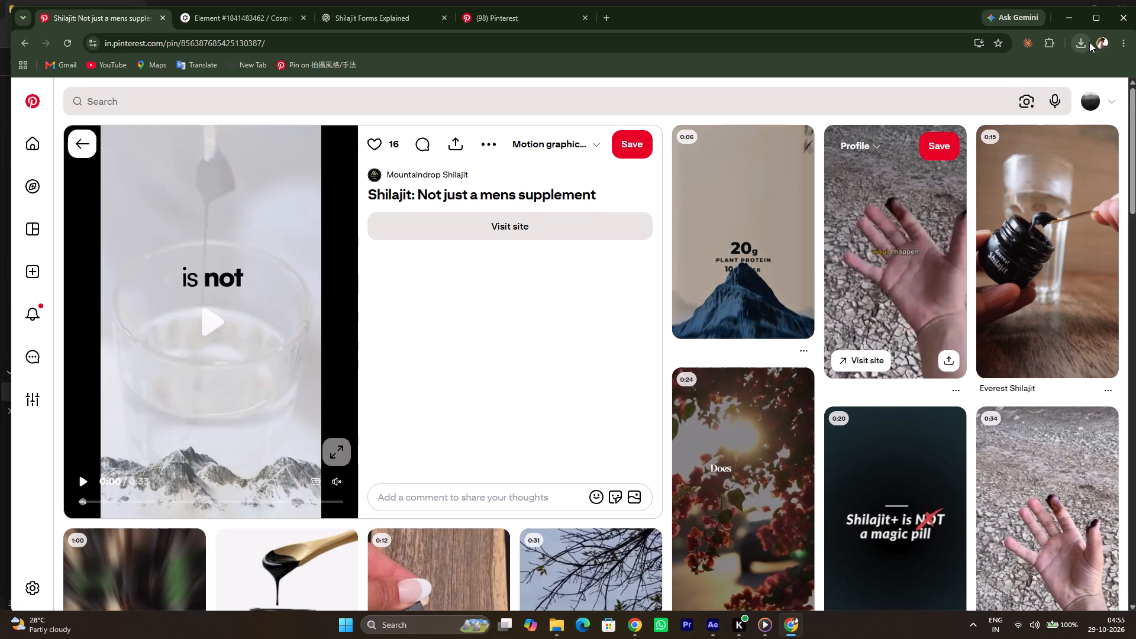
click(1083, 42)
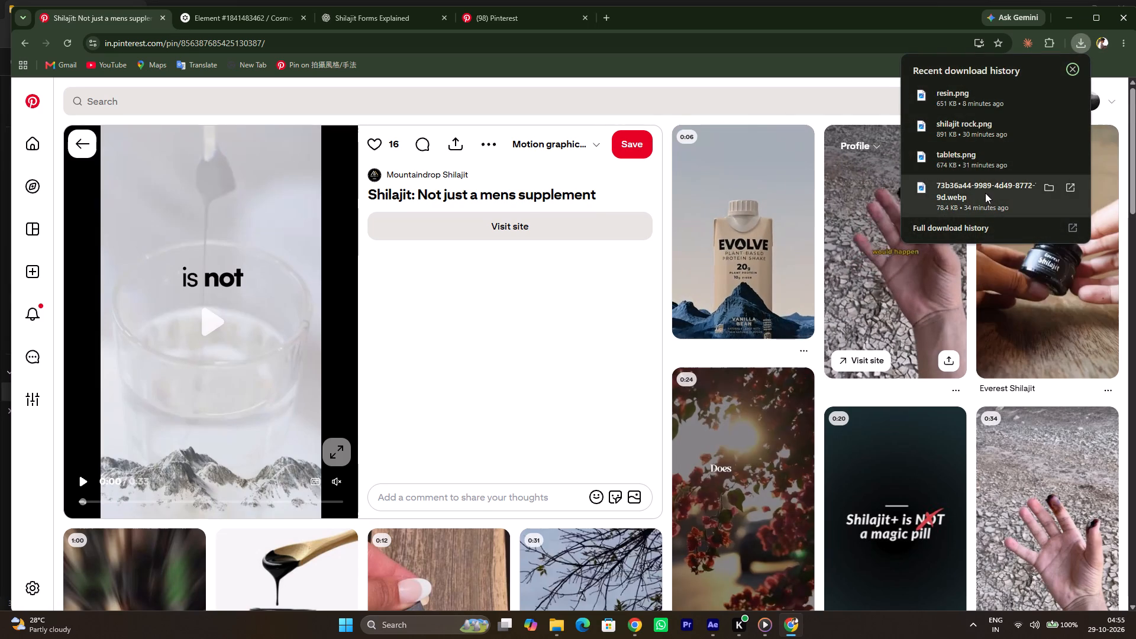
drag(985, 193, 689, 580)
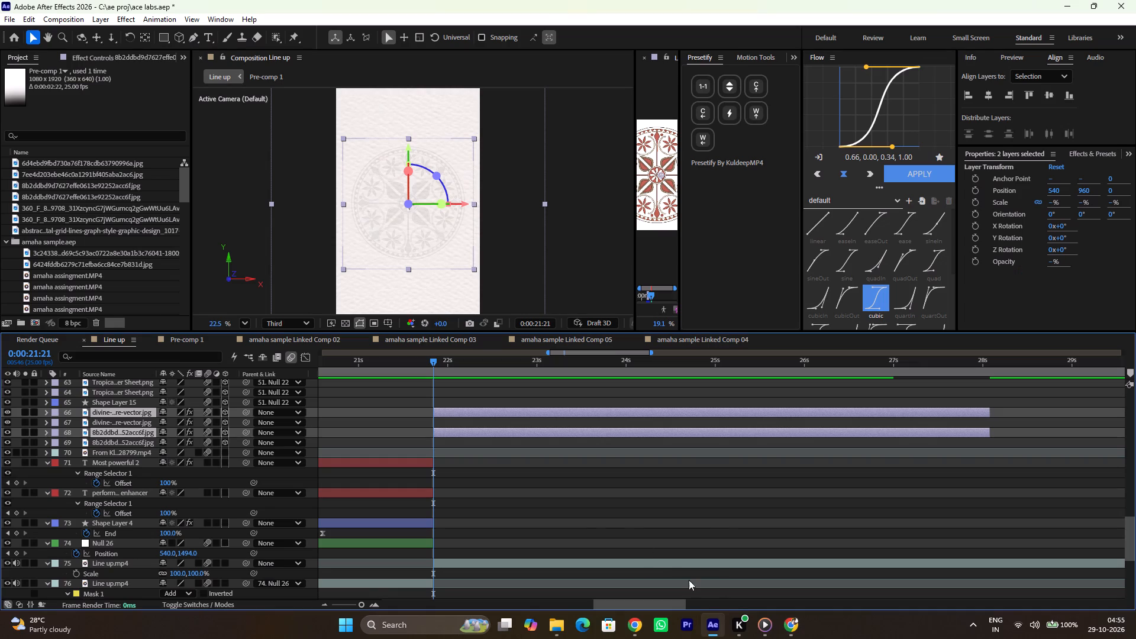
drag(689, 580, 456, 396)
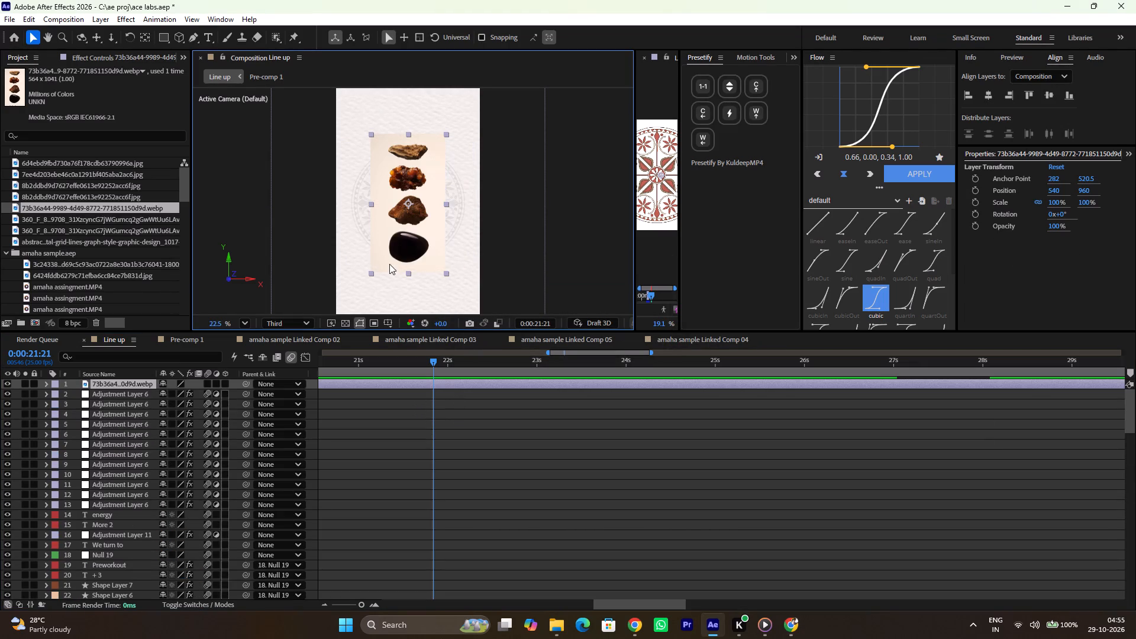
Open the 73b36a44 webp layer in an enlarged layer viewer and examine the shilajit pieces against their cream background.
ctrl+scroll(397, 284, up, 5)
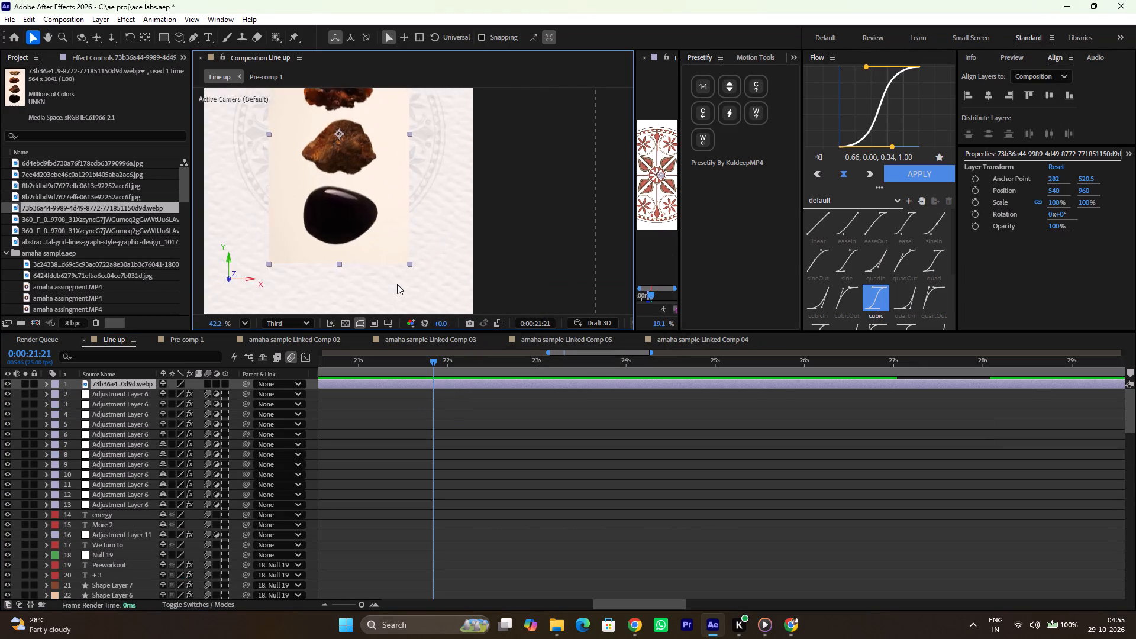
scroll(397, 284, up, 1)
double_click(437, 383)
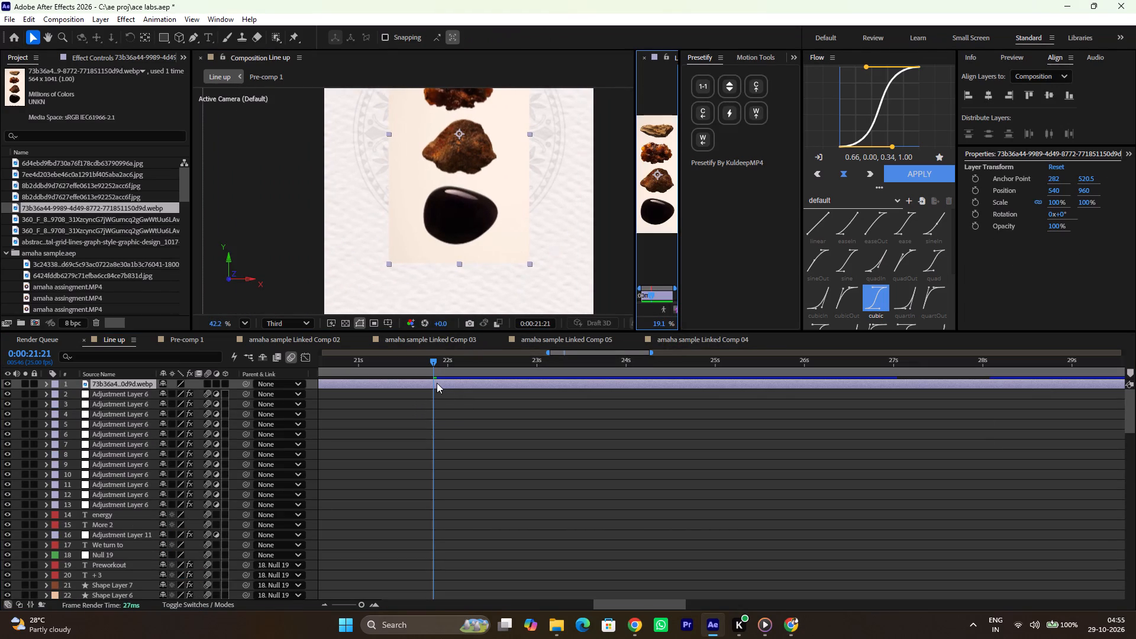
drag(634, 162, 450, 203)
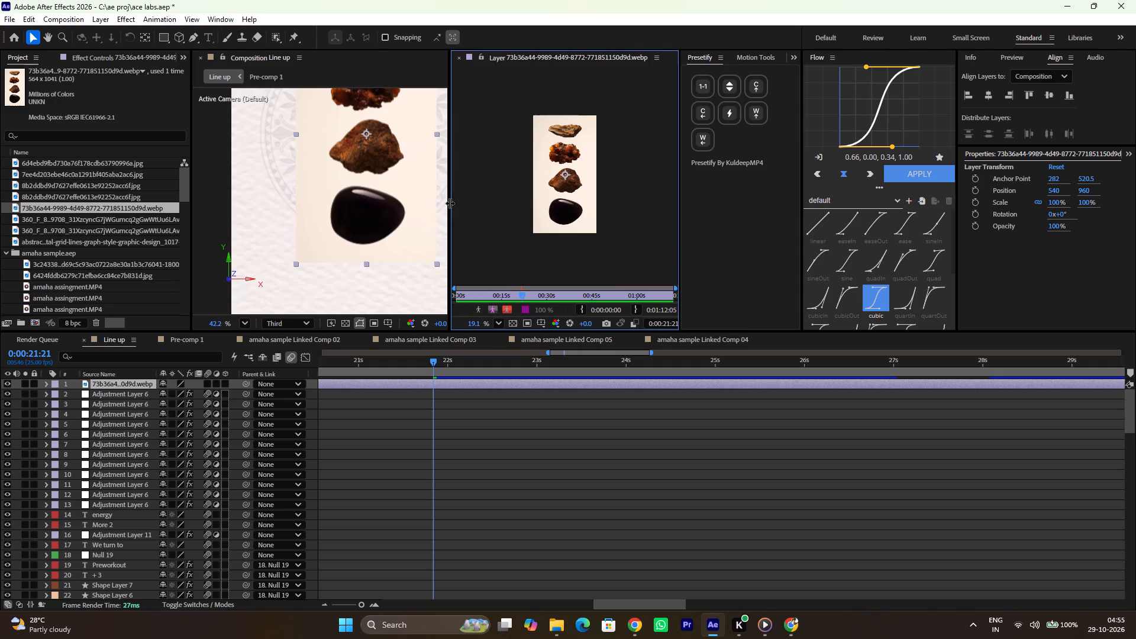
ctrl+scroll(591, 218, up, 7)
scroll(591, 218, right, 1)
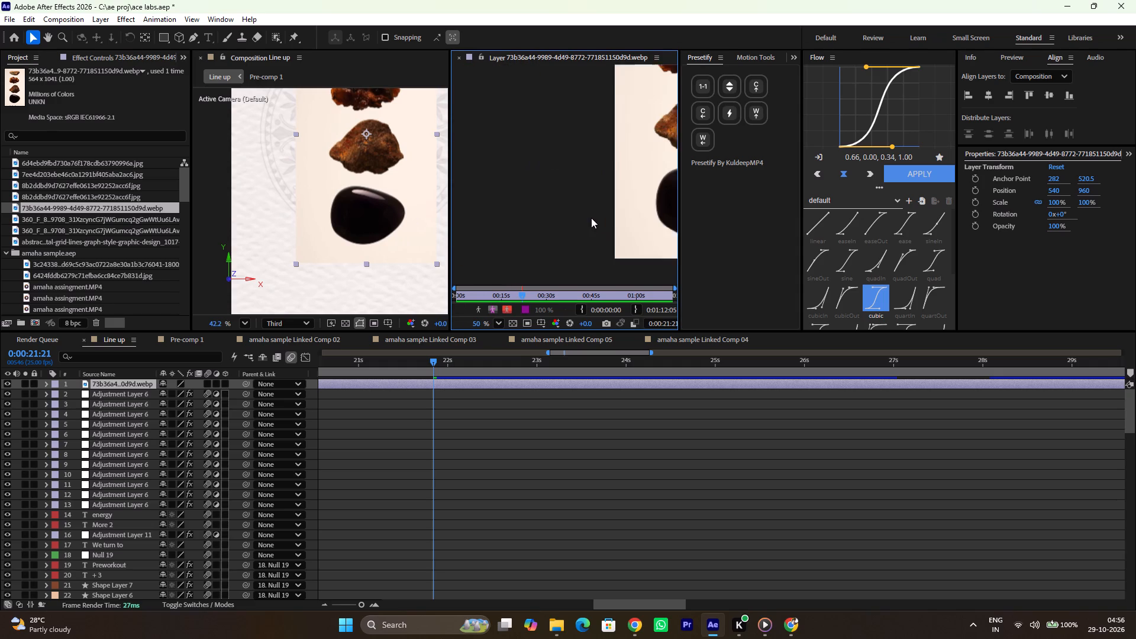
scroll(591, 218, right, 1)
ctrl+scroll(515, 254, up, 2)
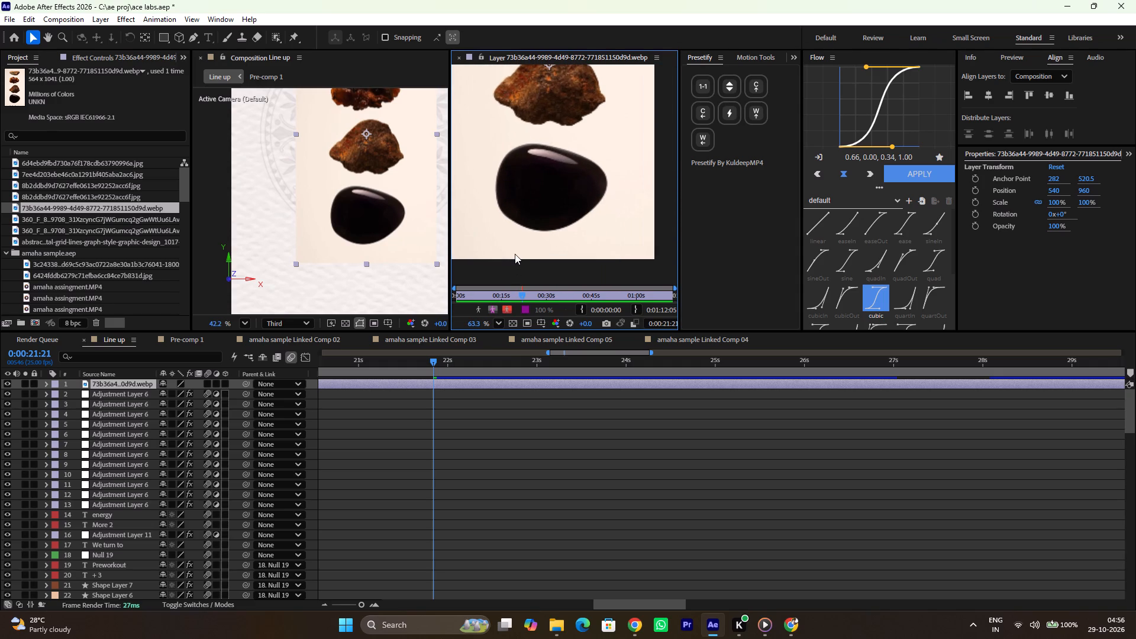
scroll(528, 248, up, 1)
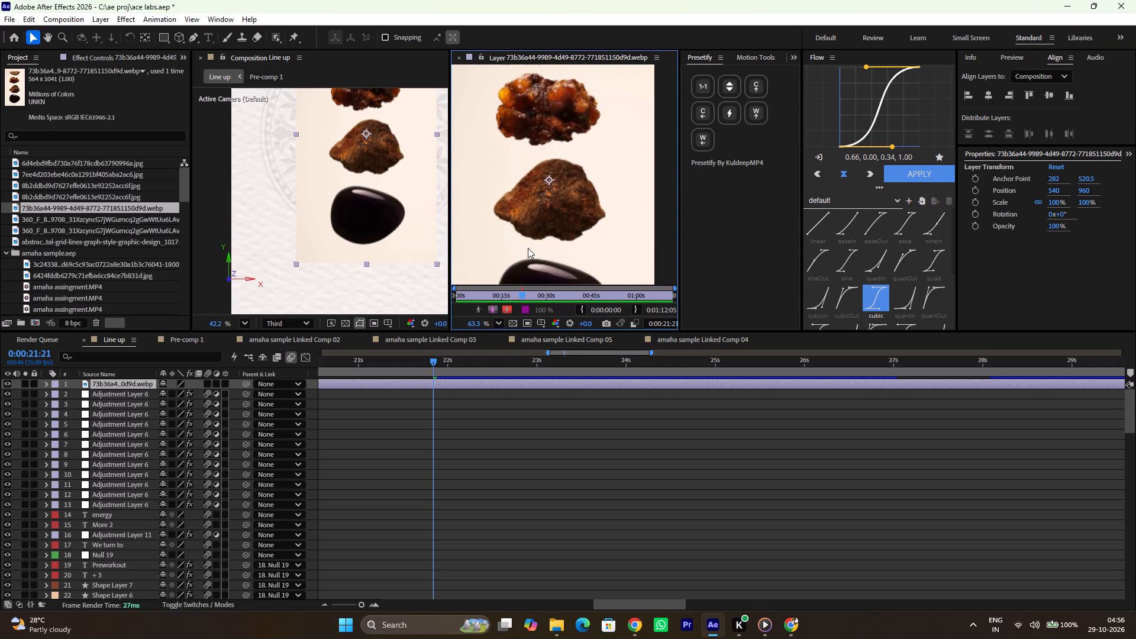
scroll(528, 248, up, 1)
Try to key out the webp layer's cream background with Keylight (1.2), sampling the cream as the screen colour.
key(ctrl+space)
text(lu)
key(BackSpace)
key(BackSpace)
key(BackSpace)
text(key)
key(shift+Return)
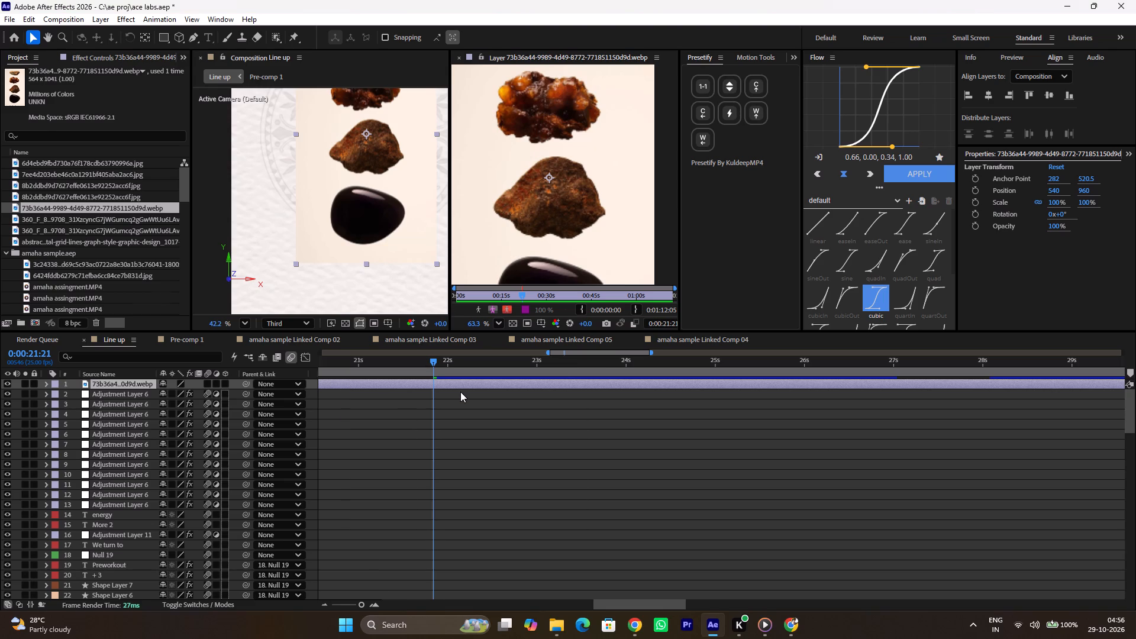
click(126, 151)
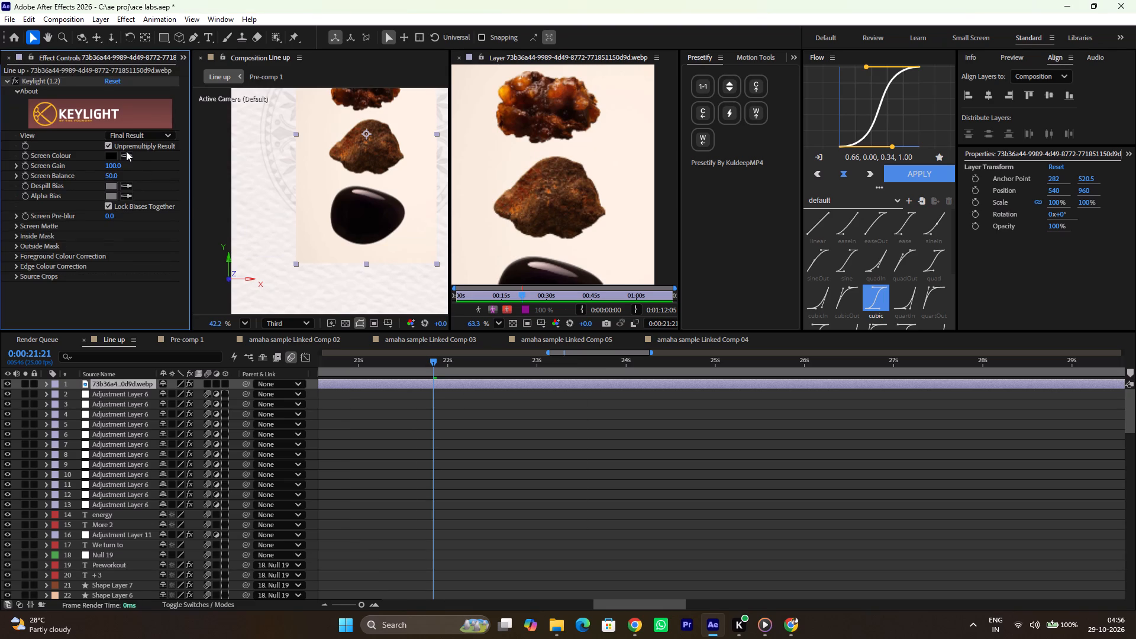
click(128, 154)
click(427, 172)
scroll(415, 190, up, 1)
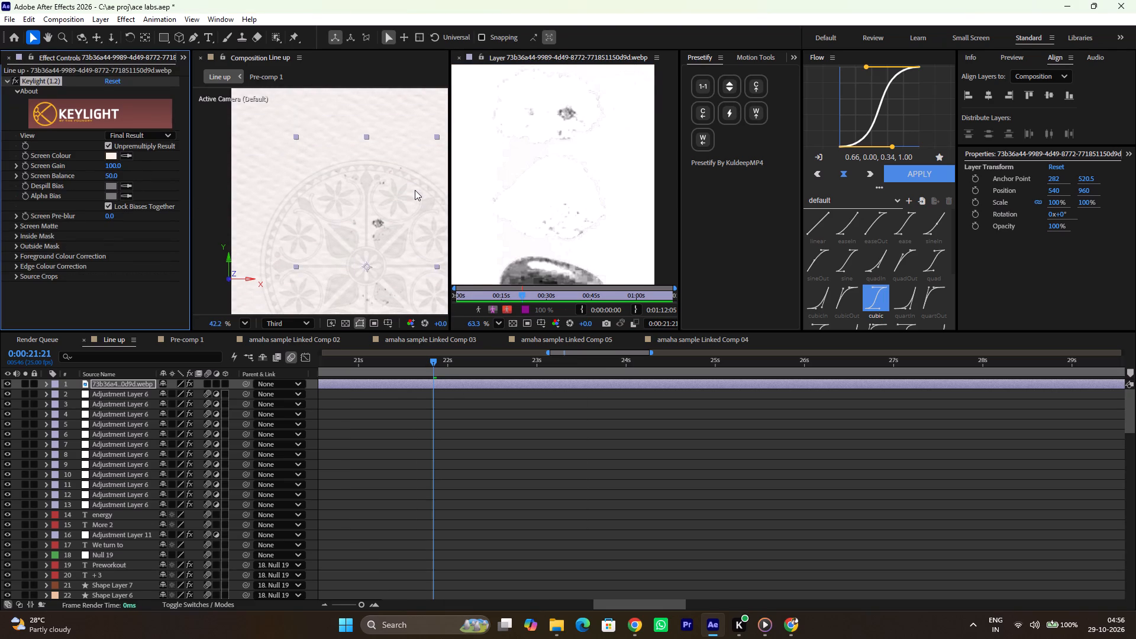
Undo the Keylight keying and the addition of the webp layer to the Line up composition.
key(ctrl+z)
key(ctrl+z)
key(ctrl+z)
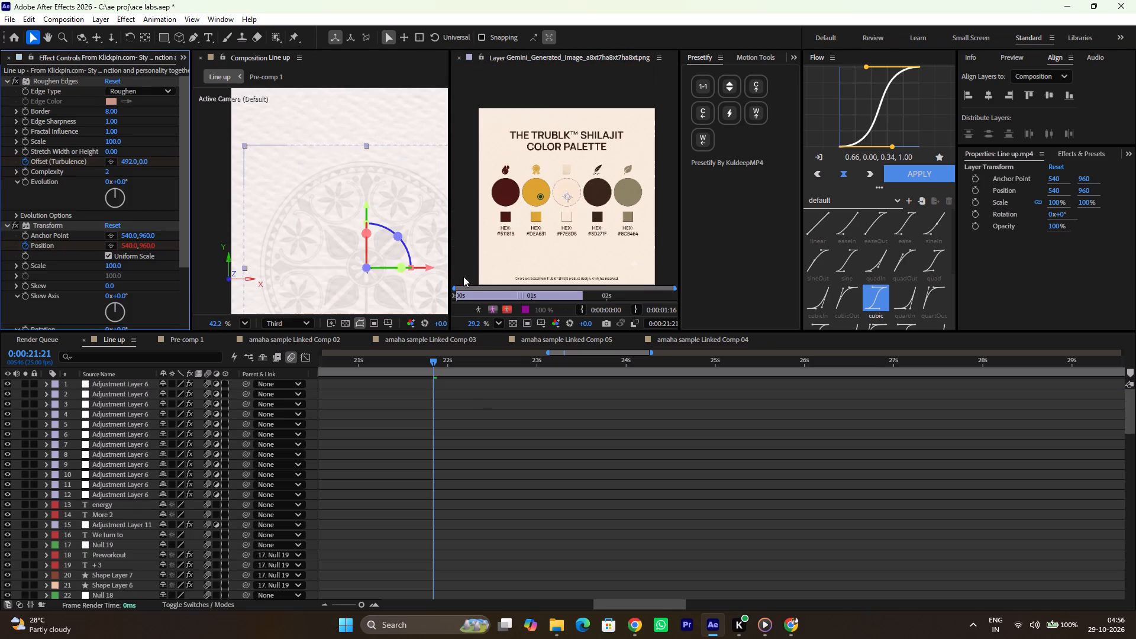
Close the layer viewer and resize the Line up composition viewer so the whole frame width fits.
click(461, 57)
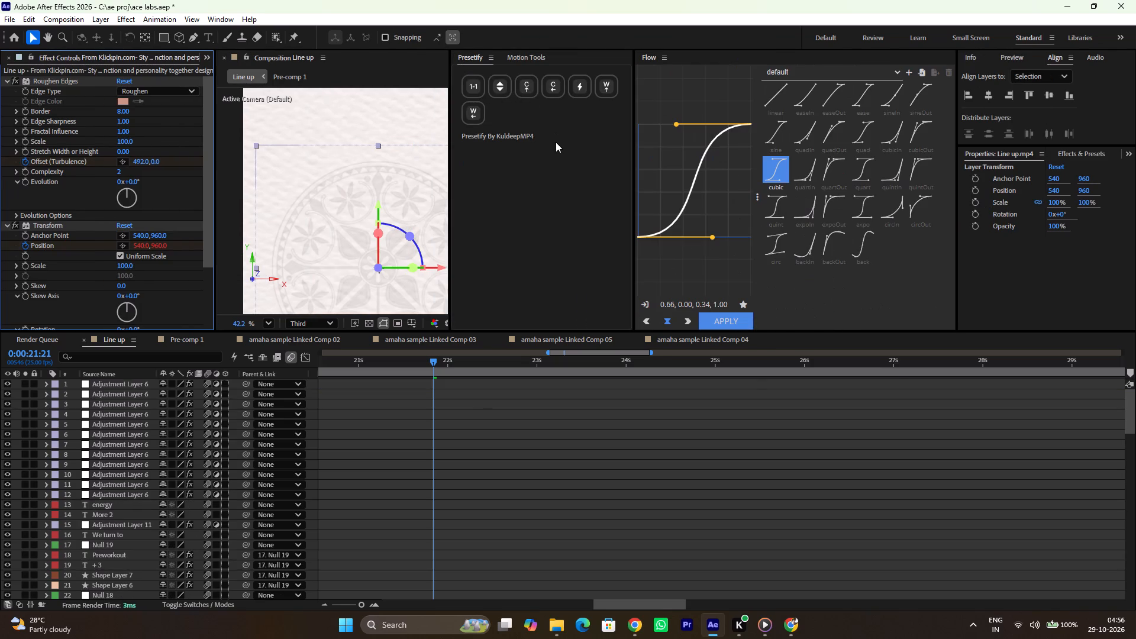
drag(450, 150, 702, 162)
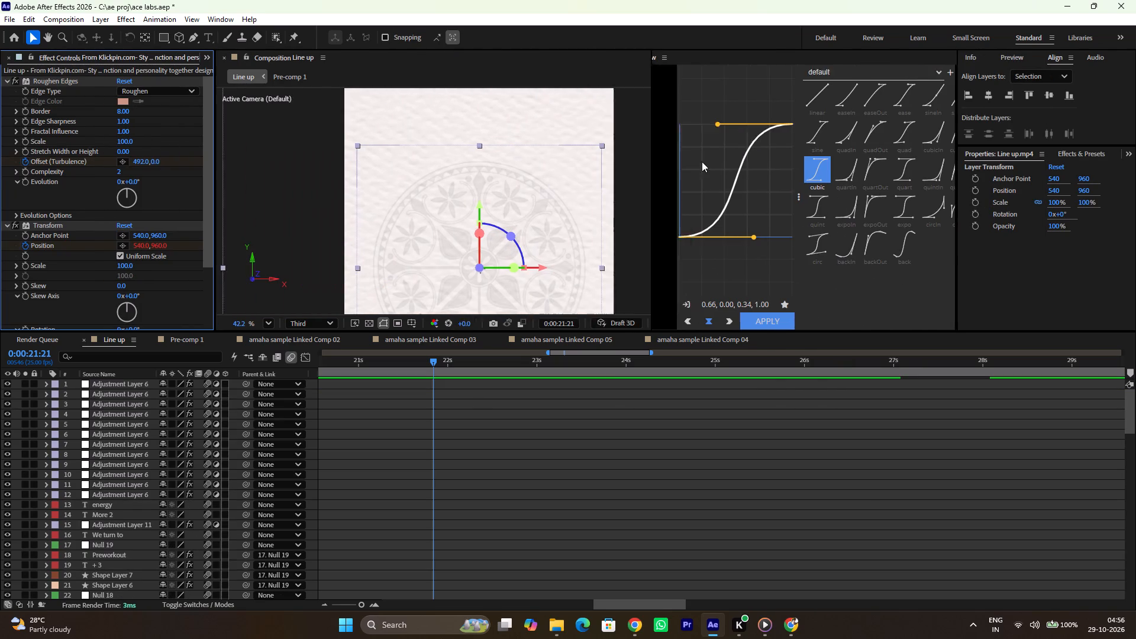
drag(702, 162, 605, 166)
scroll(463, 235, down, 1)
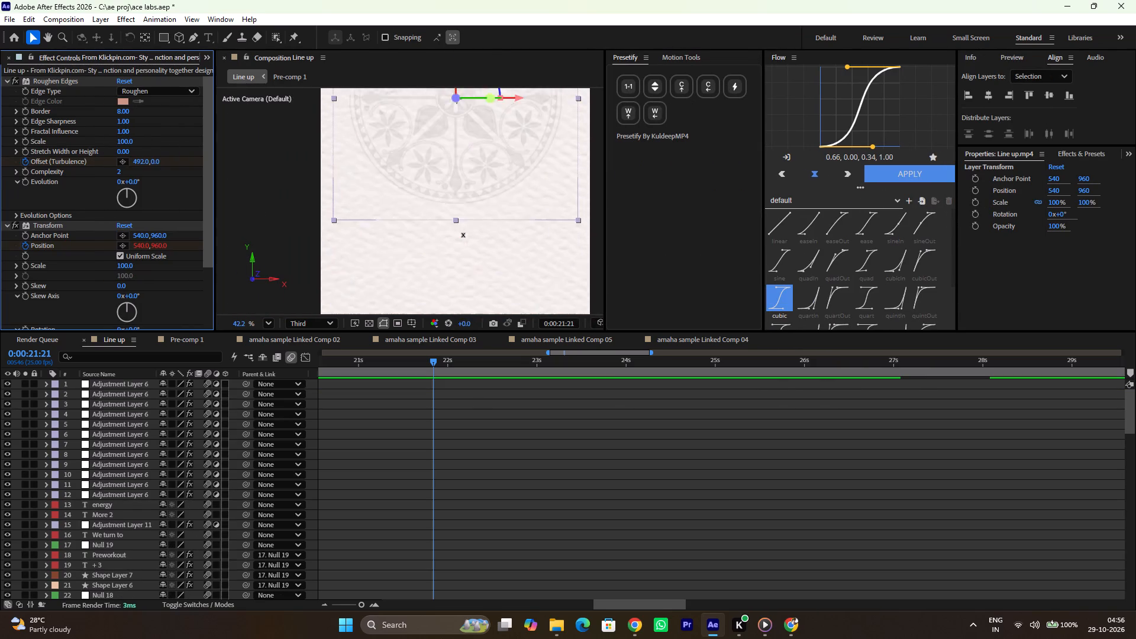
scroll(463, 235, down, 2)
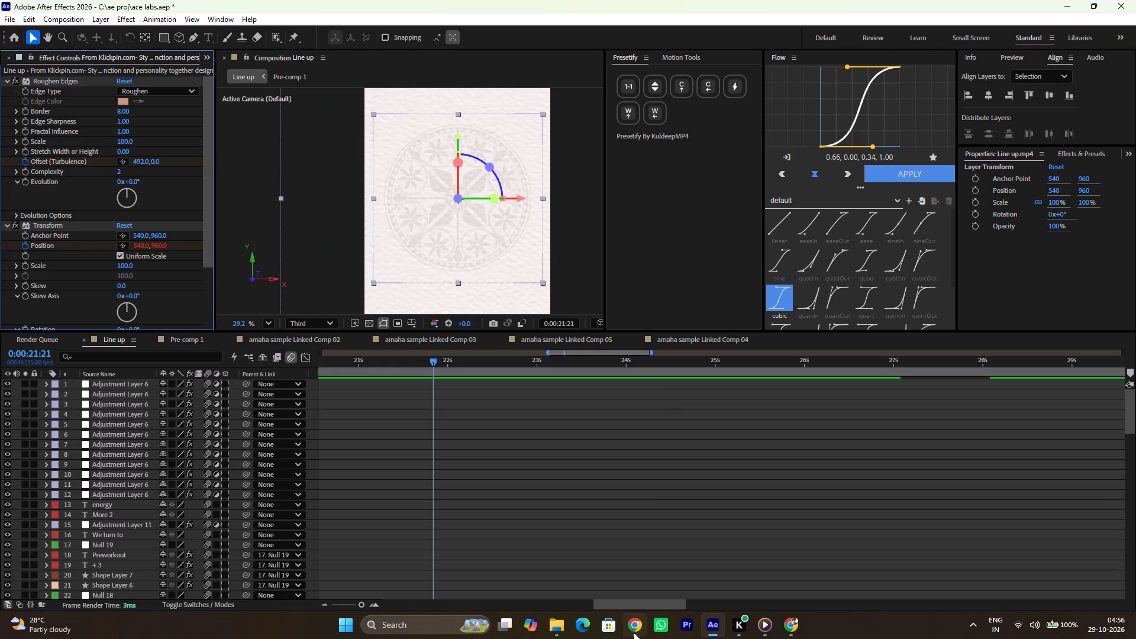
click(634, 632)
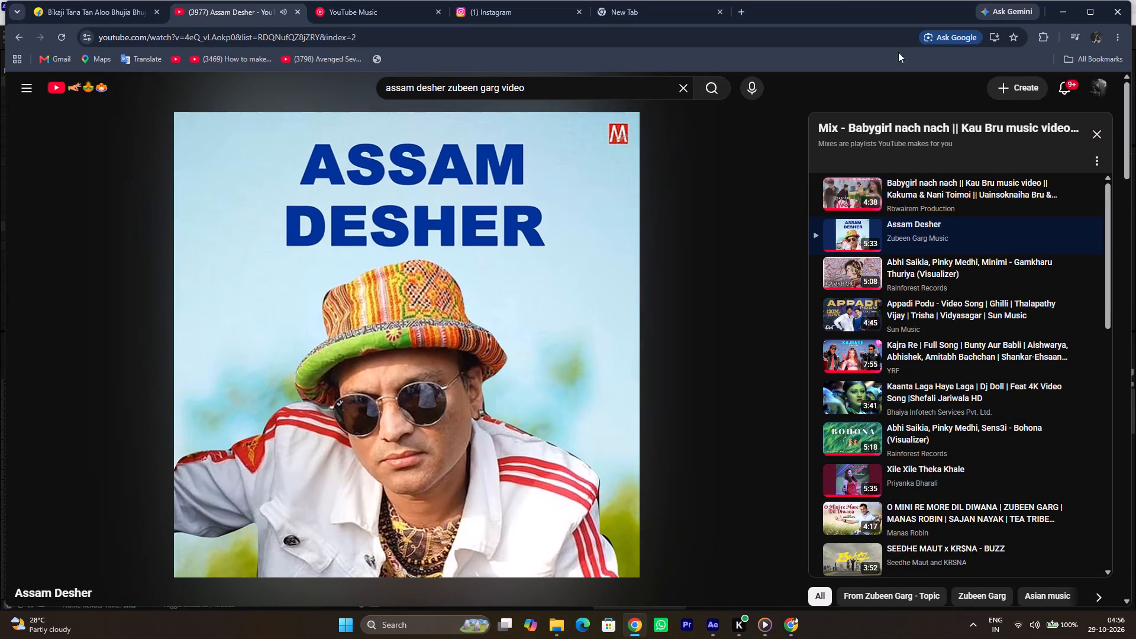
click(794, 626)
click(356, 24)
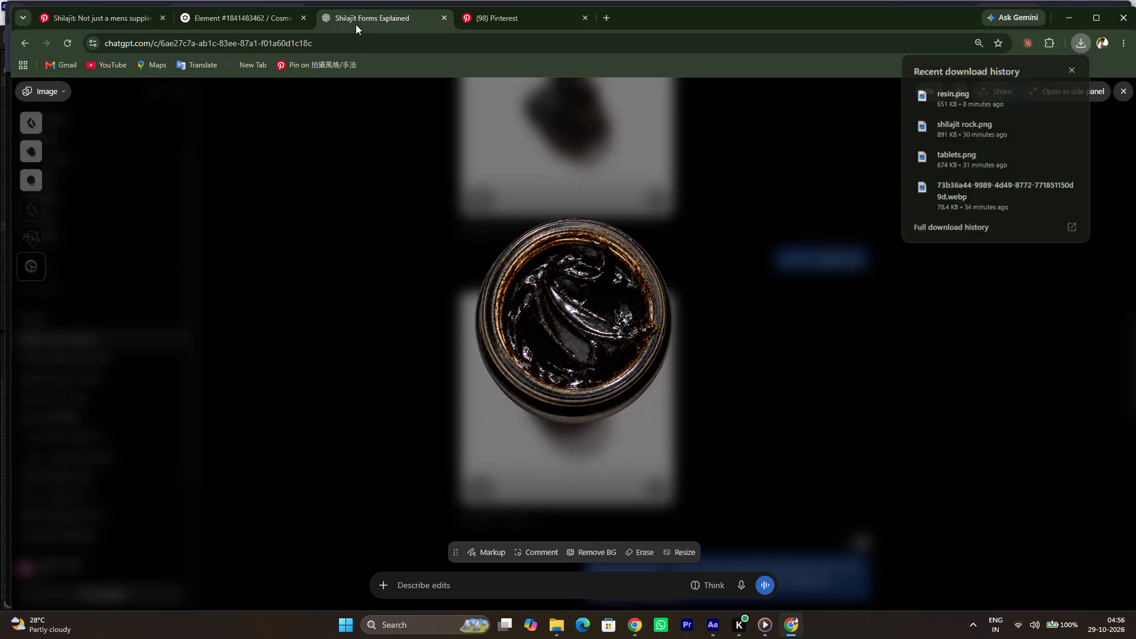
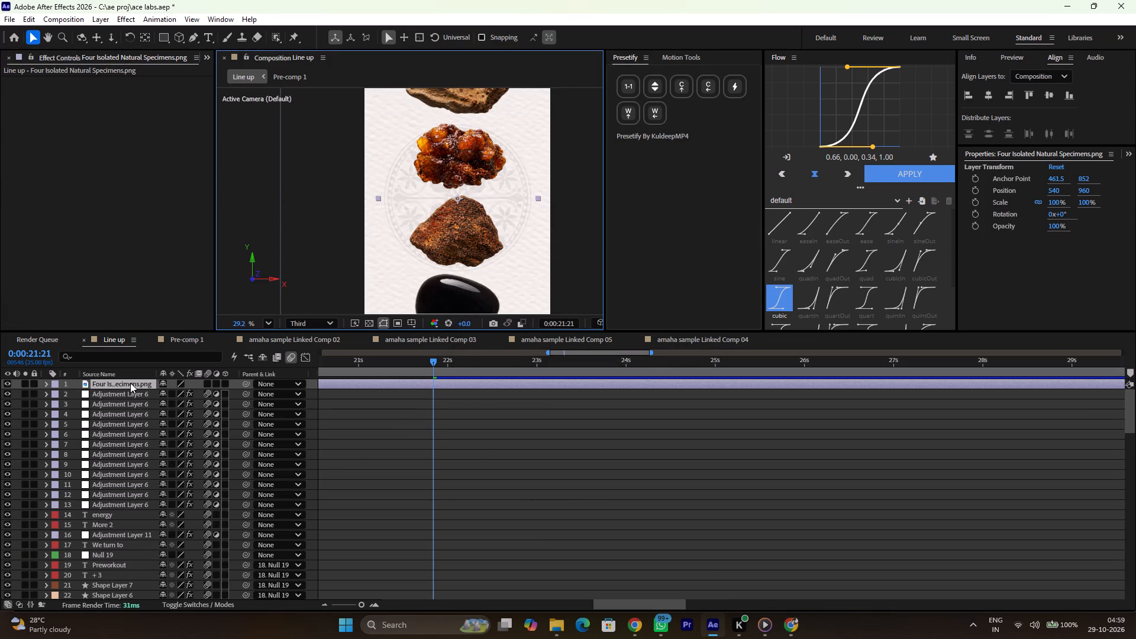
drag(130, 383, 139, 596)
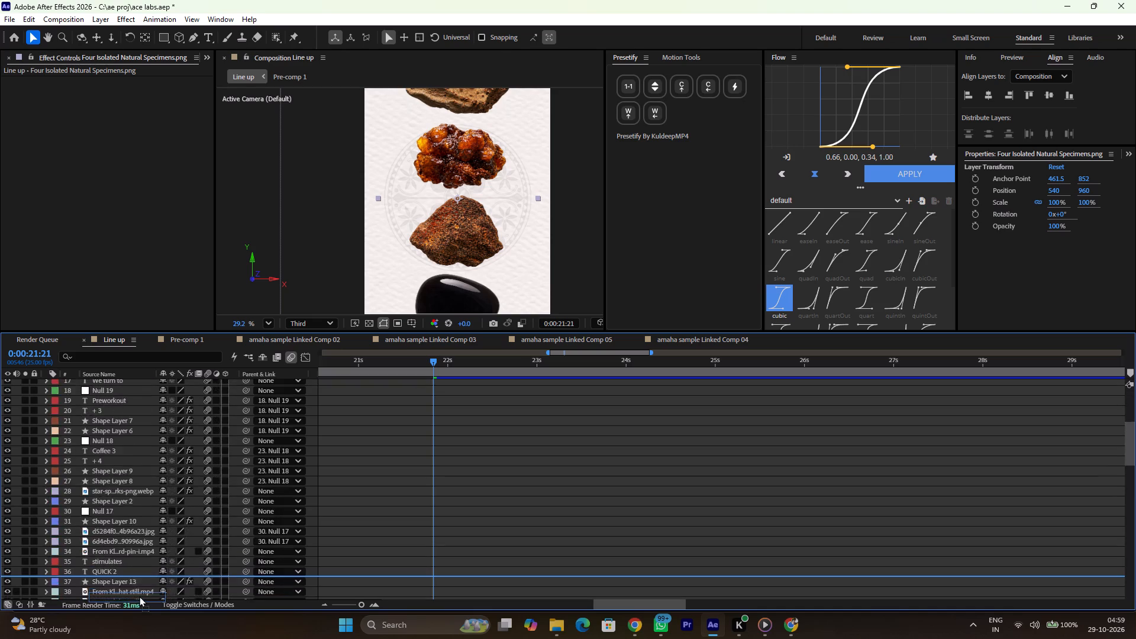
drag(139, 596, 138, 602)
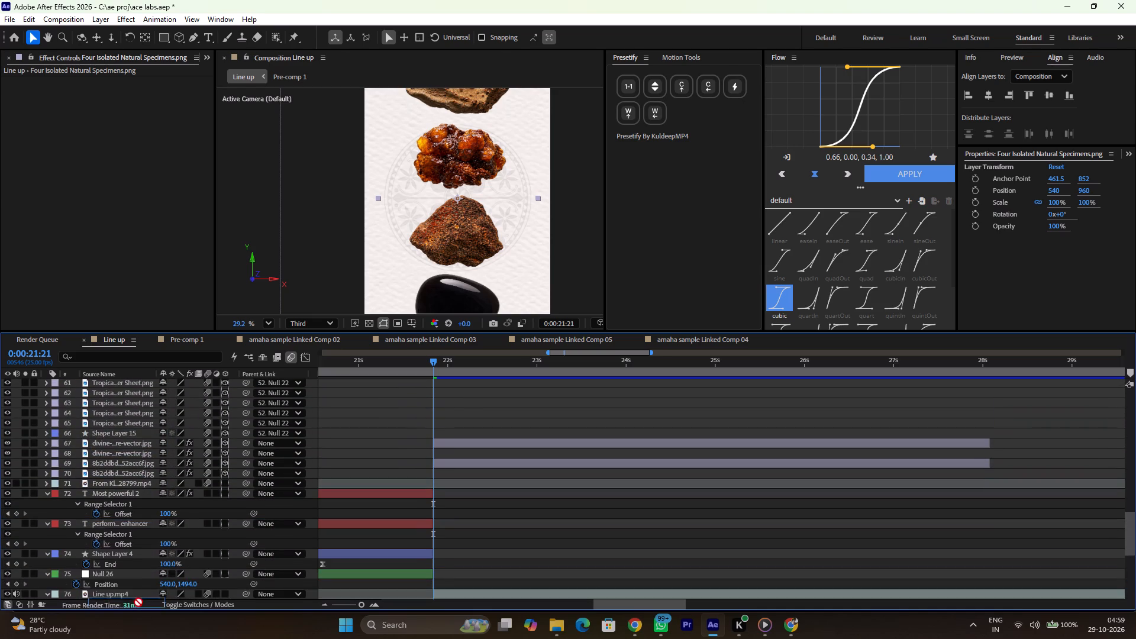
drag(138, 602, 172, 443)
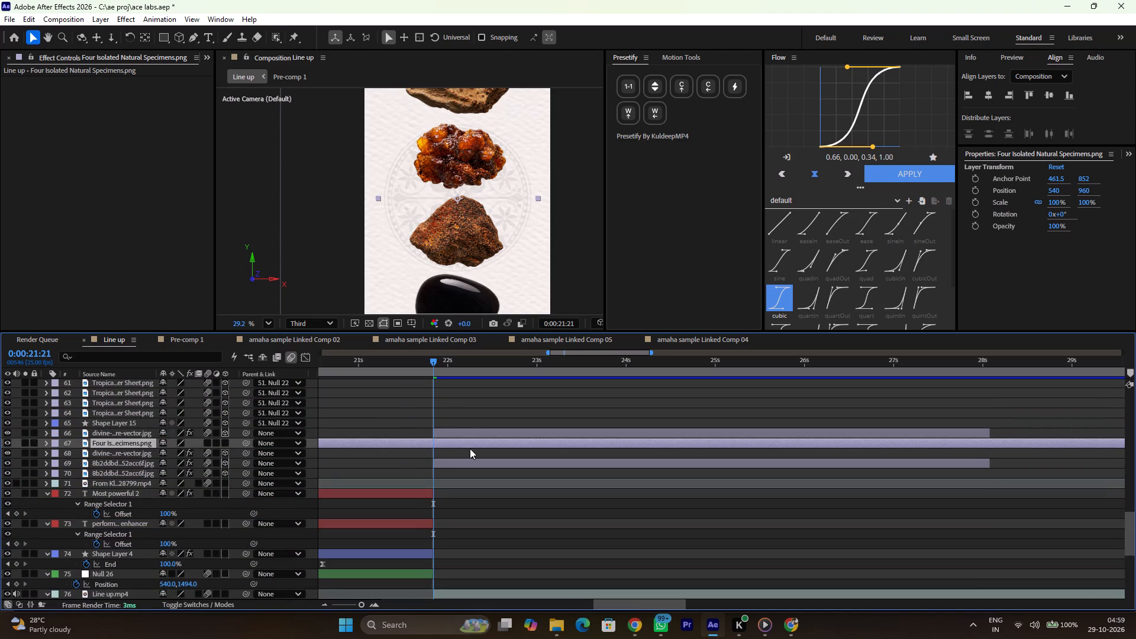
Split the Four Isolated Natural Specimens layer at 0:00:21:21 and delete the part before that time.
key(ctrl+shift+d)
click(409, 450)
key(BackSpace)
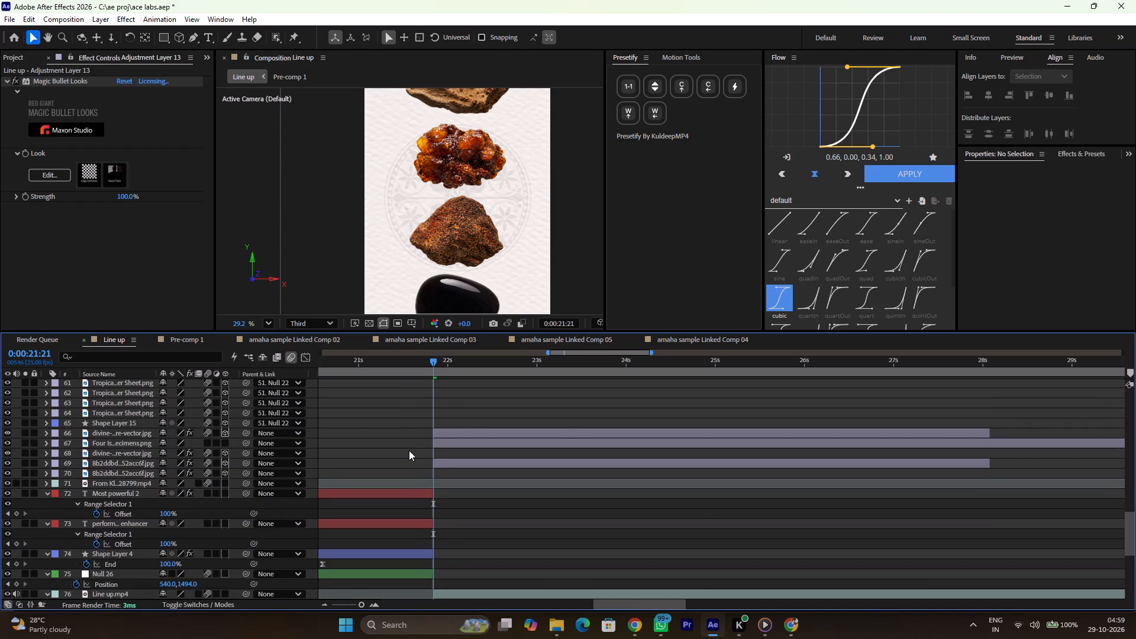
Switch to the YouTube window in Chrome, skip the ad and like the Gamkharu Thuriya video.
click(638, 626)
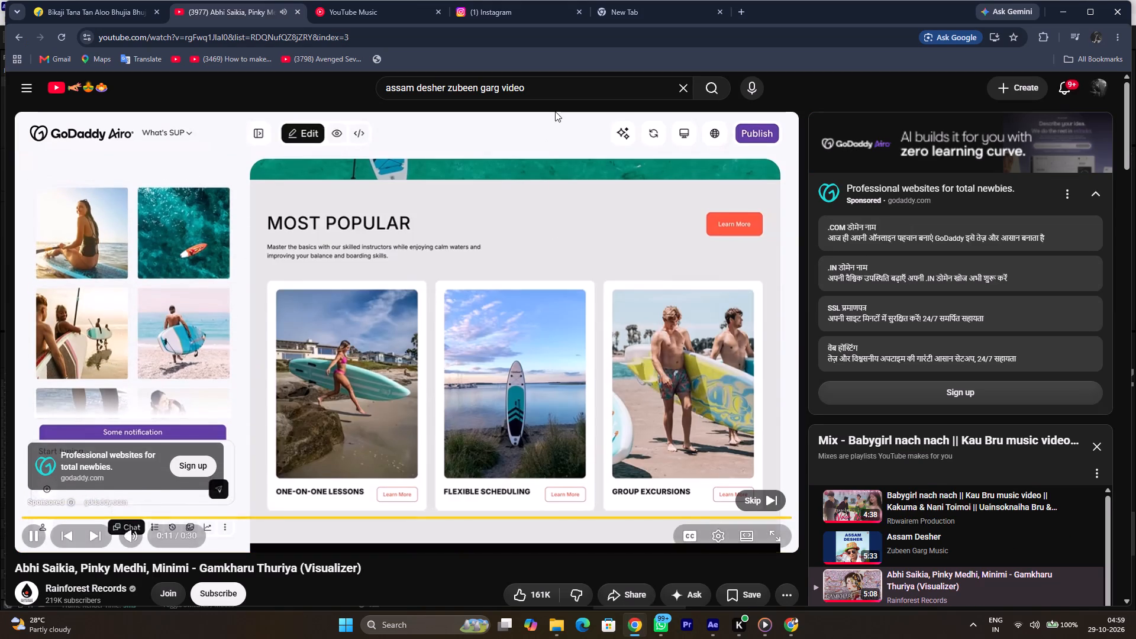
click(772, 504)
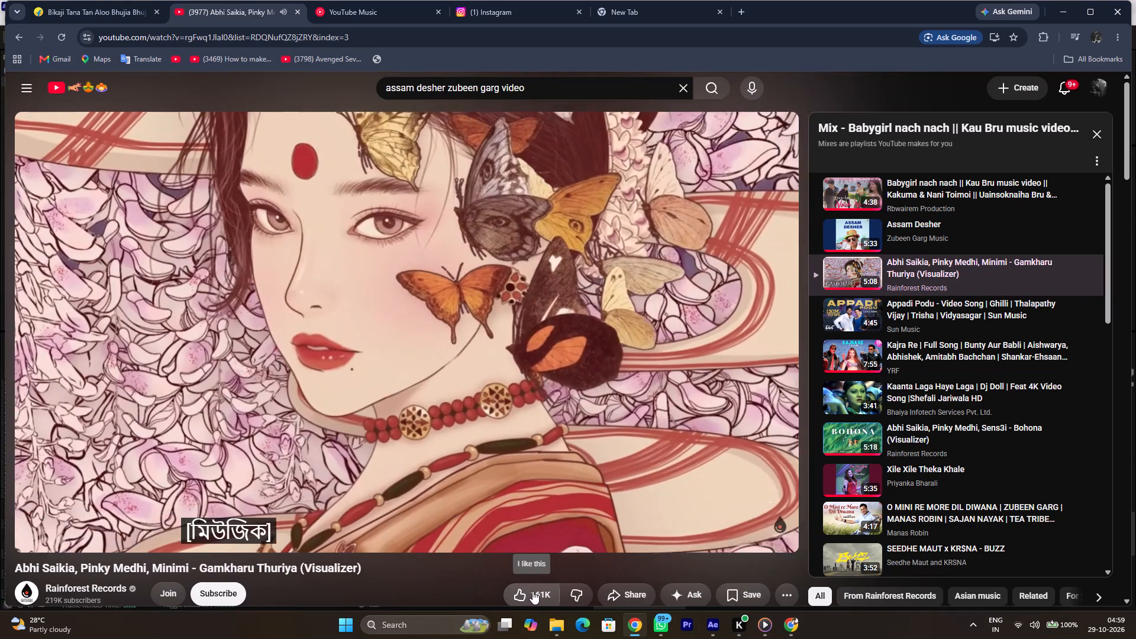
click(532, 591)
Read through the comments and several reply threads under the Gamkharu Thuriya video.
scroll(456, 560, down, 2)
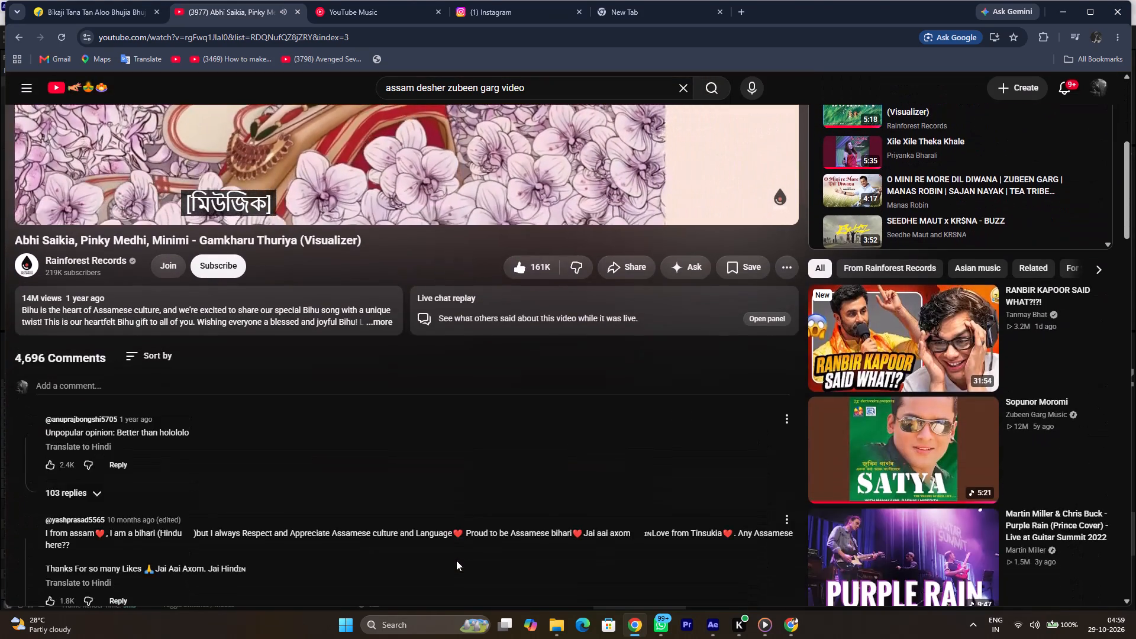
scroll(456, 560, down, 2)
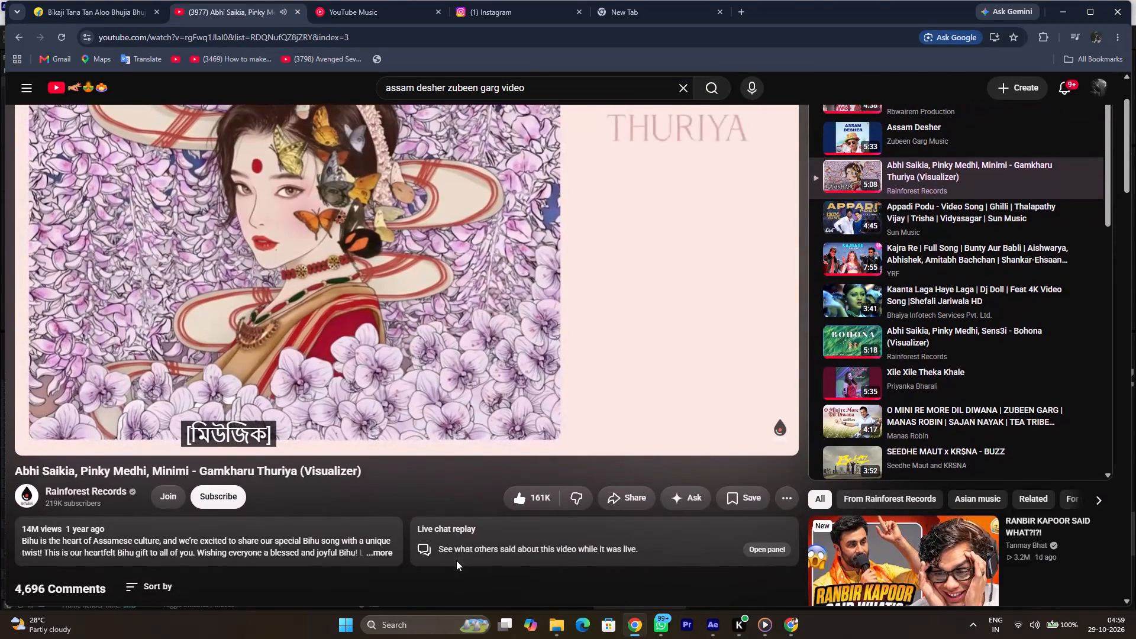
scroll(456, 560, down, 1)
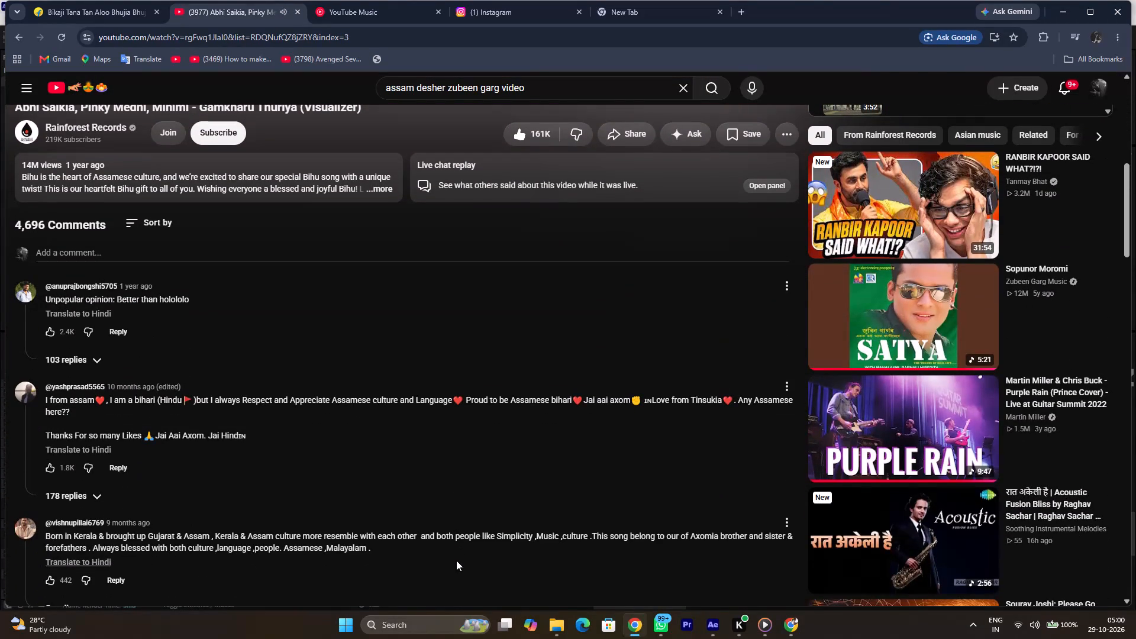
scroll(456, 560, down, 1)
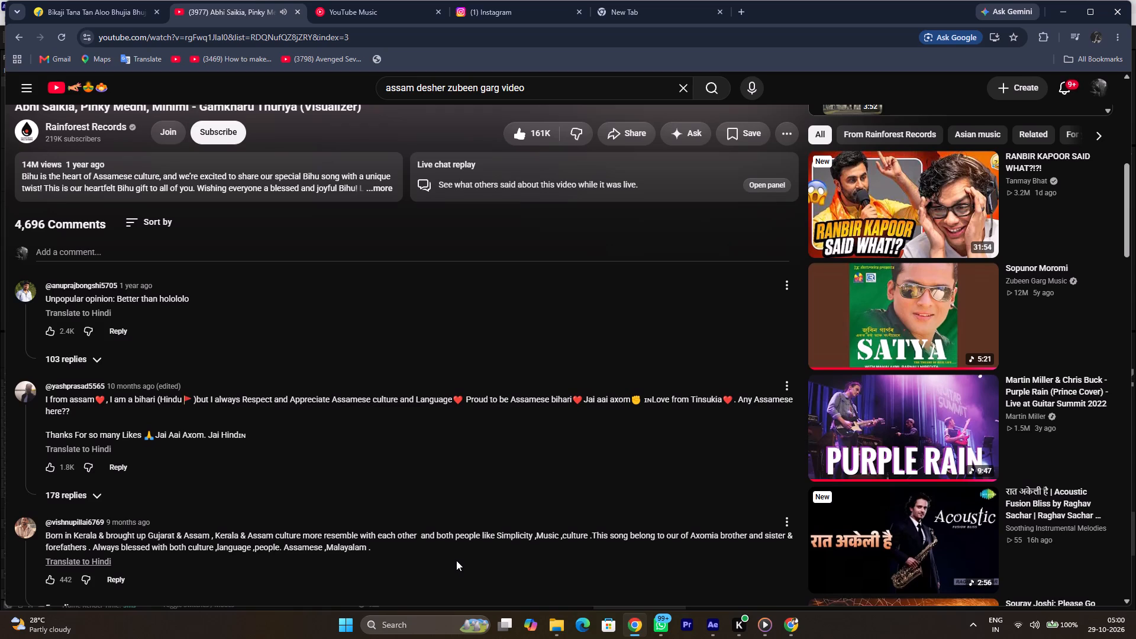
scroll(456, 560, down, 1)
click(86, 360)
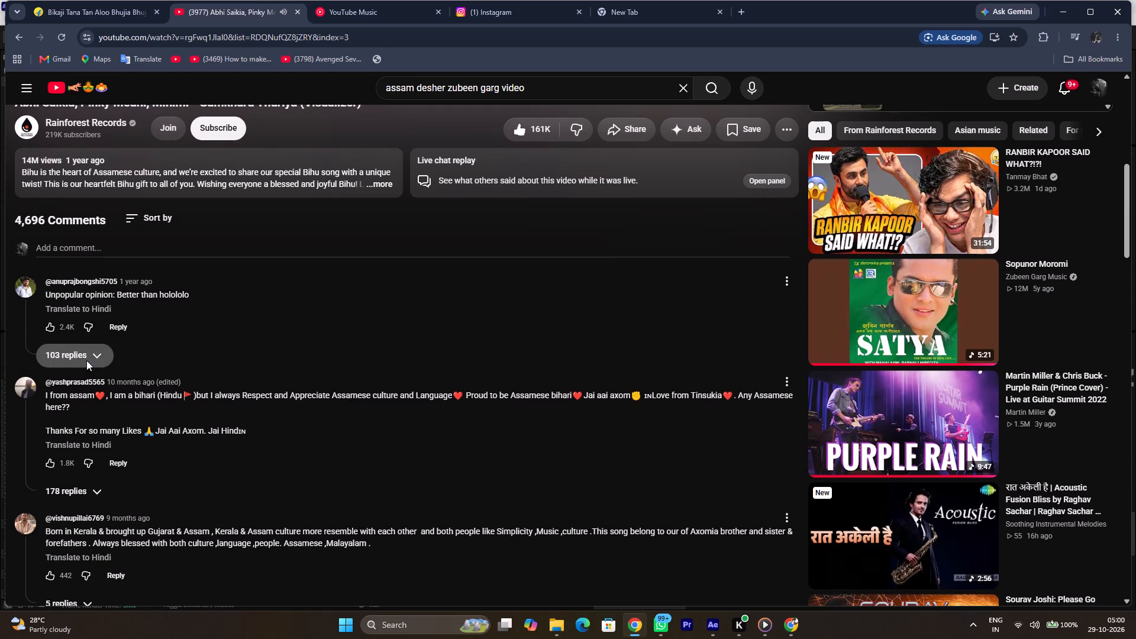
scroll(101, 401, down, 1)
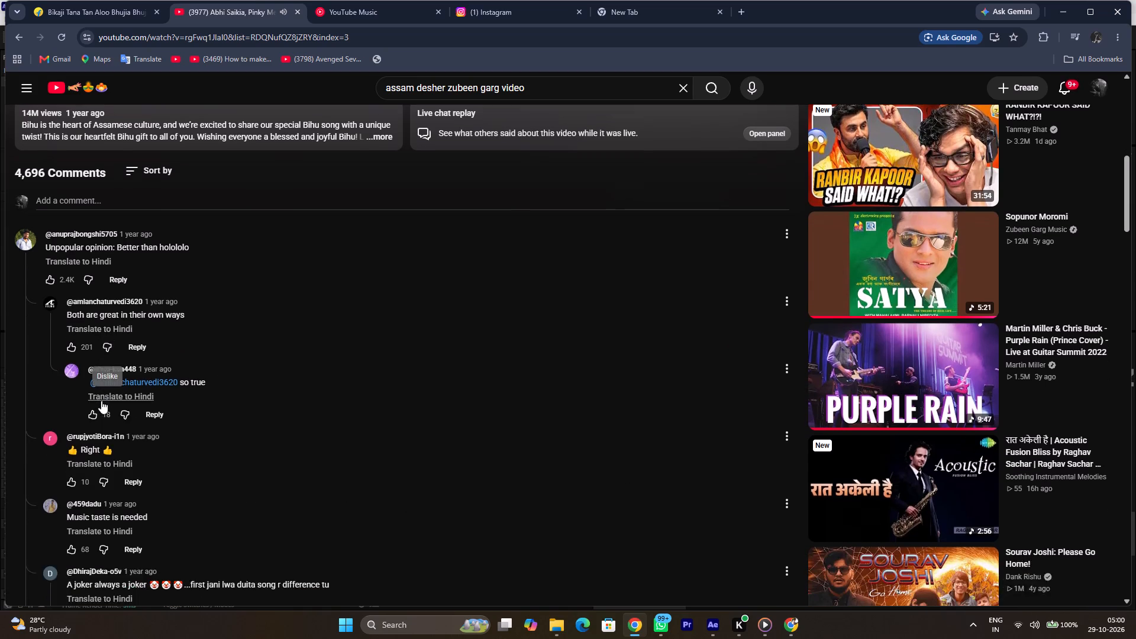
scroll(101, 401, down, 2)
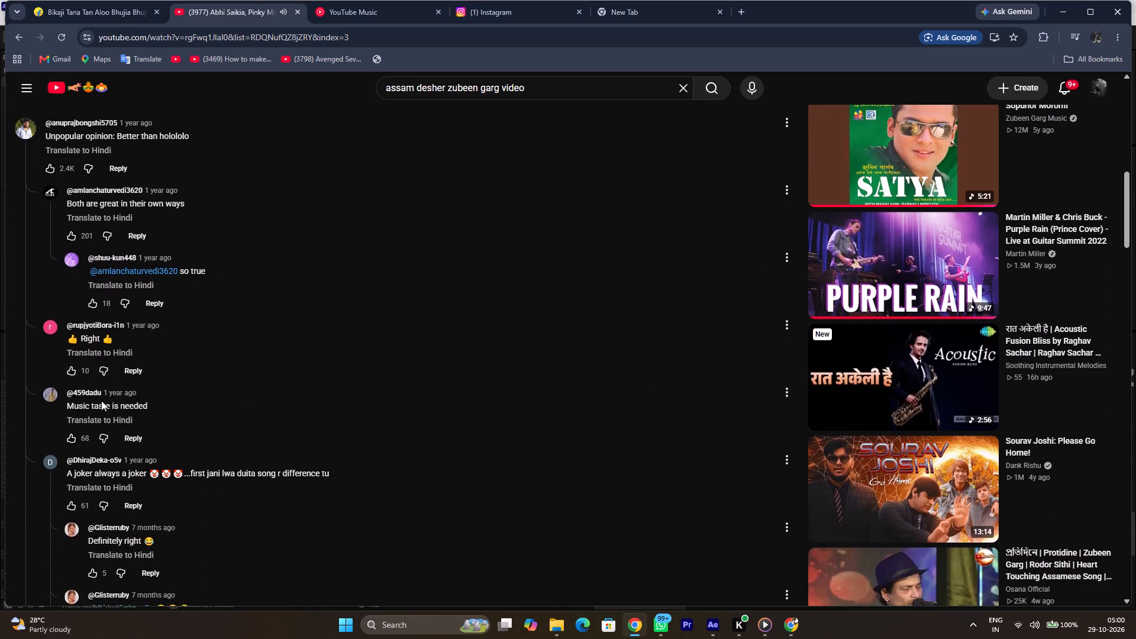
scroll(101, 401, down, 2)
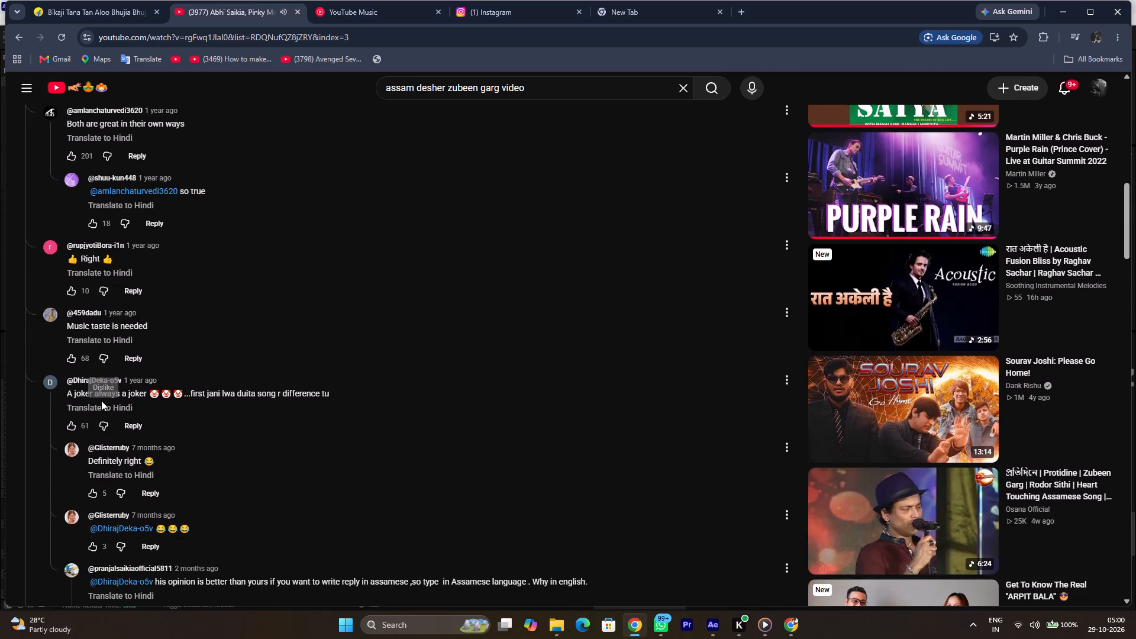
scroll(101, 401, down, 2)
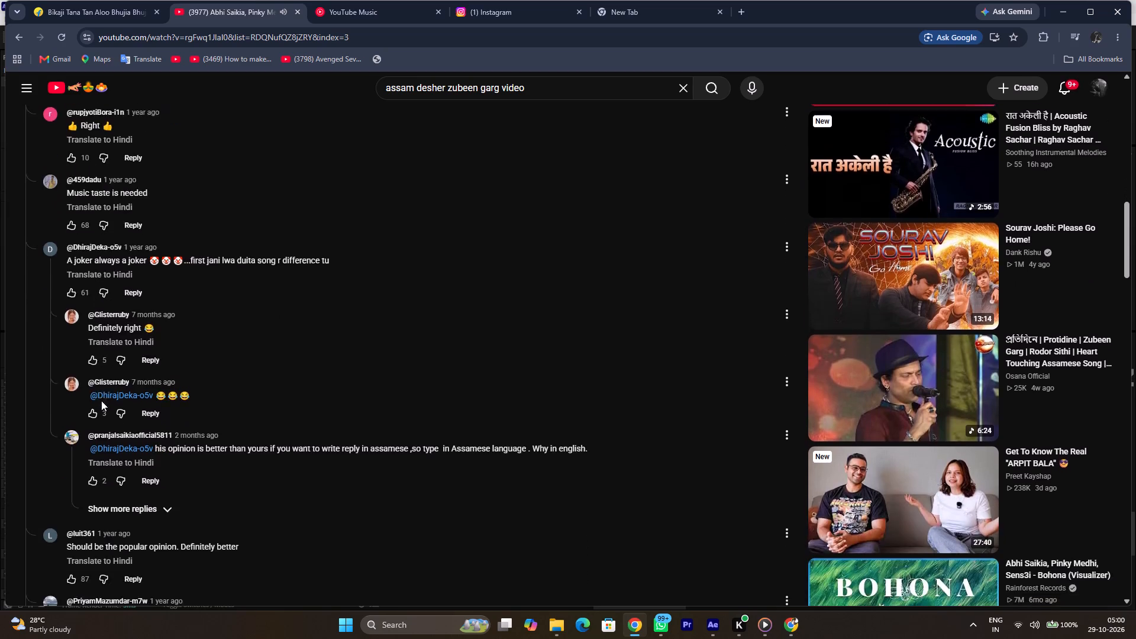
scroll(101, 401, down, 2)
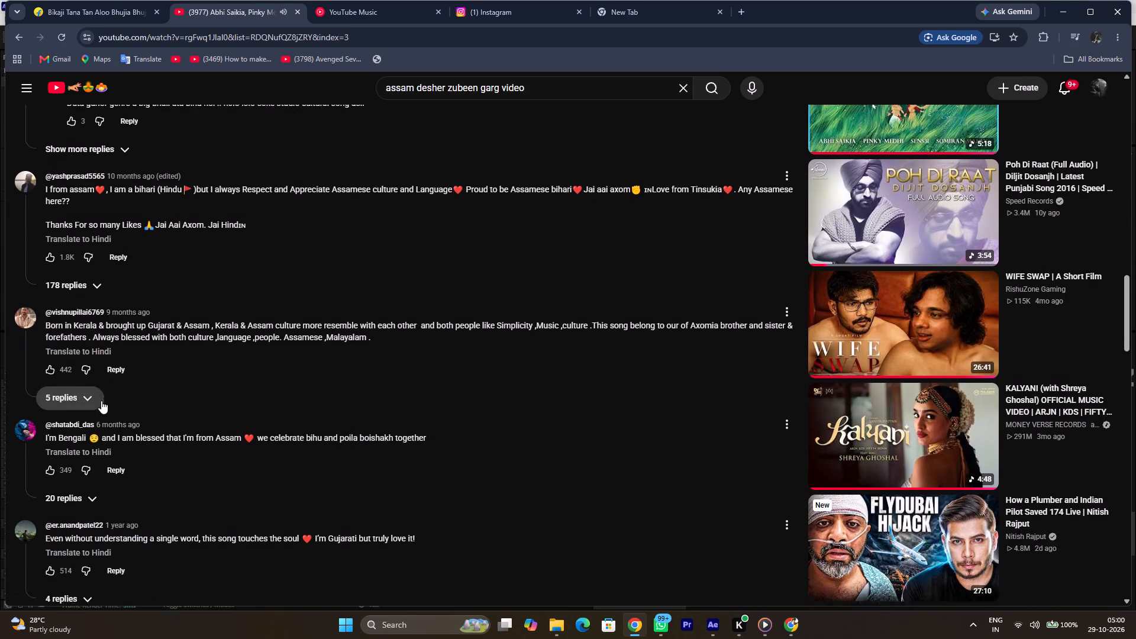
scroll(101, 401, down, 2)
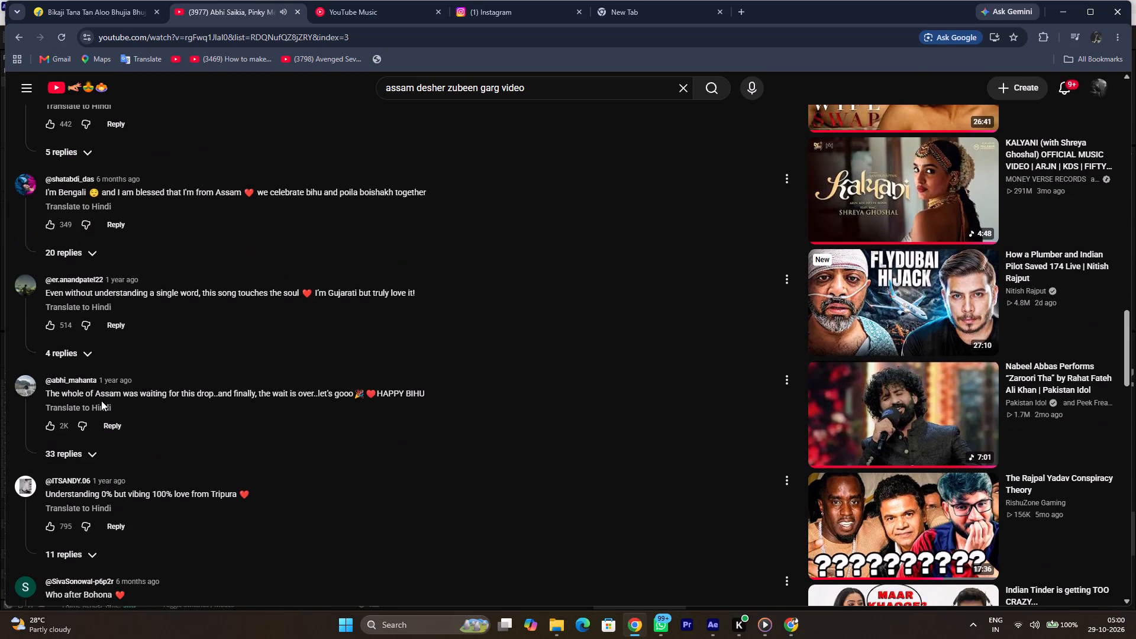
scroll(101, 401, down, 1)
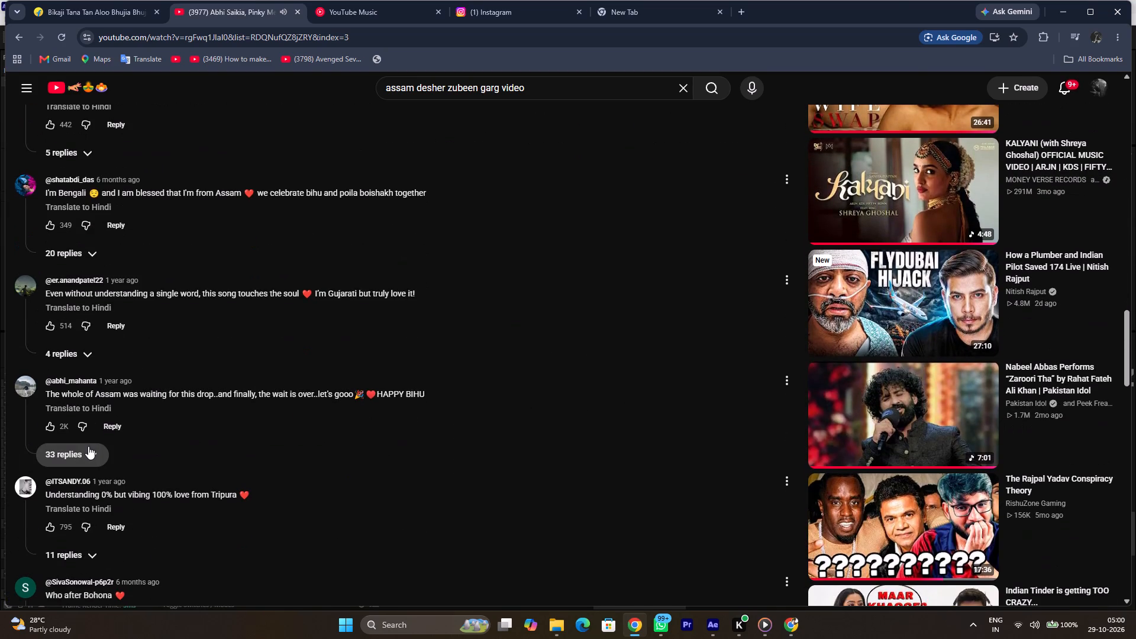
scroll(91, 440, down, 2)
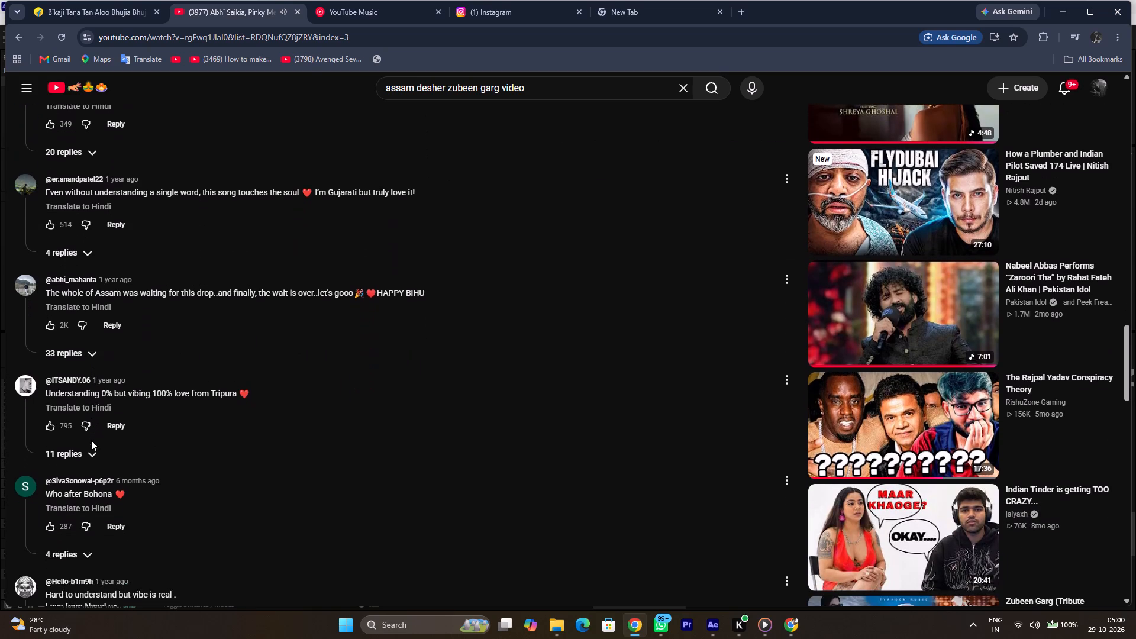
scroll(91, 440, down, 2)
click(83, 390)
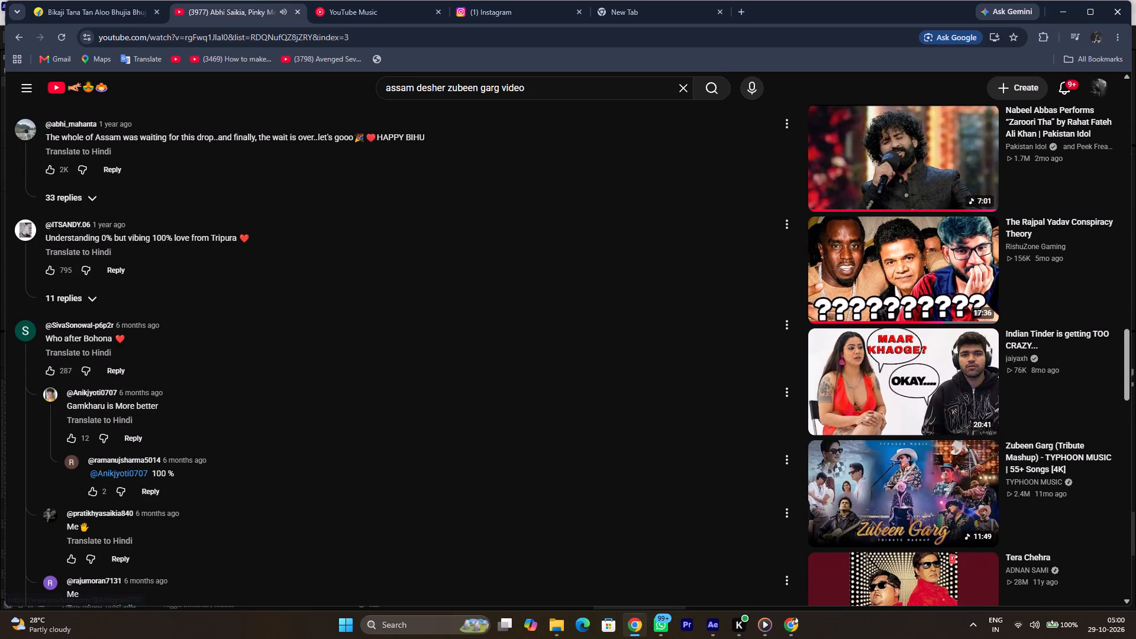
scroll(100, 412, down, 2)
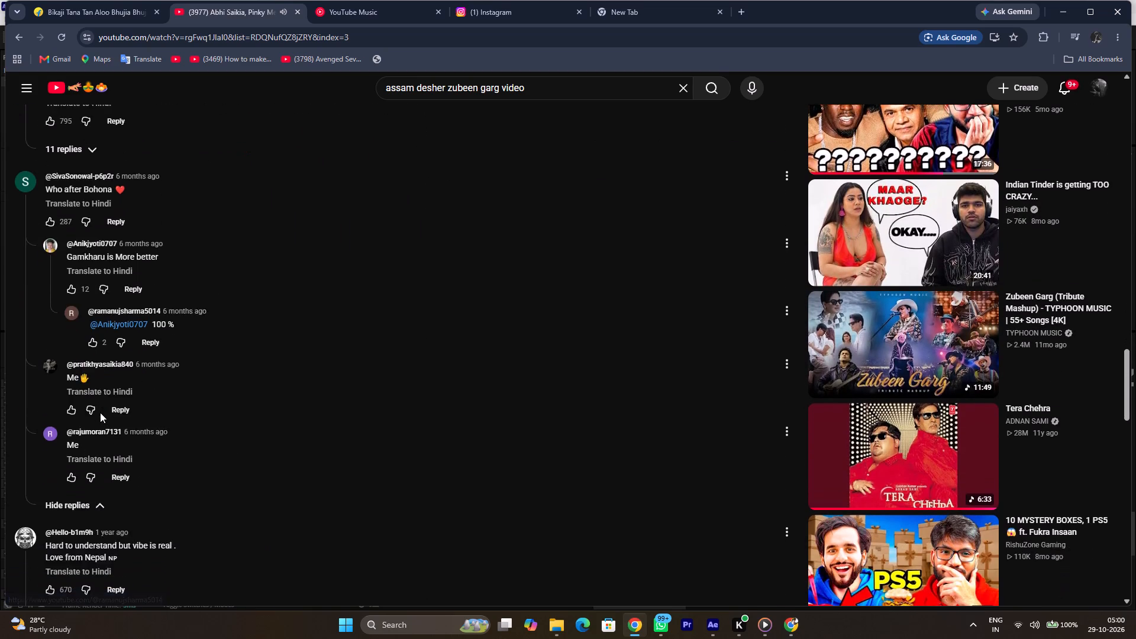
scroll(100, 412, down, 2)
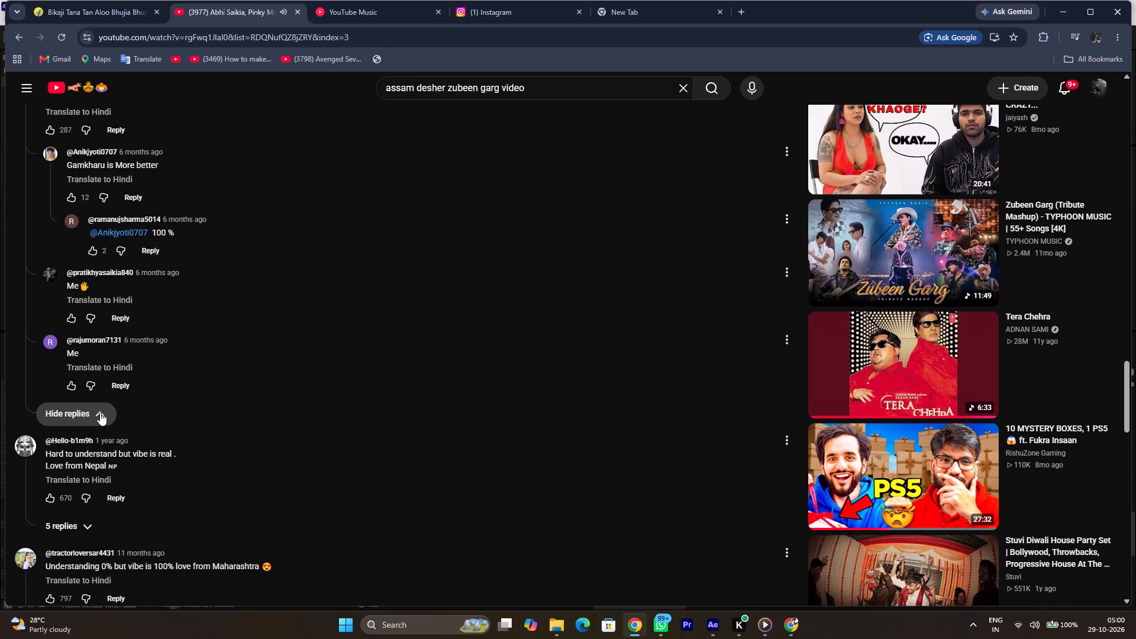
scroll(86, 489, down, 3)
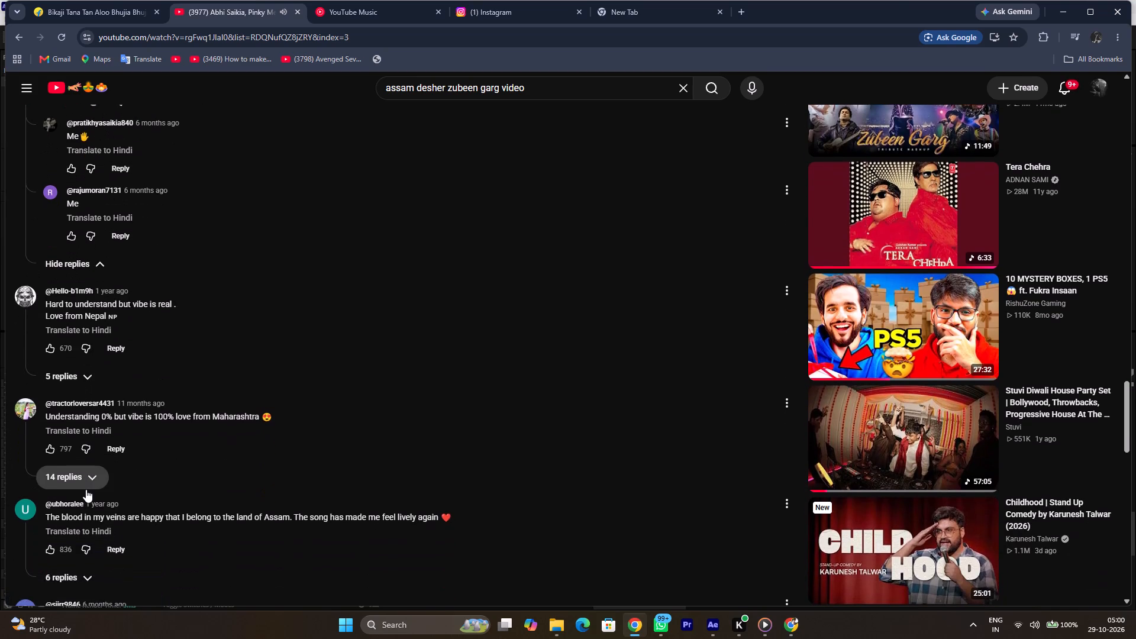
scroll(86, 489, down, 1)
click(86, 489)
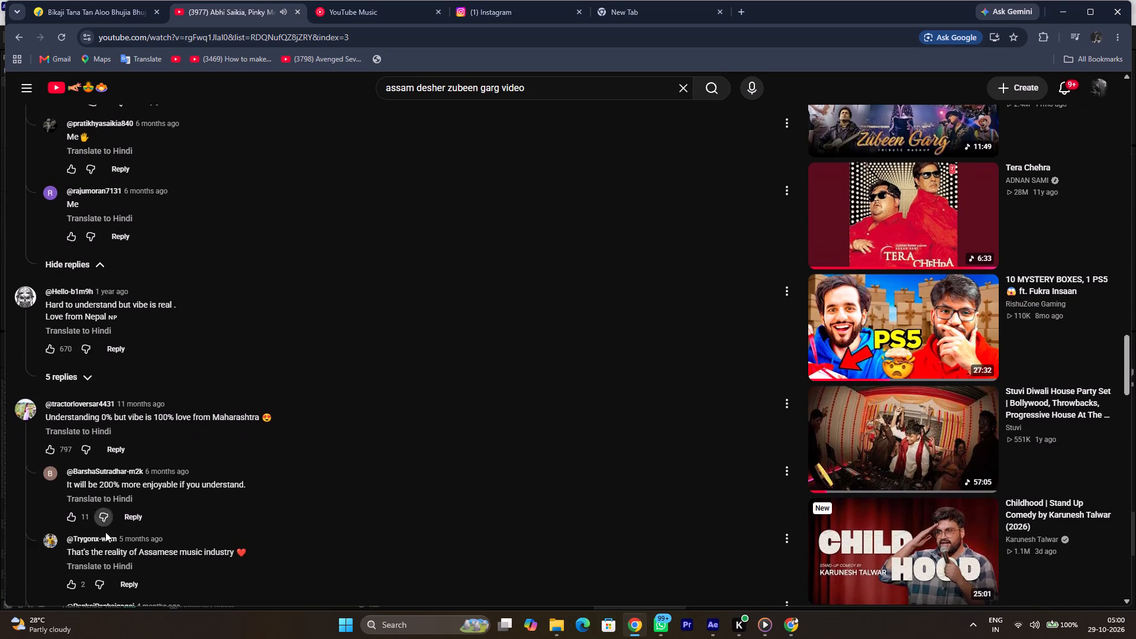
scroll(85, 517, down, 2)
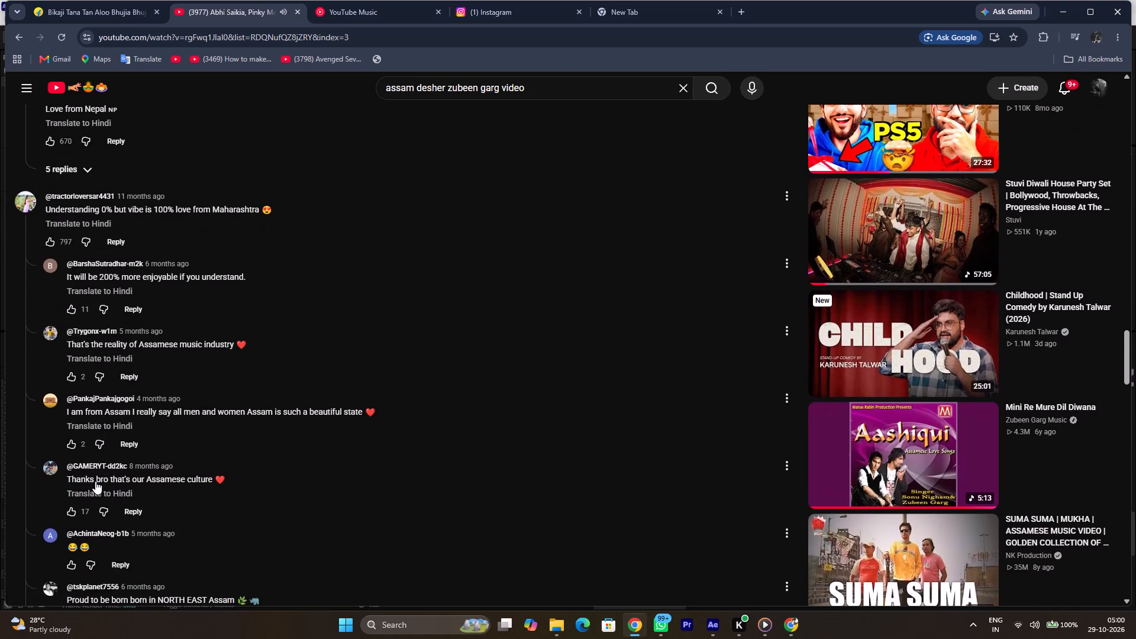
scroll(95, 481, down, 3)
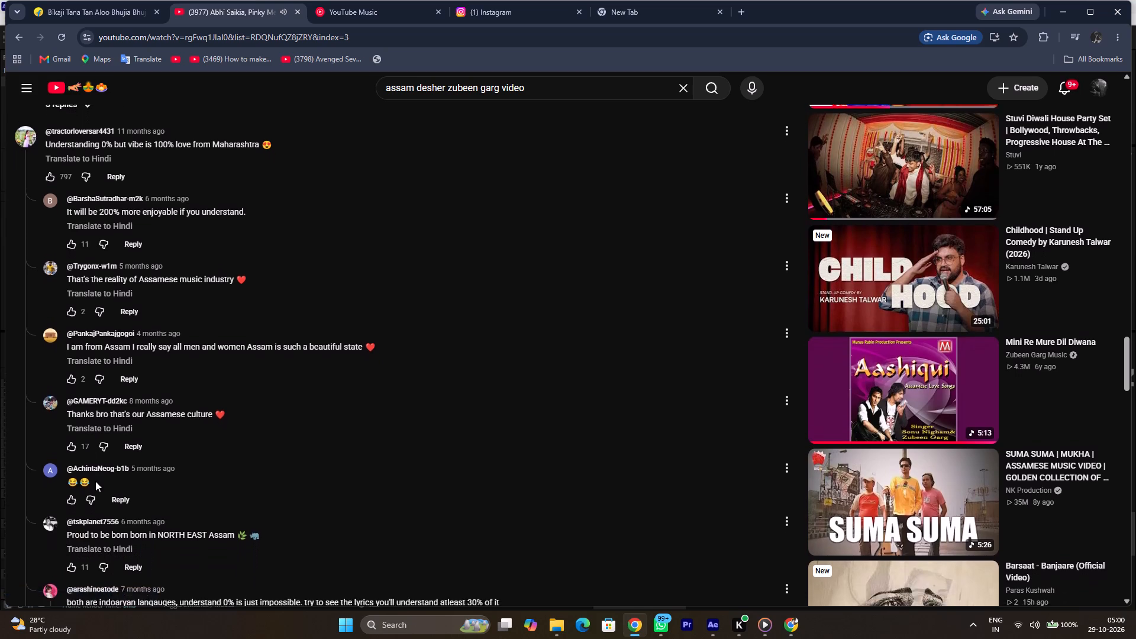
scroll(95, 481, down, 1)
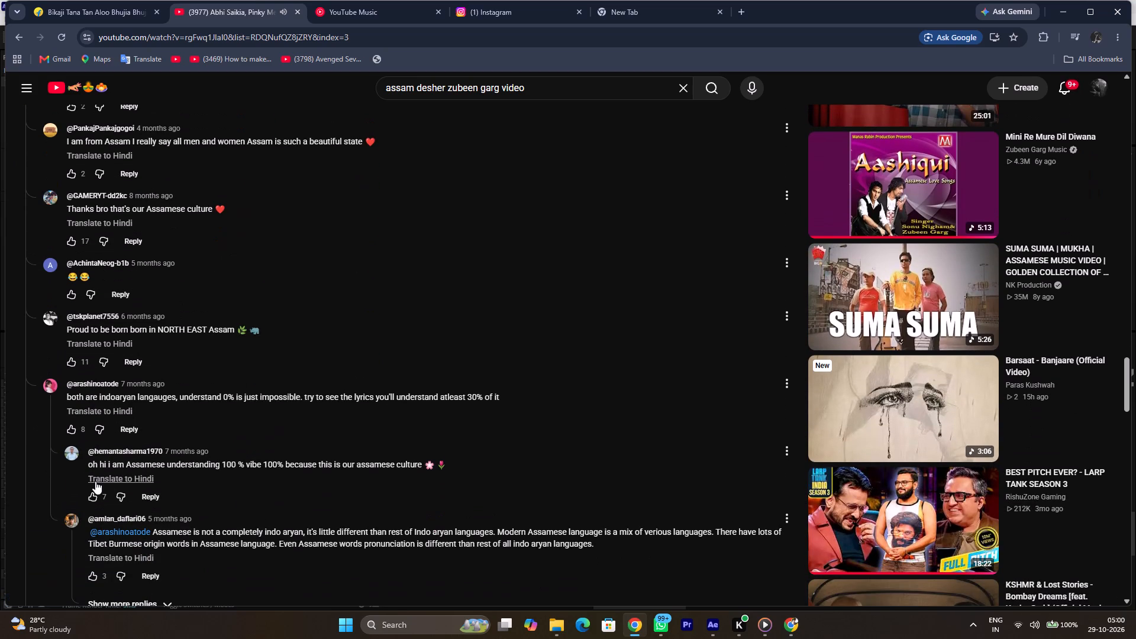
scroll(95, 481, down, 2)
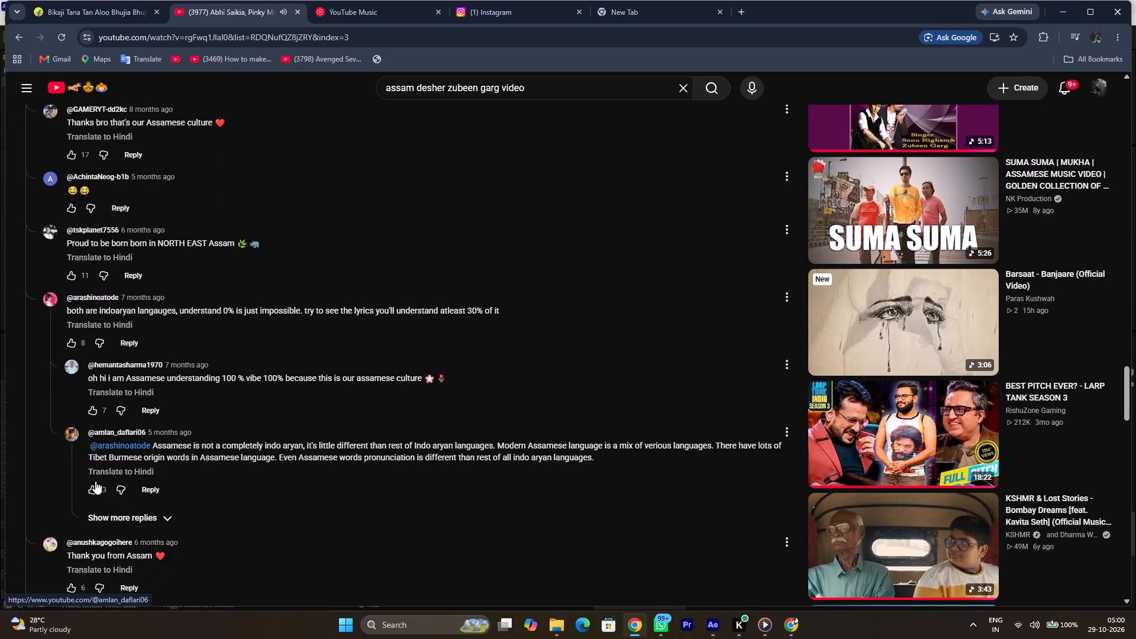
scroll(95, 481, down, 3)
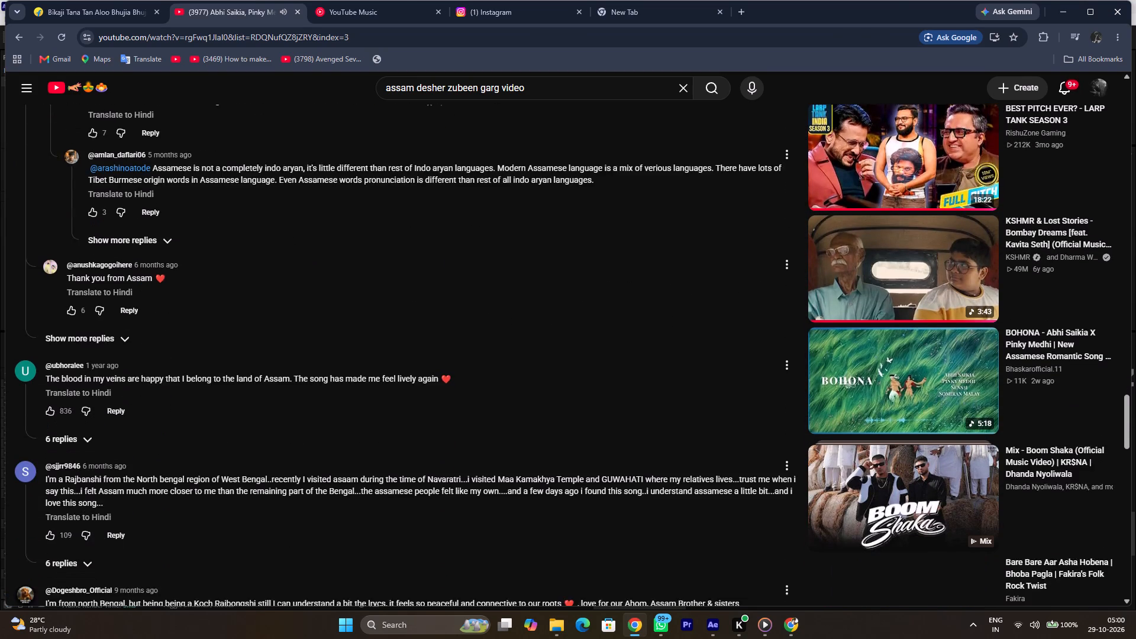
scroll(96, 489, down, 1)
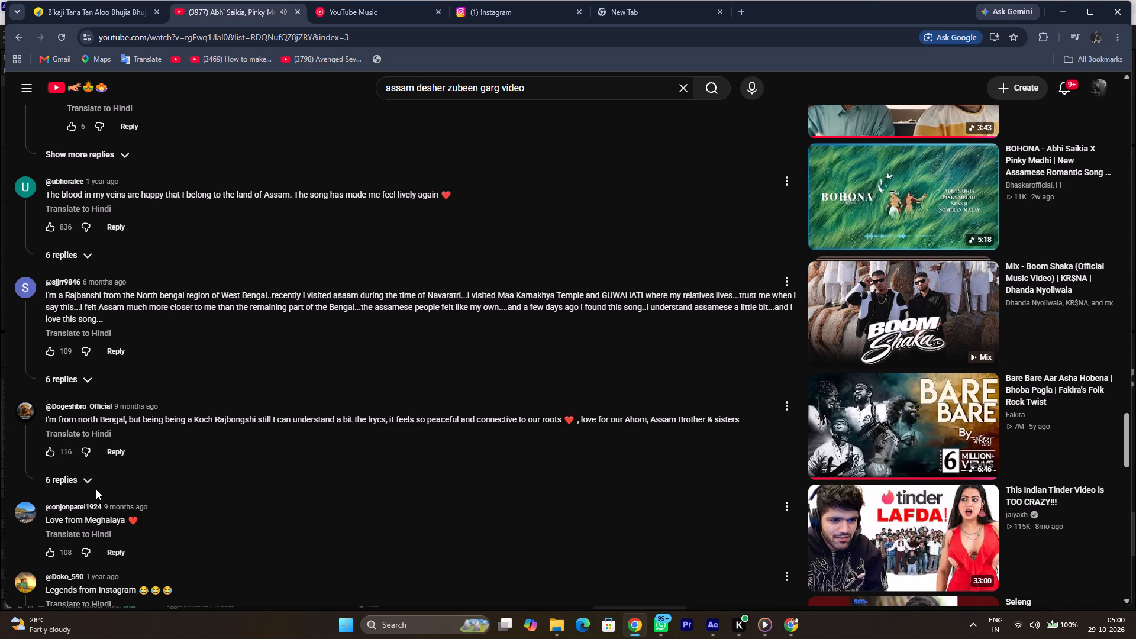
scroll(96, 489, down, 1)
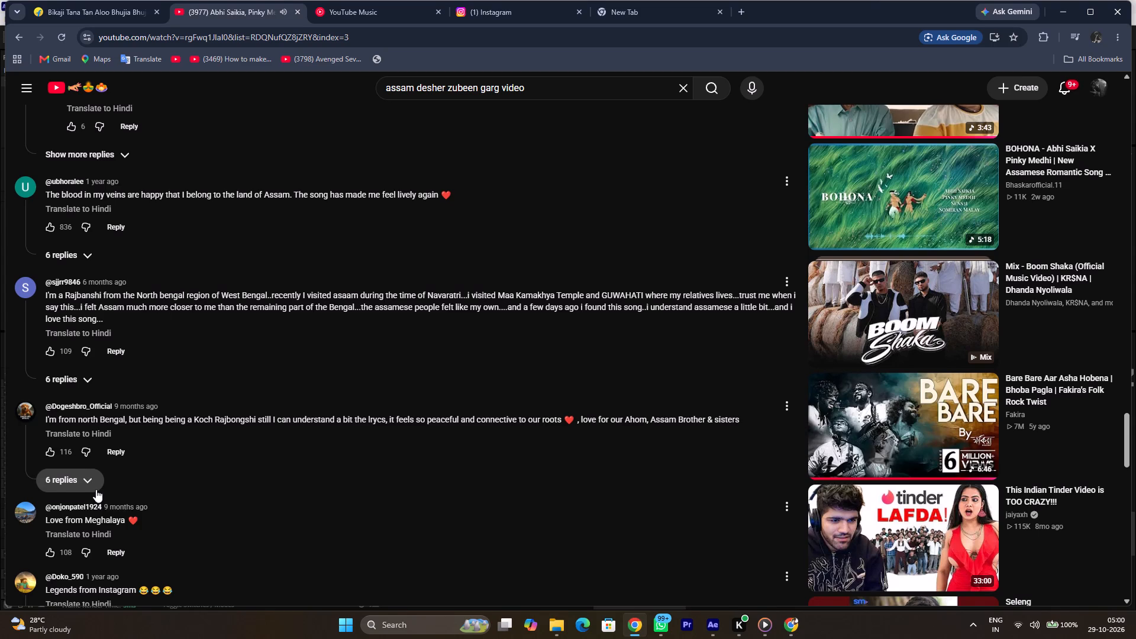
scroll(96, 489, down, 1)
scroll(96, 489, up, 19)
scroll(96, 489, up, 9)
scroll(96, 489, down, 2)
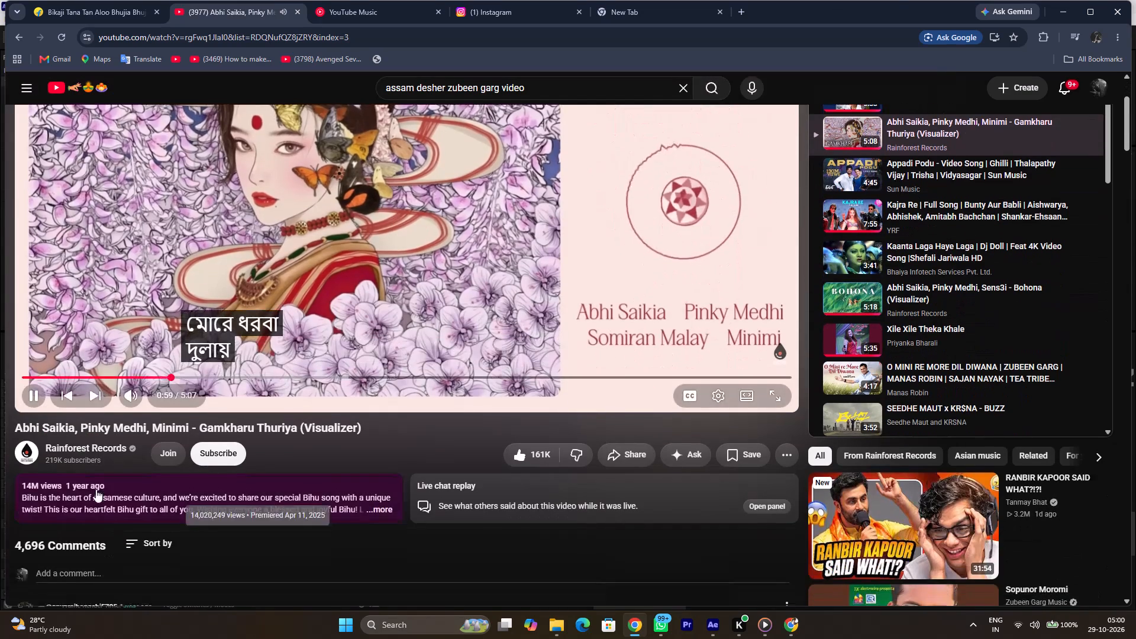
Expand the Gamkharu Thuriya video's description, read through its credits and social media links, and return to the video player.
scroll(96, 489, down, 1)
scroll(96, 489, up, 1)
click(276, 490)
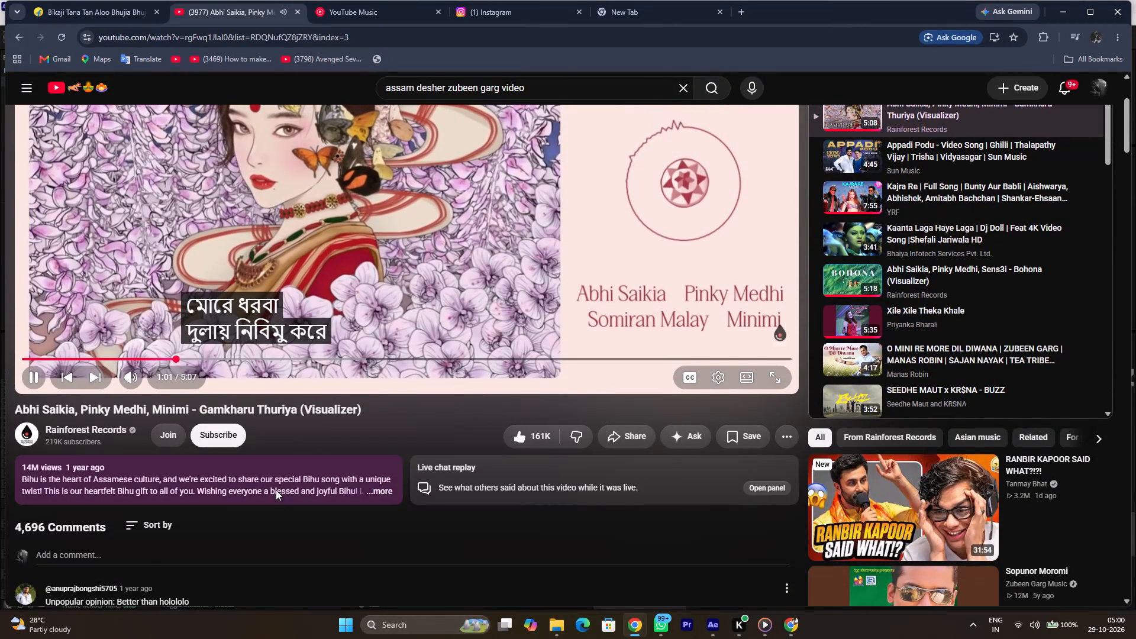
scroll(394, 486, down, 2)
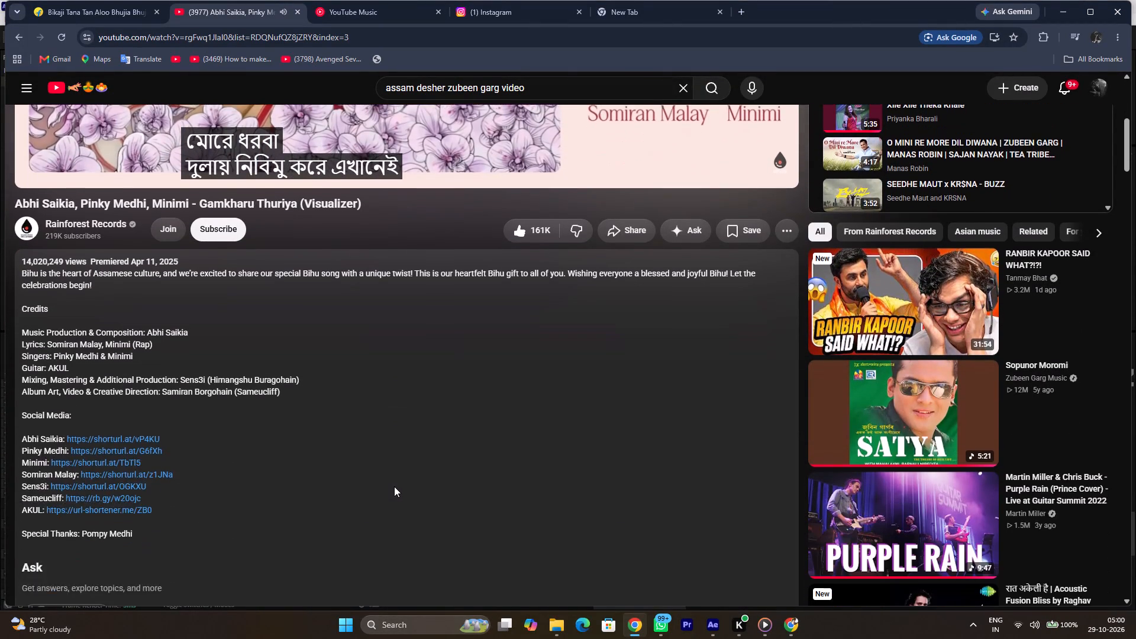
scroll(394, 486, down, 4)
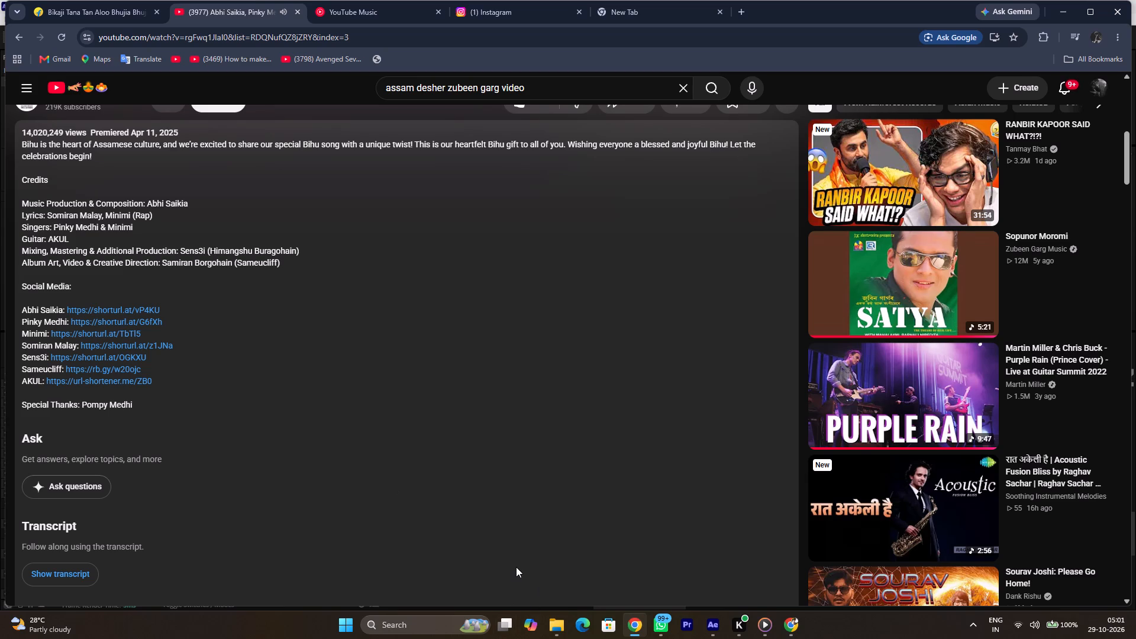
scroll(518, 498, up, 4)
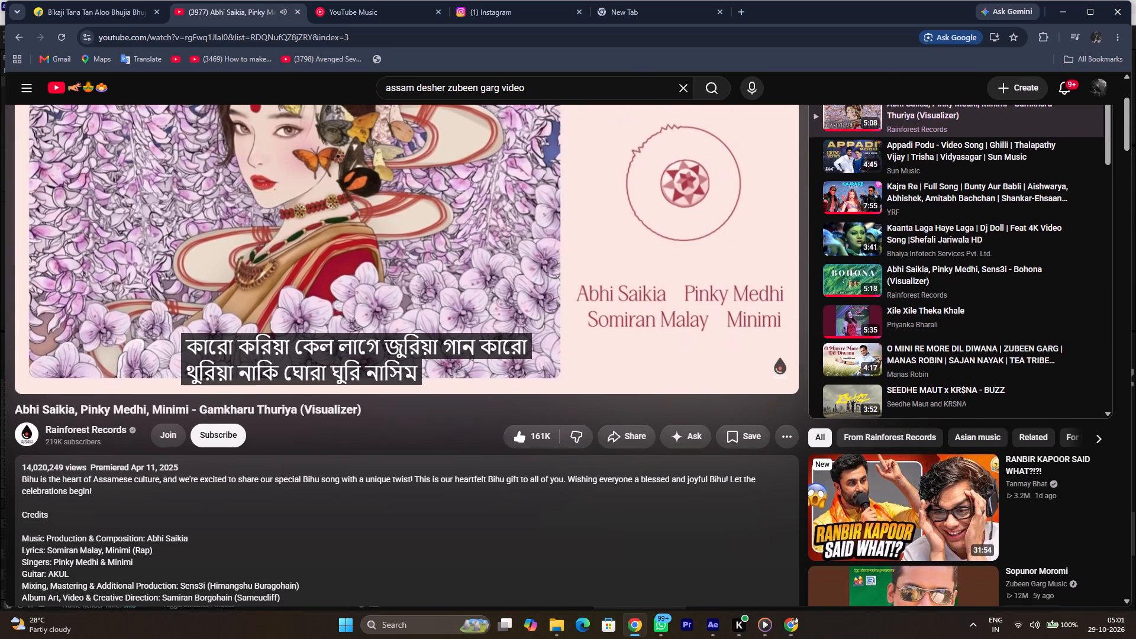
scroll(503, 483, up, 2)
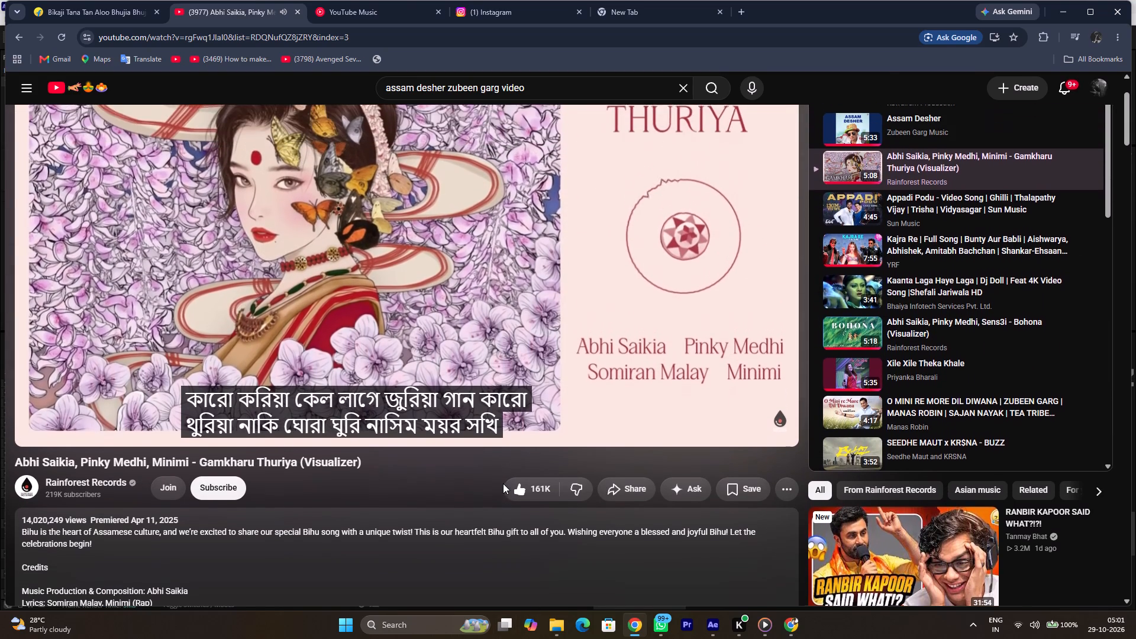
scroll(503, 483, up, 2)
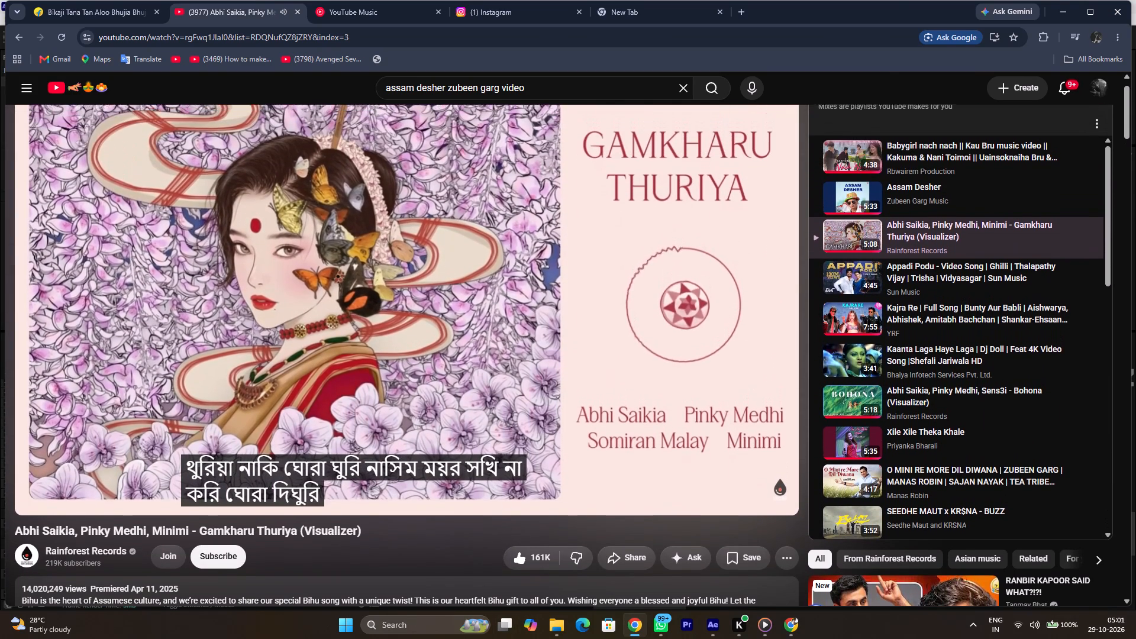
scroll(503, 483, up, 1)
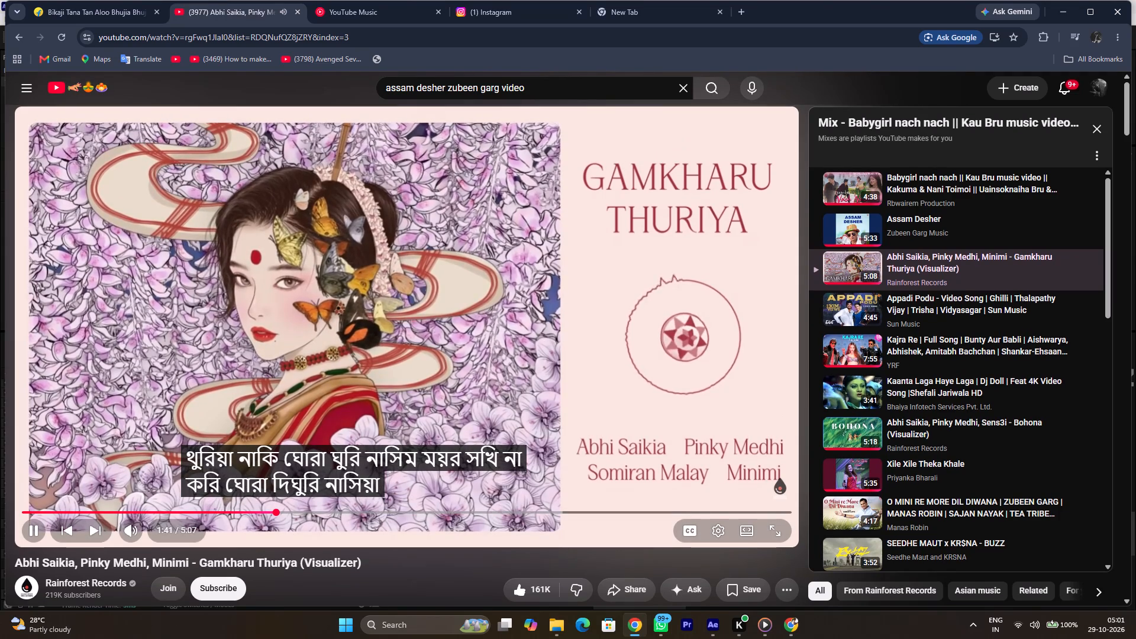
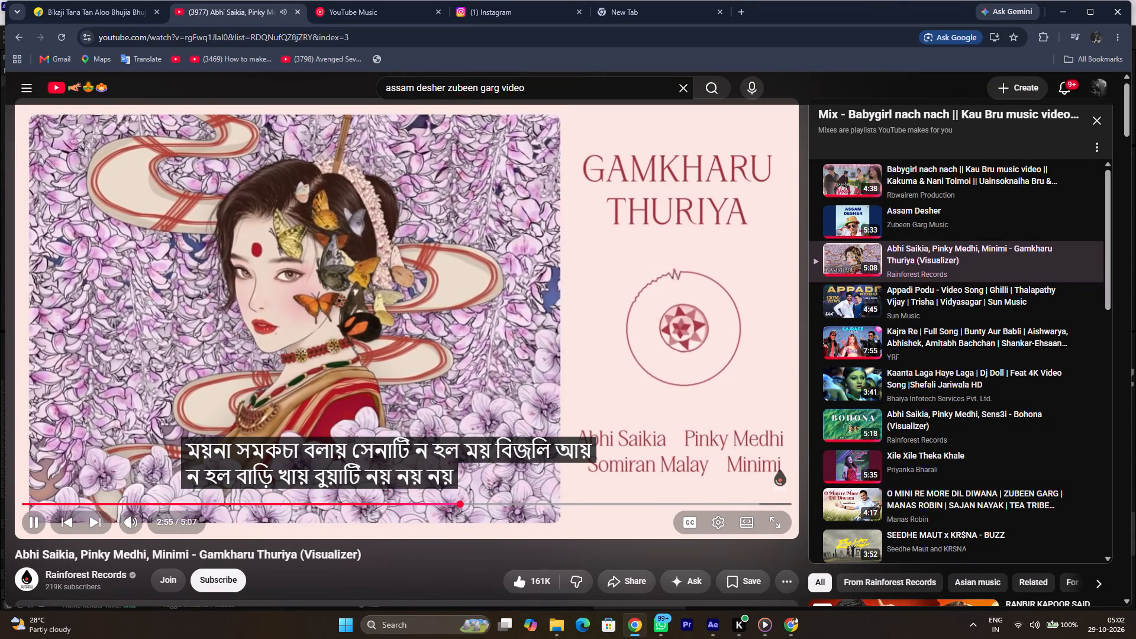
Switch to After Effects and move the Four Isolated Natural Specimens layer directly above the upper divine-patterns vector layer.
click(662, 449)
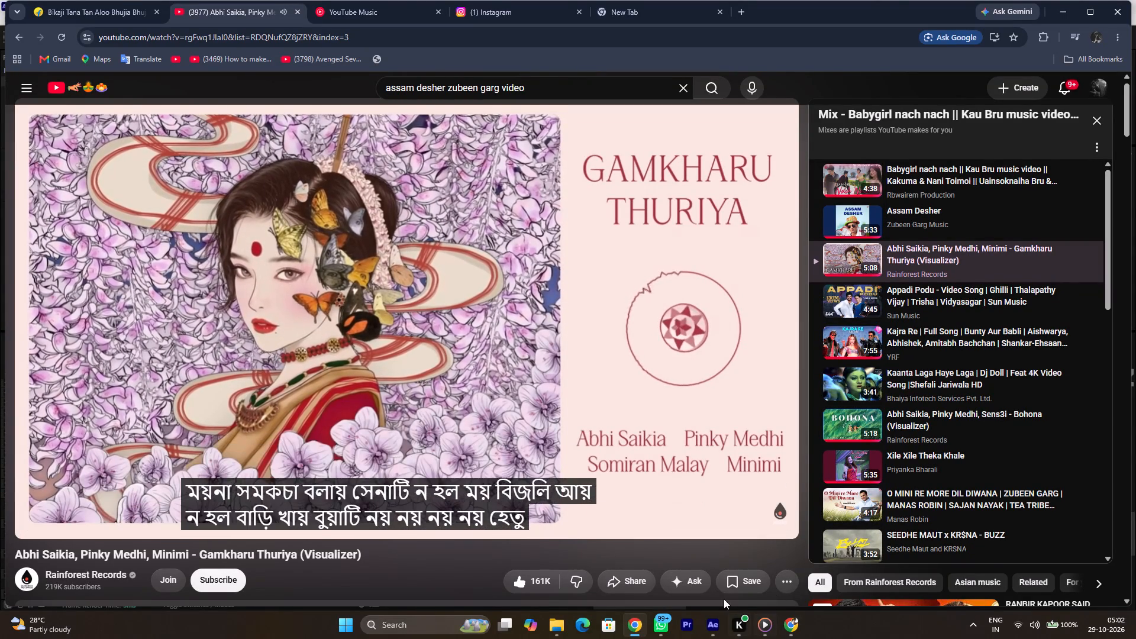
click(709, 620)
scroll(485, 427, up, 2)
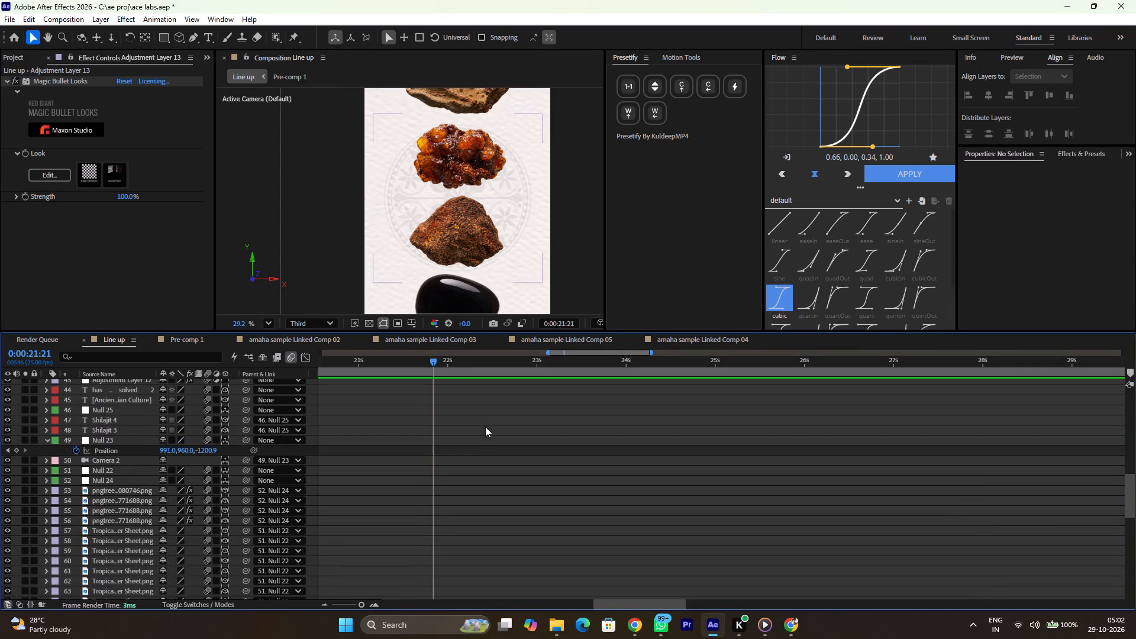
ctrl+scroll(449, 246, down, 4)
scroll(462, 495, down, 2)
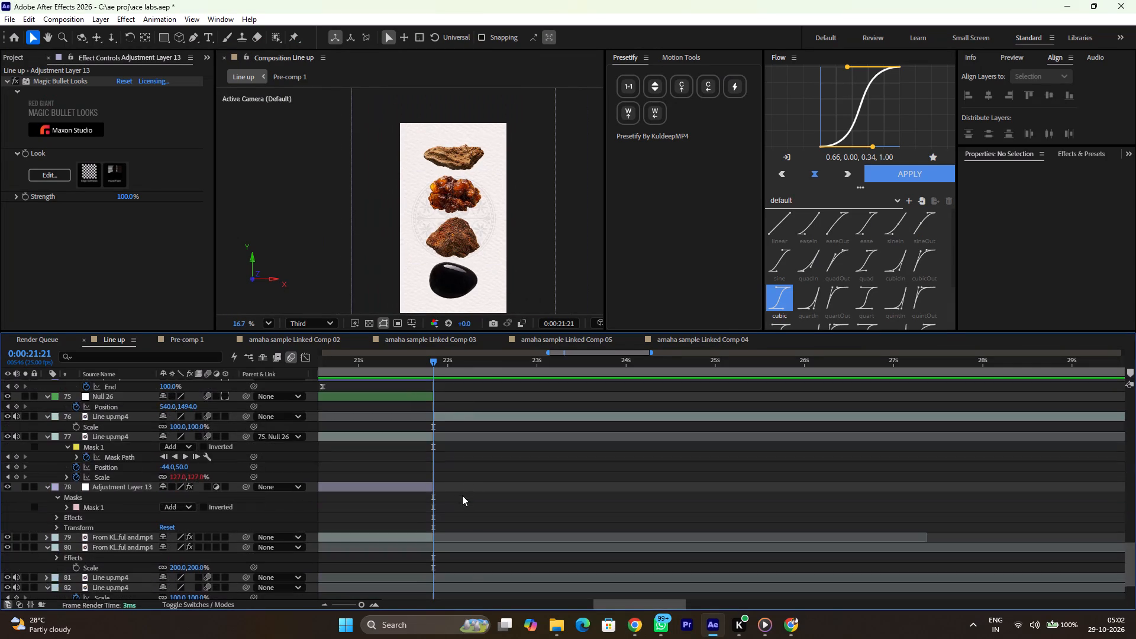
scroll(485, 490, up, 1)
drag(468, 446, 463, 455)
click(463, 455)
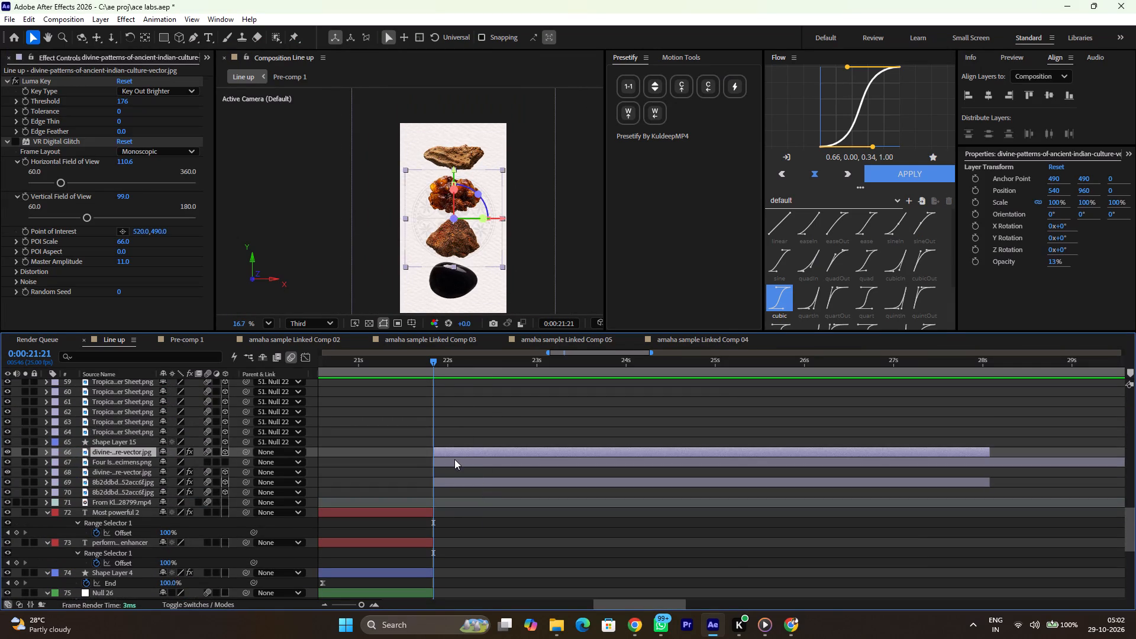
click(454, 459)
click(456, 483)
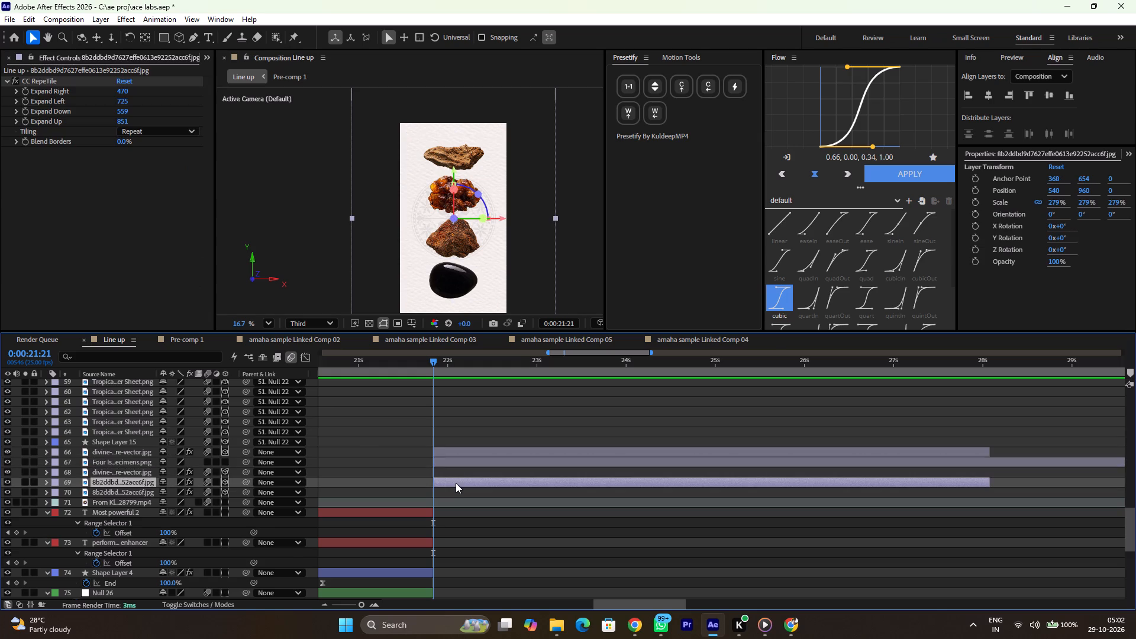
scroll(347, 430, up, 12)
scroll(347, 430, down, 6)
scroll(347, 430, up, 1)
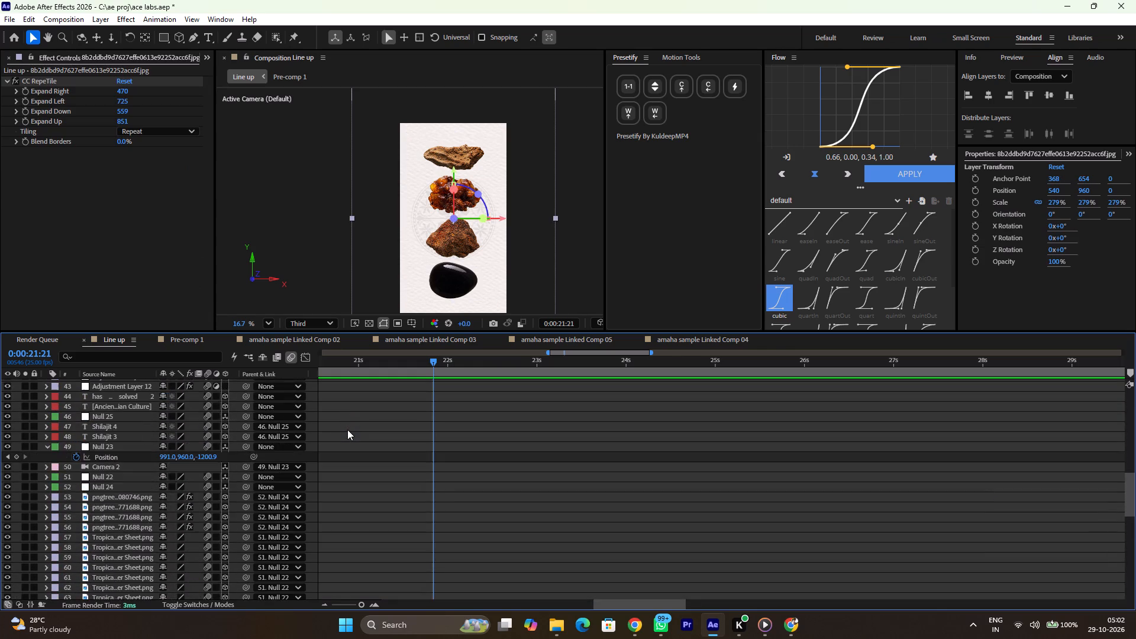
scroll(347, 430, down, 1)
click(451, 540)
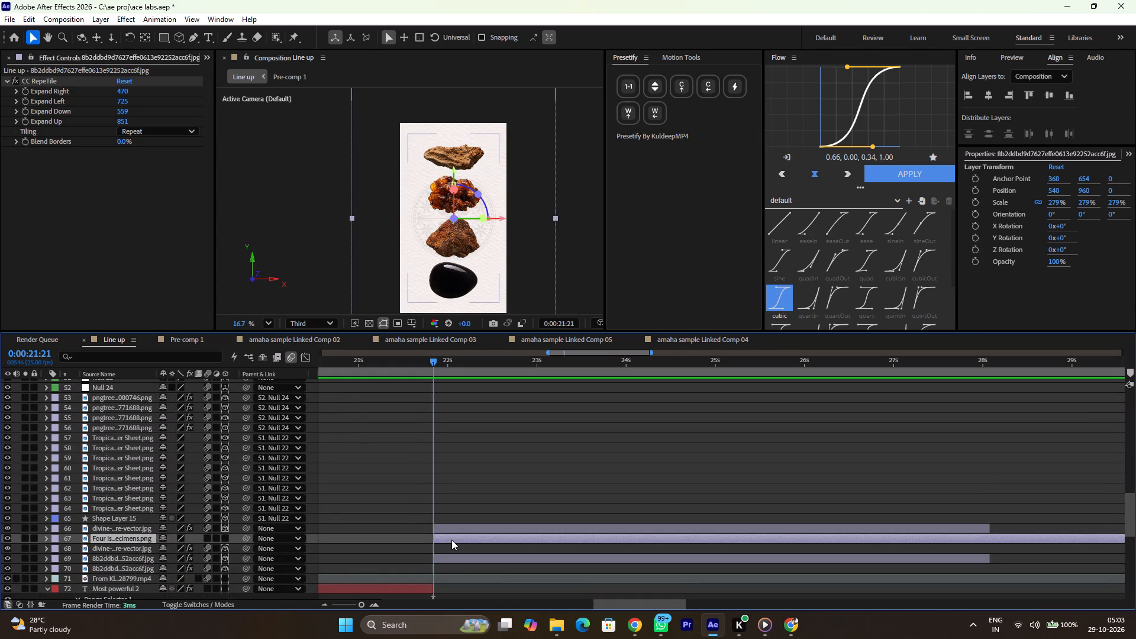
drag(134, 539, 133, 528)
Mask the Four Isolated Natural Specimens layer with a rectangle around the black stone only.
ctrl+scroll(475, 214, up, 1)
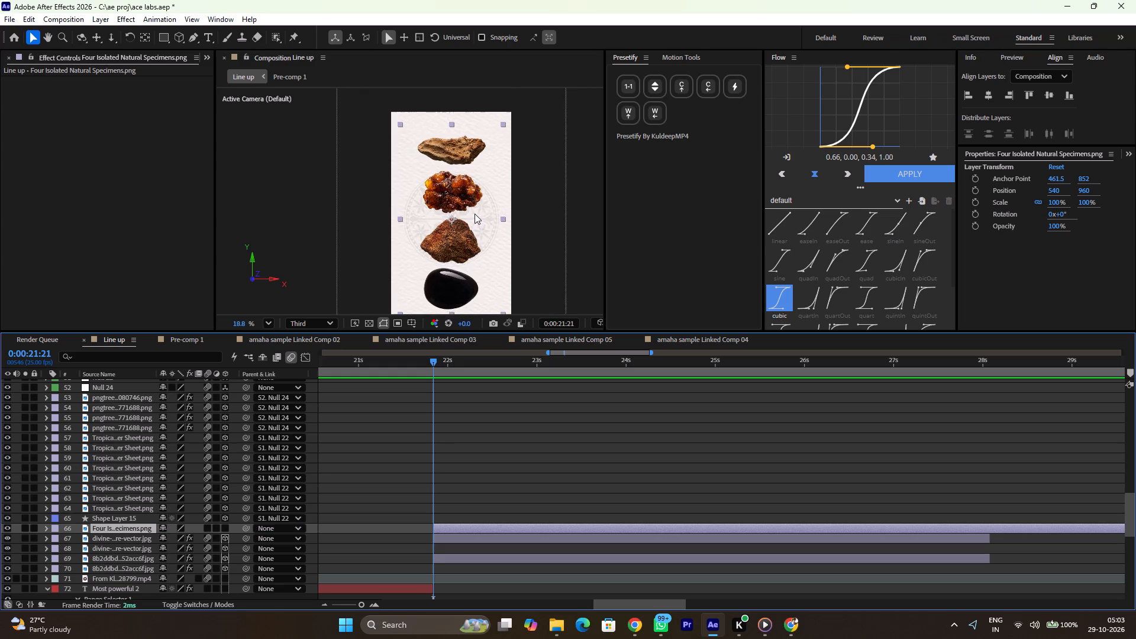
scroll(475, 214, right, 1)
ctrl+scroll(475, 214, up, 1)
scroll(475, 214, up, 1)
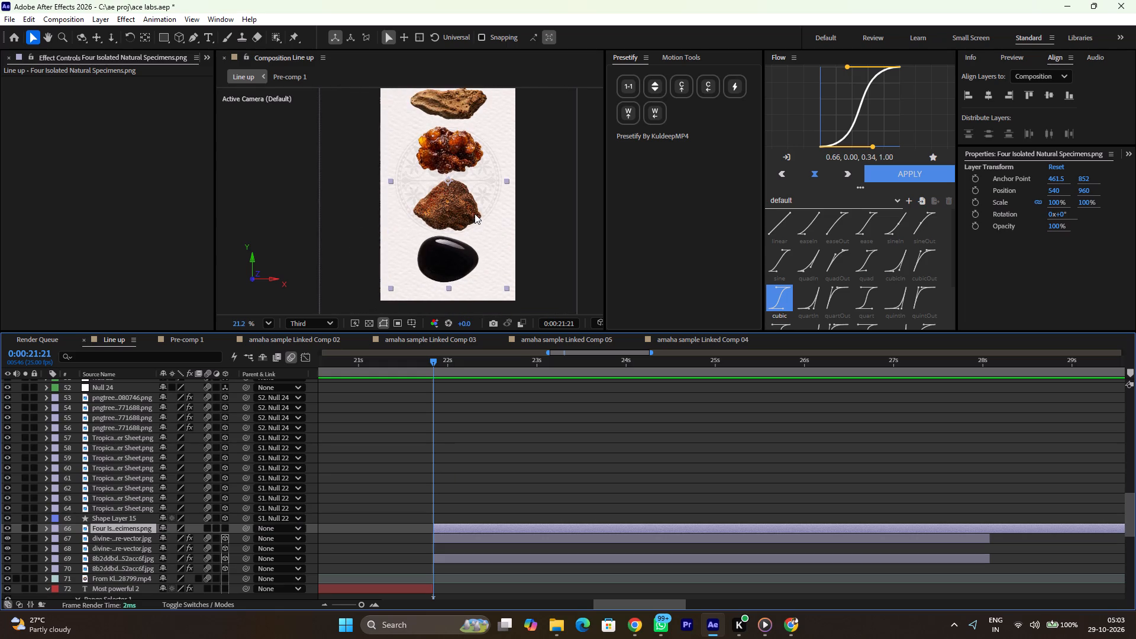
click(167, 37)
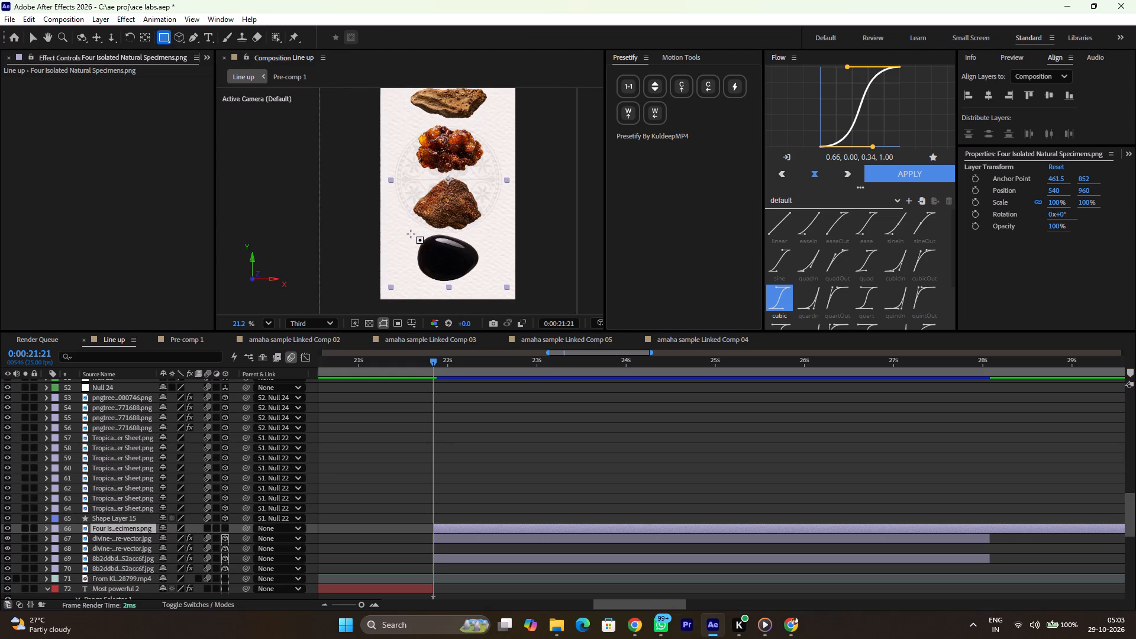
drag(411, 234, 489, 283)
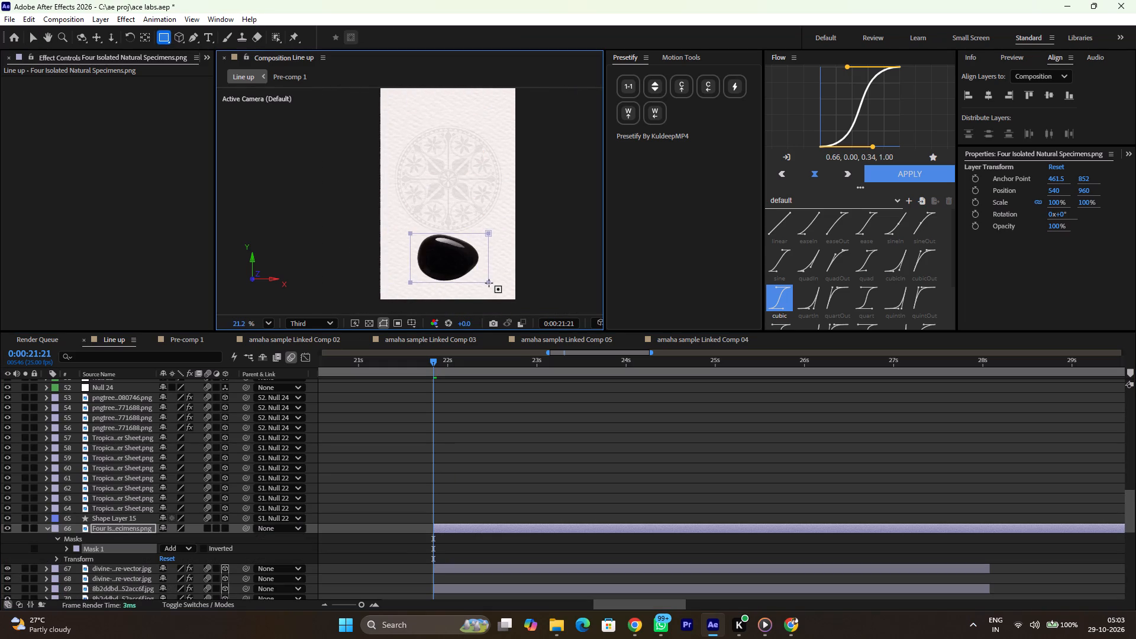
click(455, 512)
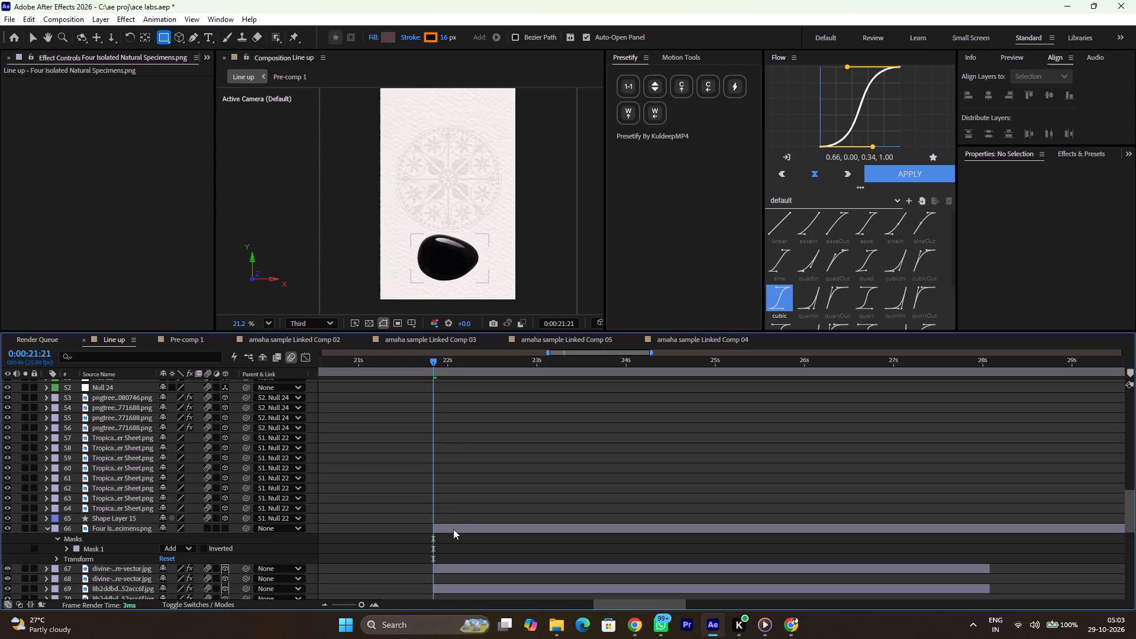
Center the specimens layer's anchor point on the masked black stone and try to align it horizontally to the composition.
click(453, 529)
click(987, 89)
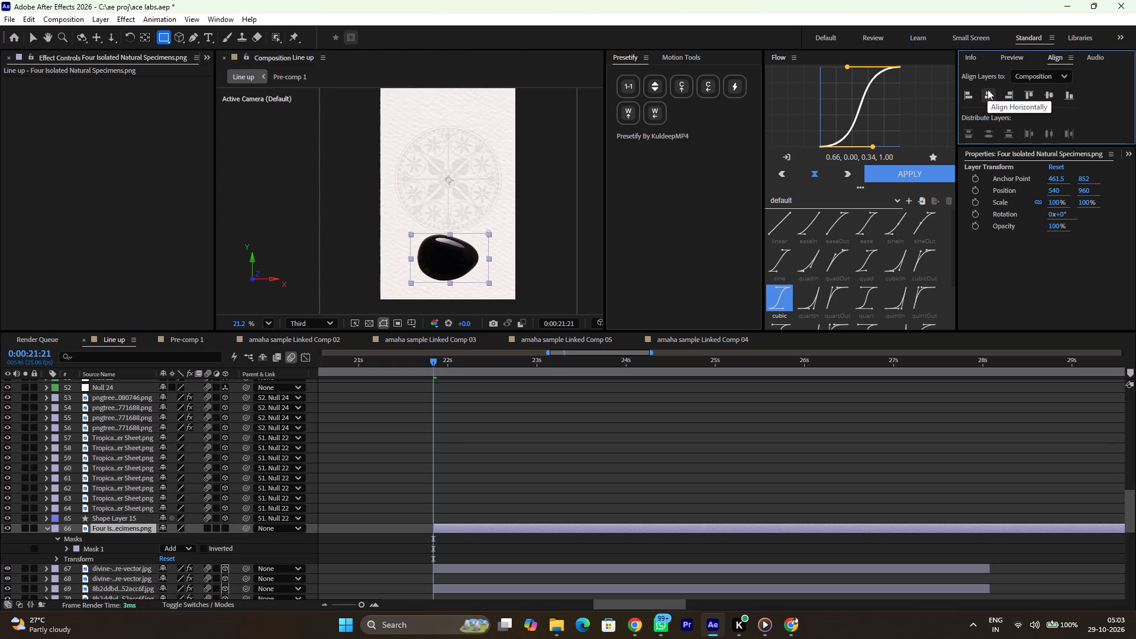
click(676, 54)
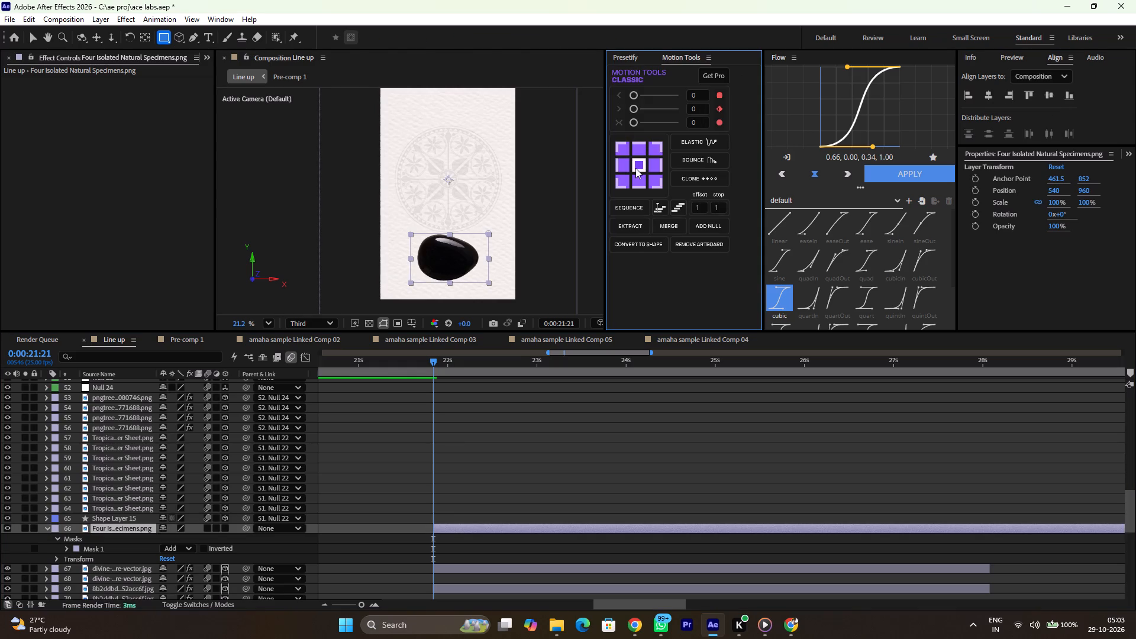
click(635, 168)
click(987, 99)
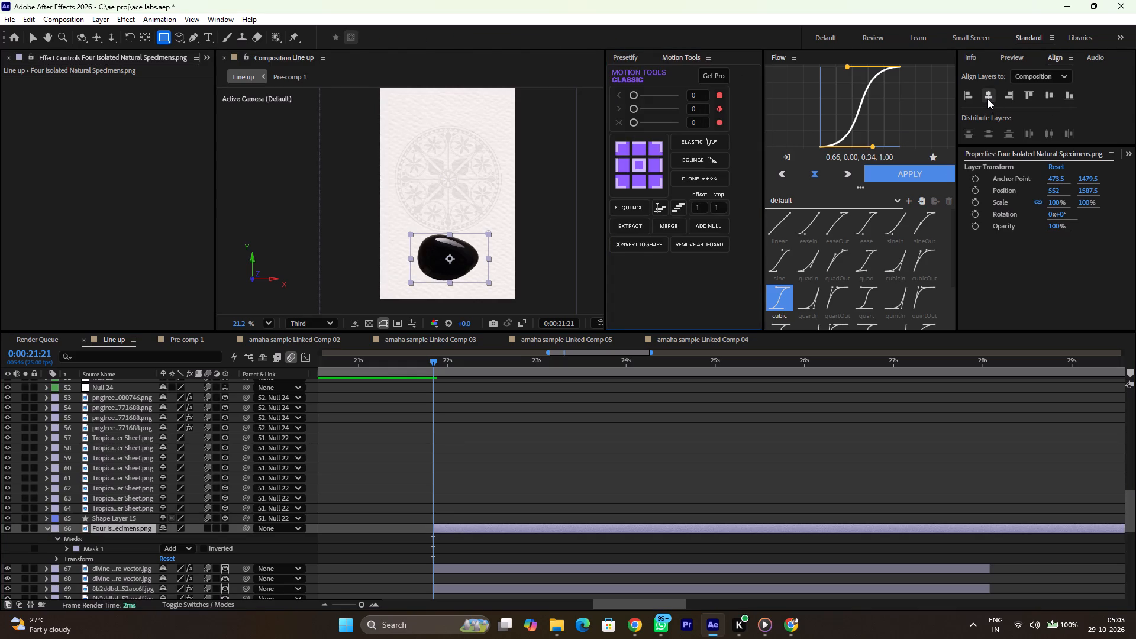
click(992, 98)
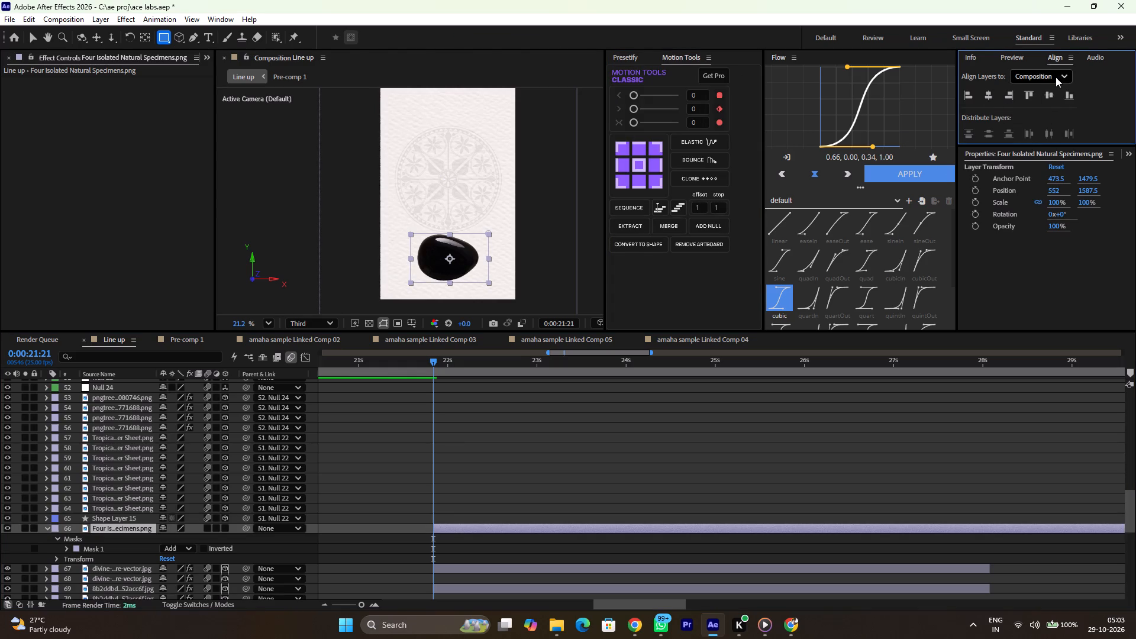
drag(1056, 77, 1038, 92)
click(1038, 92)
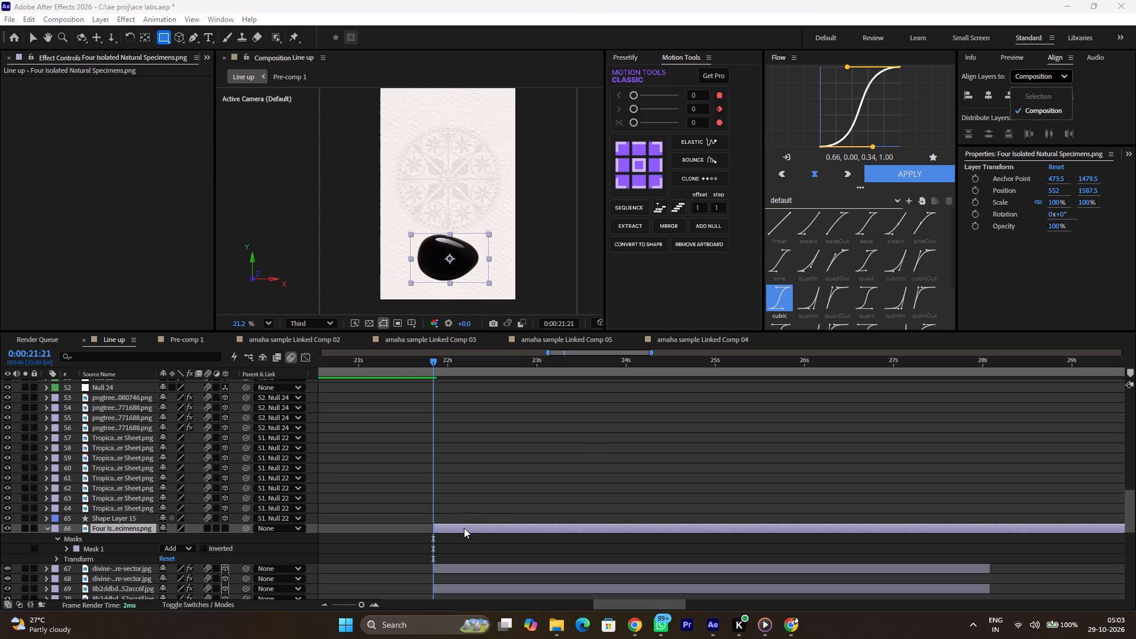
Move the masked black stone up to a Y position of 937.5, over the circular pattern.
click(464, 528)
key(shift+Up)
key(shift+Up)
key(shift+Up)
key(shift+Up)
key(shift+Up)
key(shift+Up)
key(shift+Up)
key(shift+Up)
key(shift+Up)
key(shift+Up)
key(shift+Up)
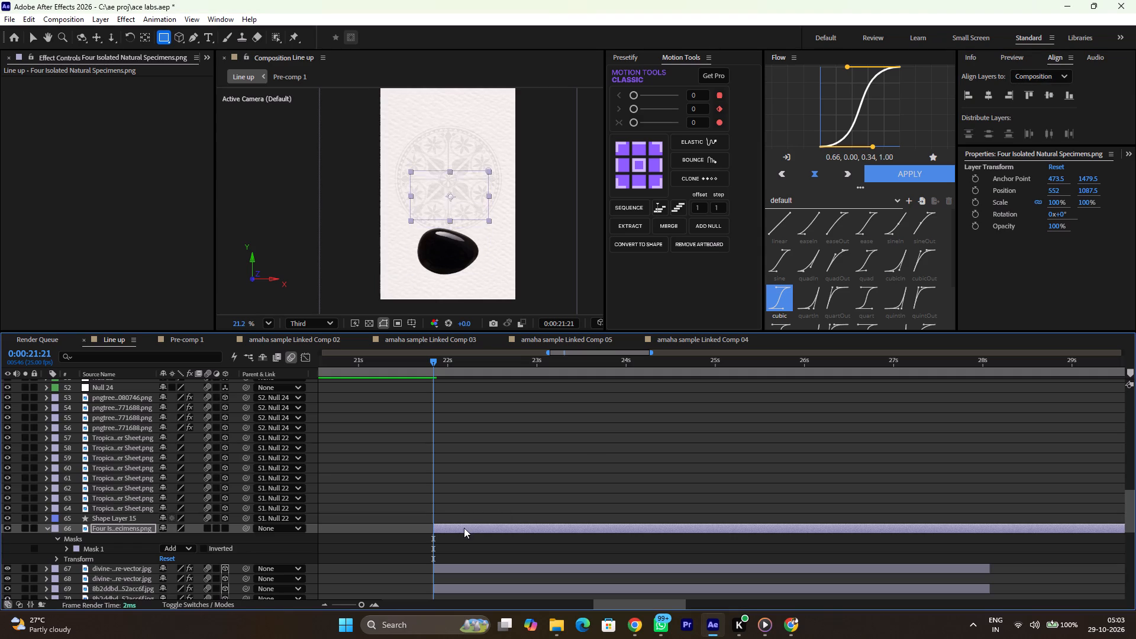
key(shift+Up)
key(shift+Up)
key(shift+Up)
key(shift+Down)
key(shift+Up)
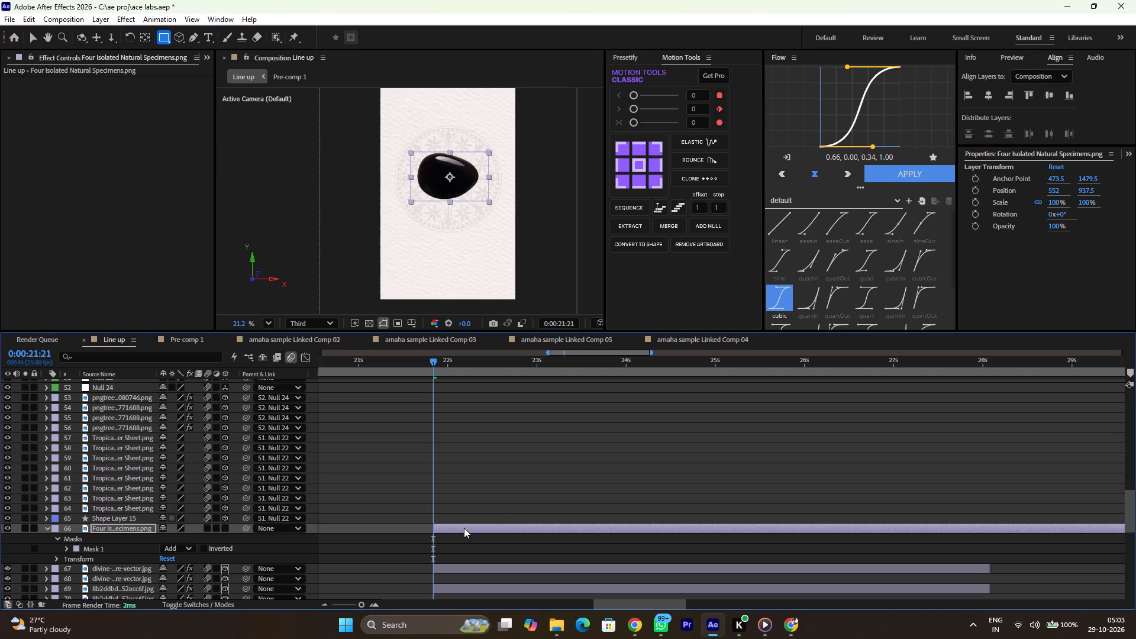
Scale the masked black stone layer to 65%.
key(s)
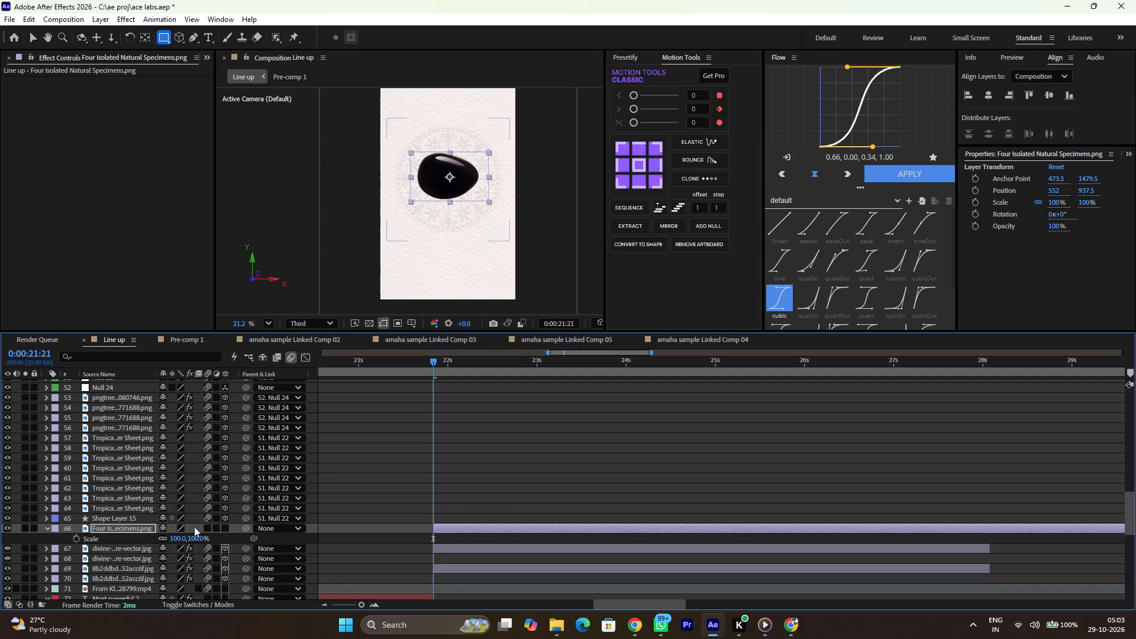
drag(174, 537, 155, 538)
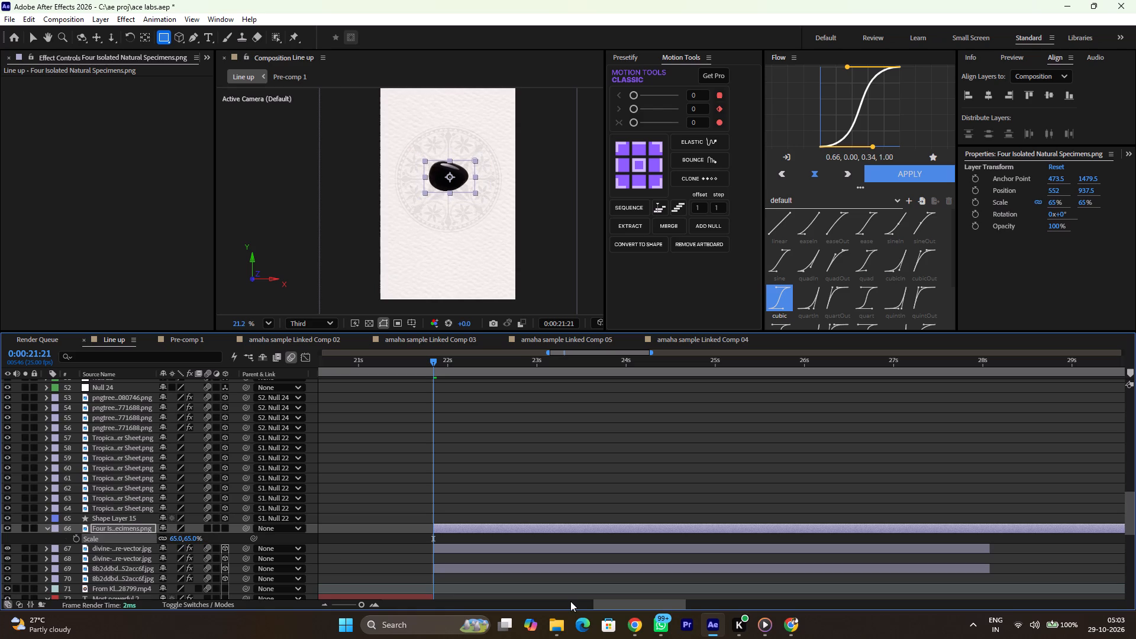
Switch to the Chrome window with Pinterest and bring tablets.png from its recent downloads into the Line up composition in After Effects.
click(549, 630)
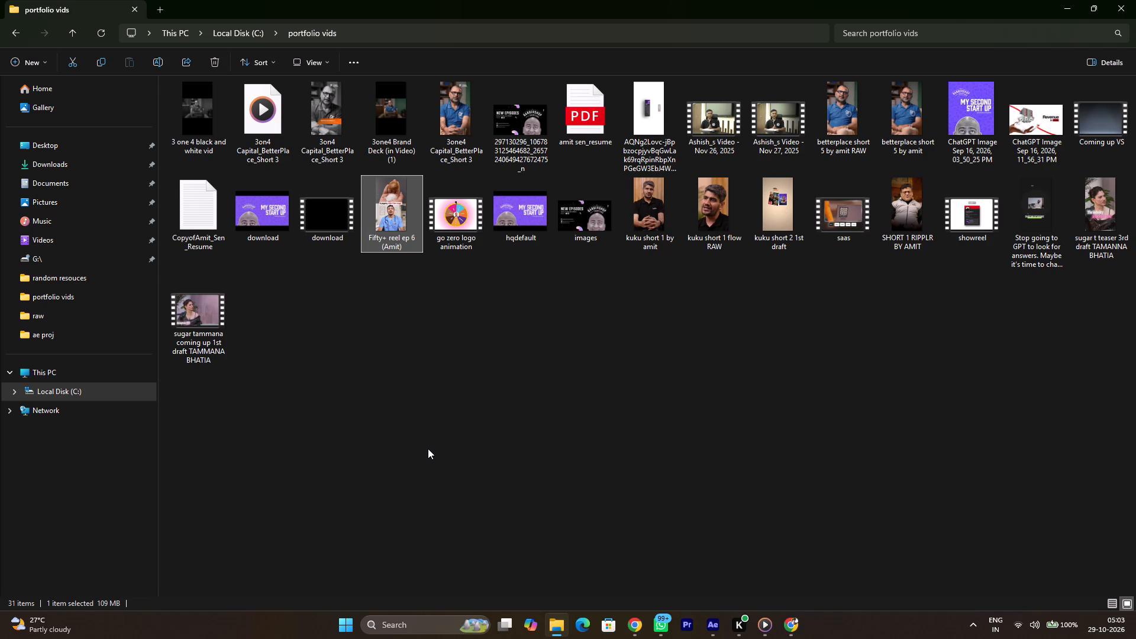
click(797, 637)
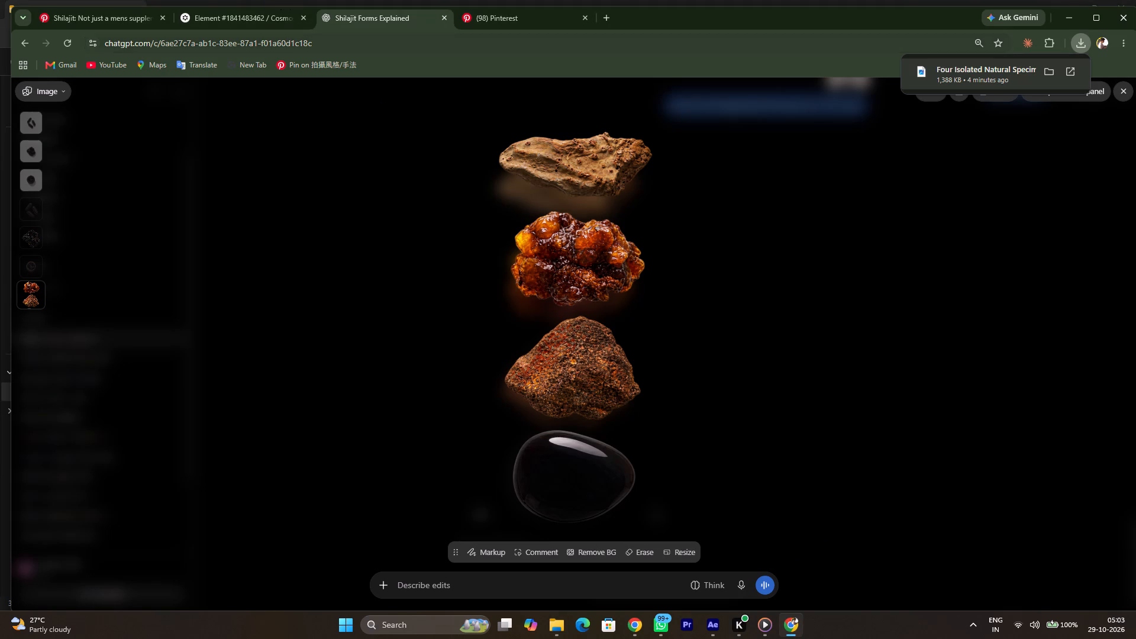
click(485, 17)
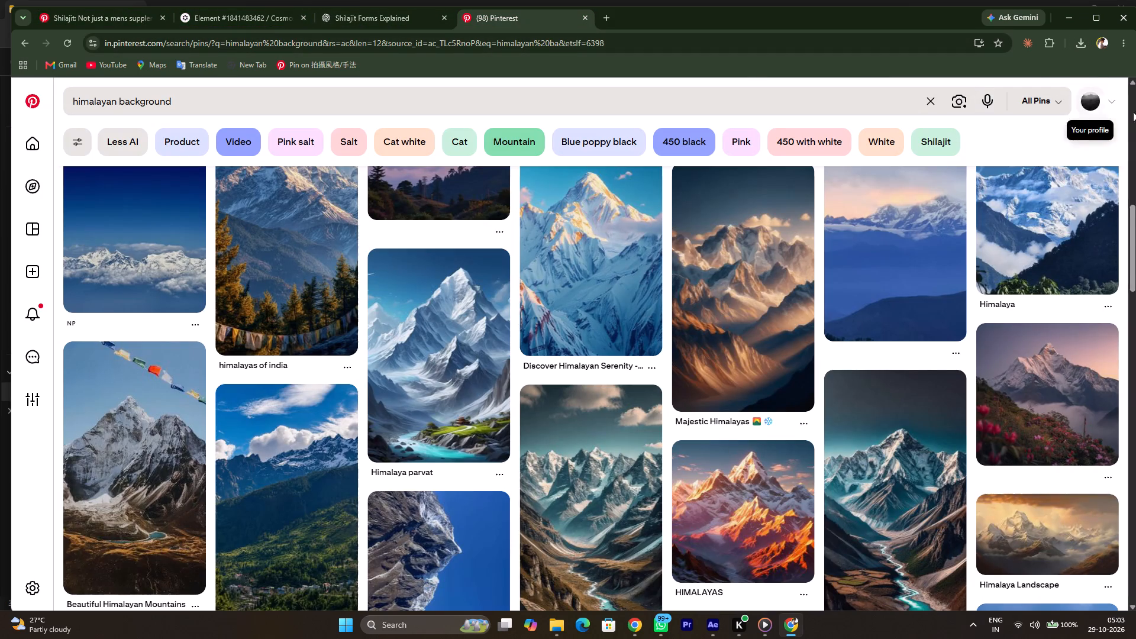
click(1079, 49)
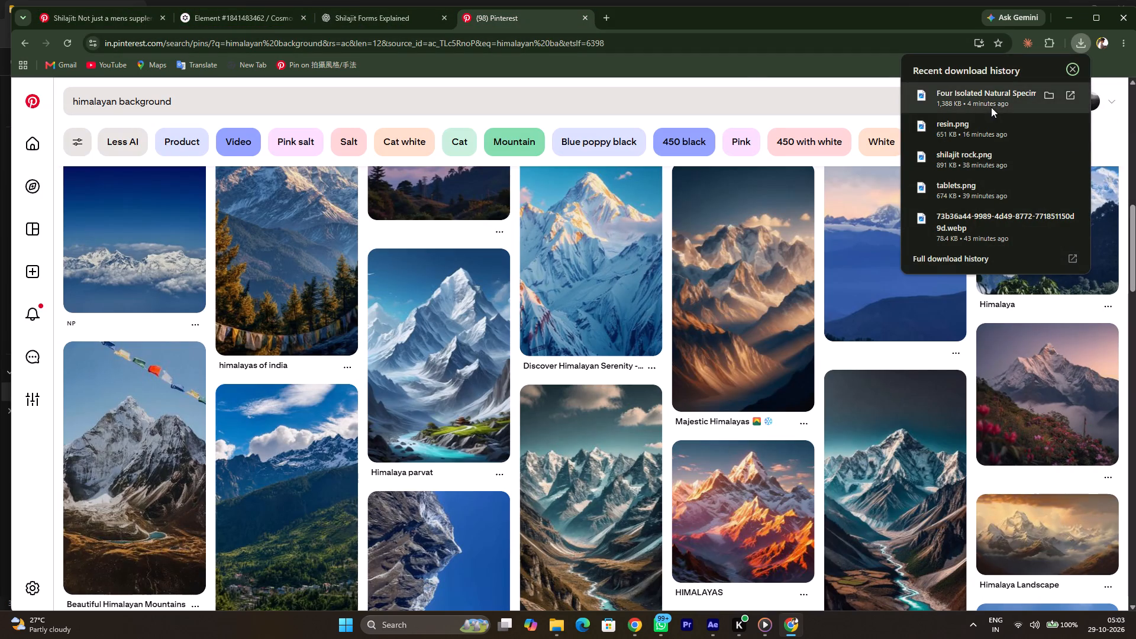
drag(964, 197, 806, 592)
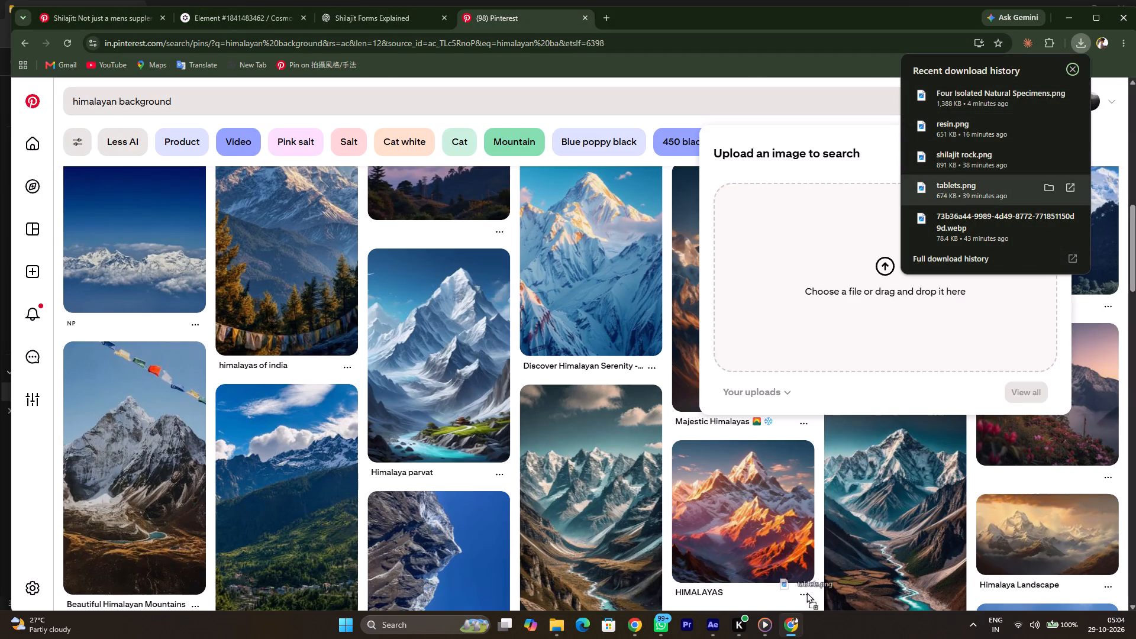
drag(806, 592, 457, 507)
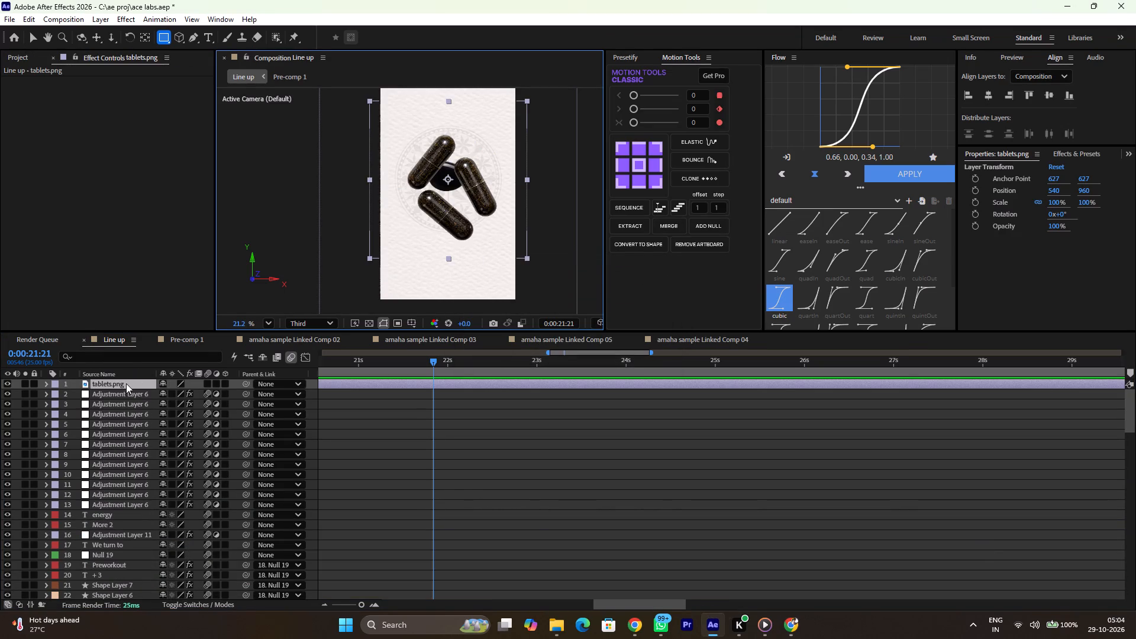
Move the tablets.png layer between Shape Layer 15 and the Four Isolated Natural Specimens layer.
drag(126, 383, 123, 613)
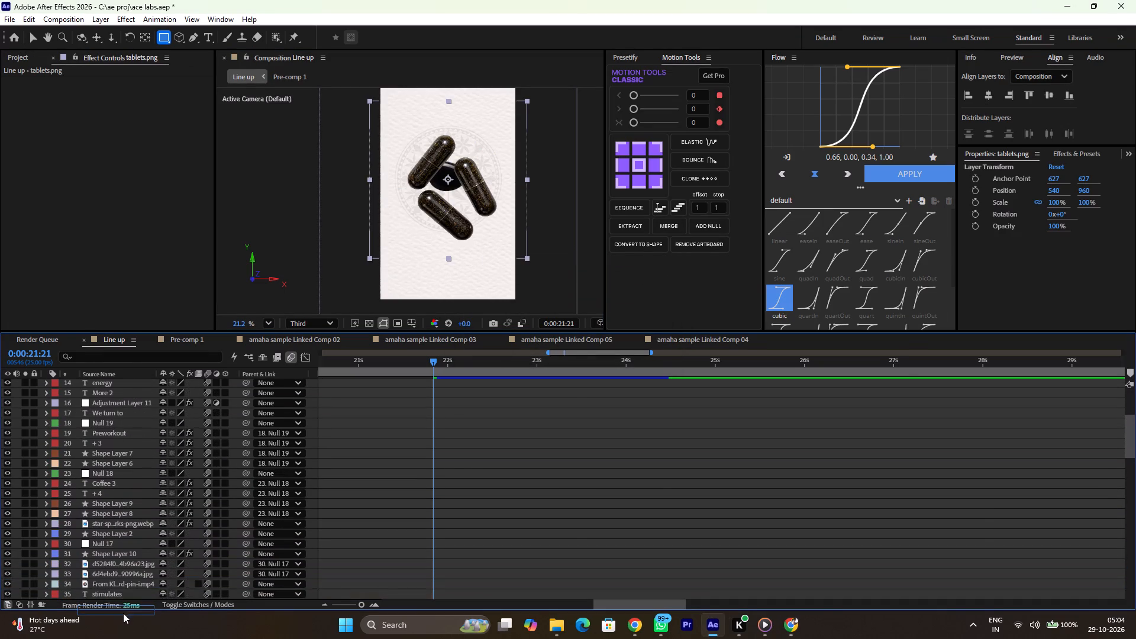
drag(123, 613, 126, 596)
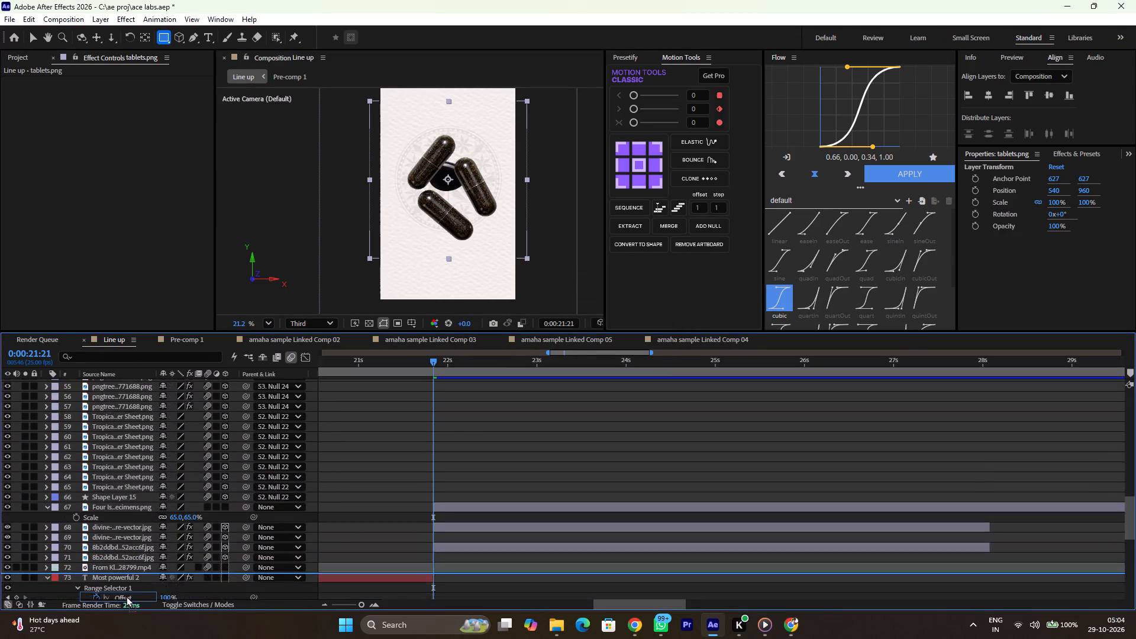
drag(126, 596, 141, 425)
Split the tablets.png layer at 0:00:21:21 and delete the part before that time.
key(ctrl+shift+d)
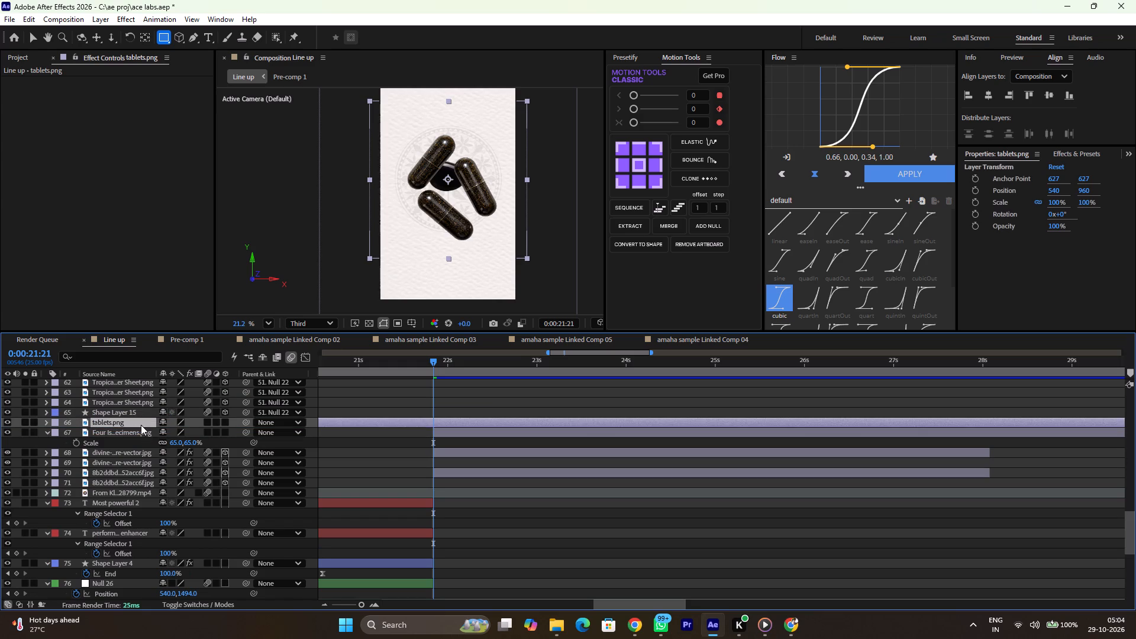
click(419, 431)
key(BackSpace)
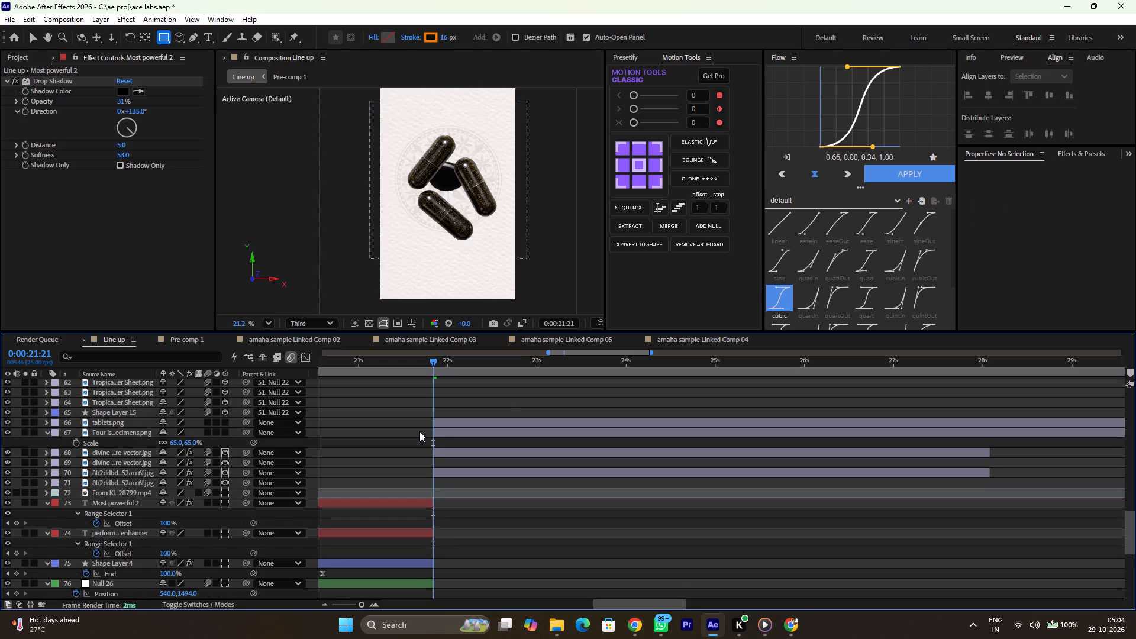
Scale the tablets image to 43% and move it up to a Y position of 910, over the black stone.
drag(451, 427, 360, 431)
key(s)
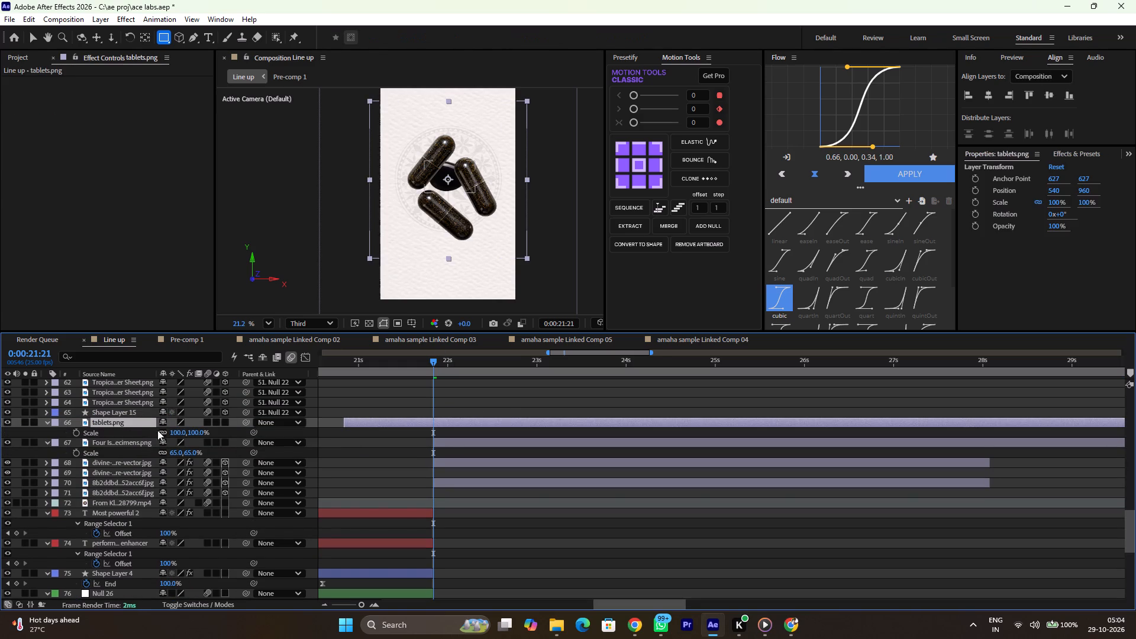
drag(177, 434, 140, 431)
key(Up)
key(Up)
key(Up)
key(Up)
key(Up)
key(Up)
key(Up)
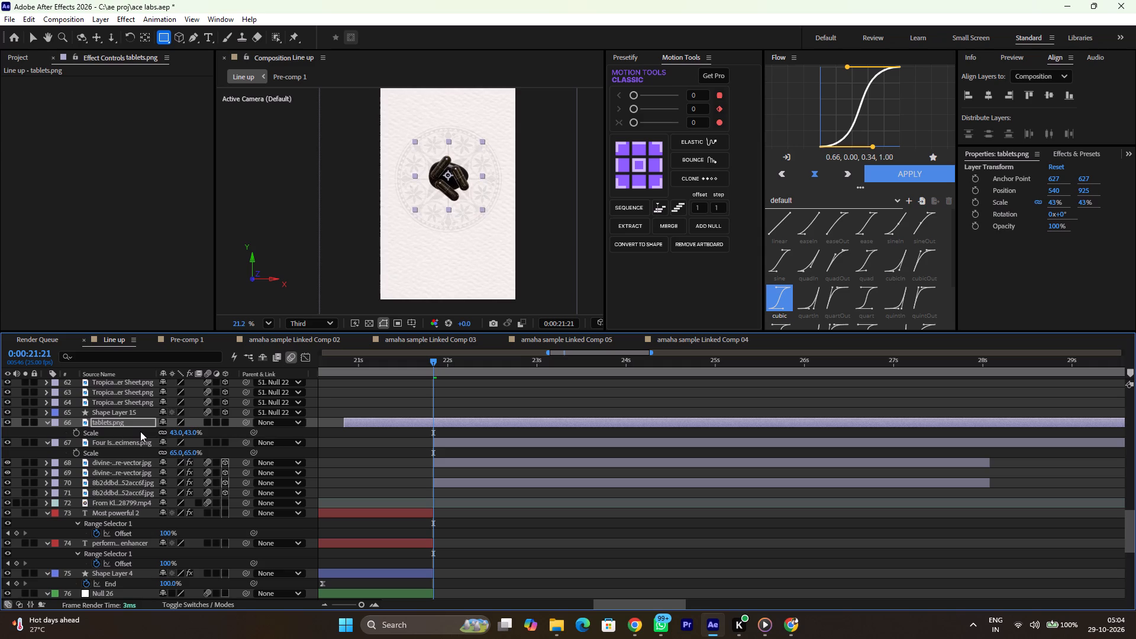
key(Up)
key(Up)
key(Up)
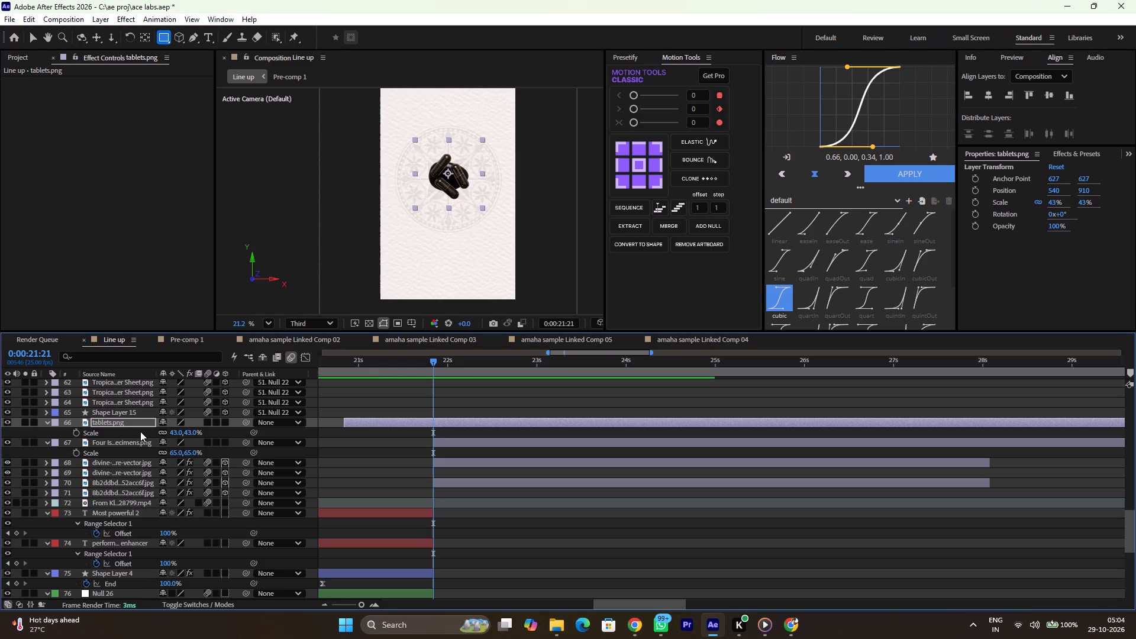
Split the tablets.png layer at 0:00:21:21 and delete the part before that time.
key(ctrl+shift+d)
click(396, 430)
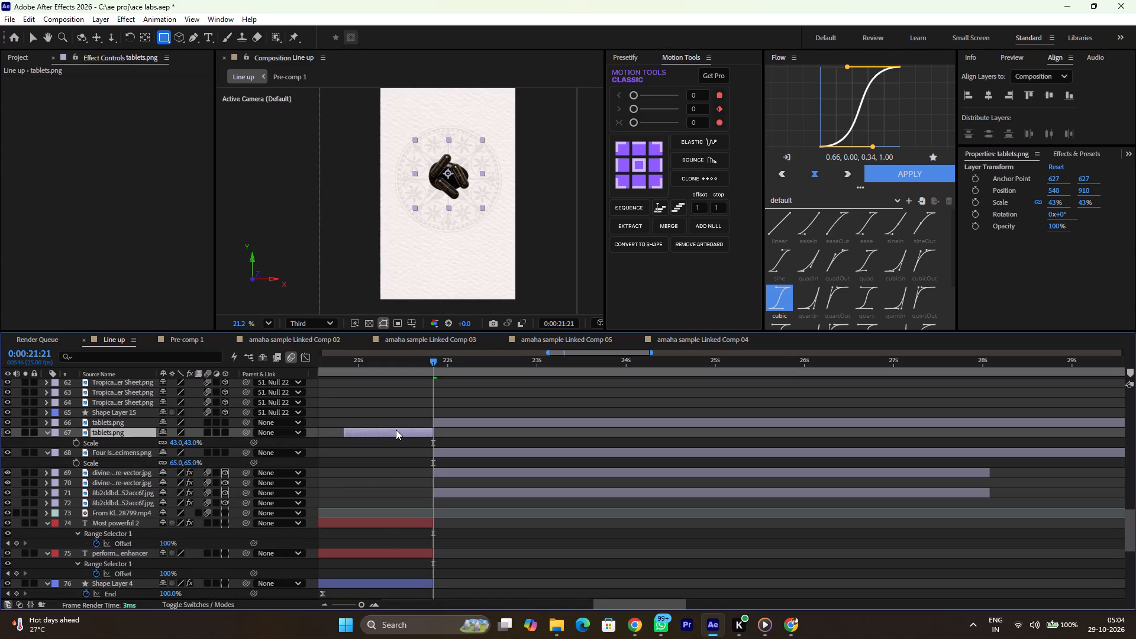
key(BackSpace)
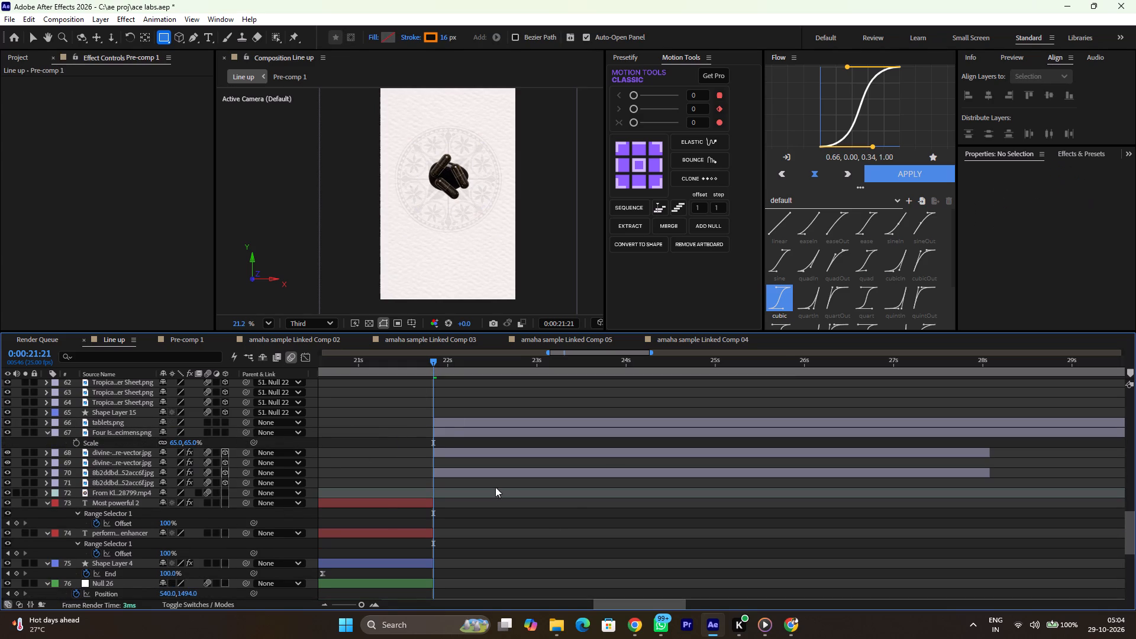
click(452, 419)
Switch to the Chrome window with Pinterest and bring shilajit rock.png from its recent downloads into the Line up composition in After Effects.
key(alt+Tab)
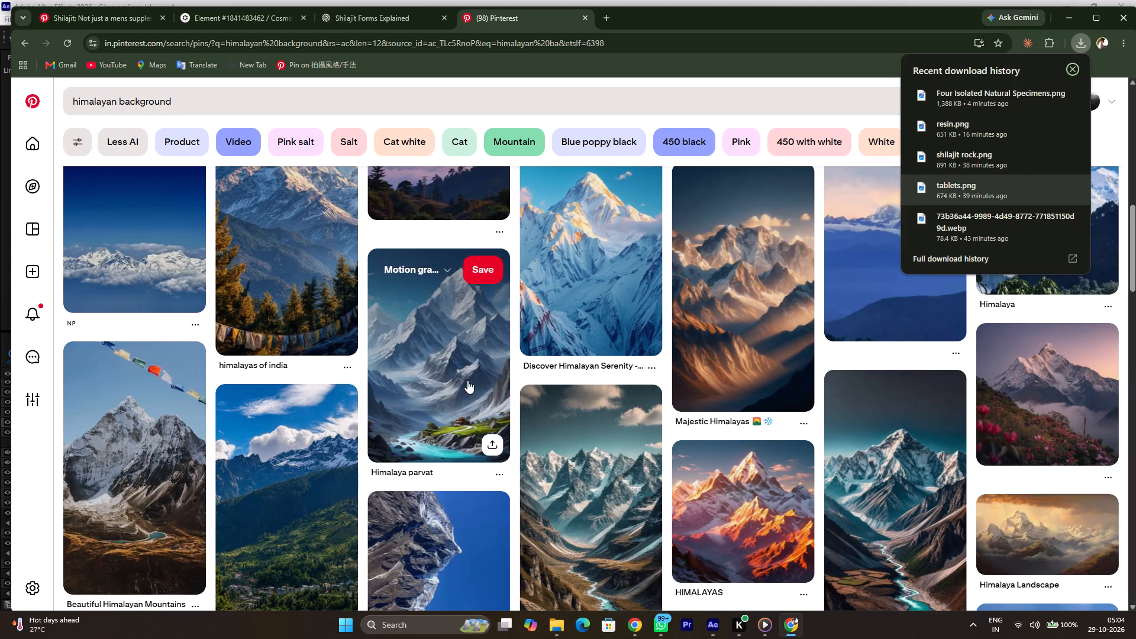
key(alt+Tab)
key(alt+Tab)
key(alt+Tab)
key(alt+Tab)
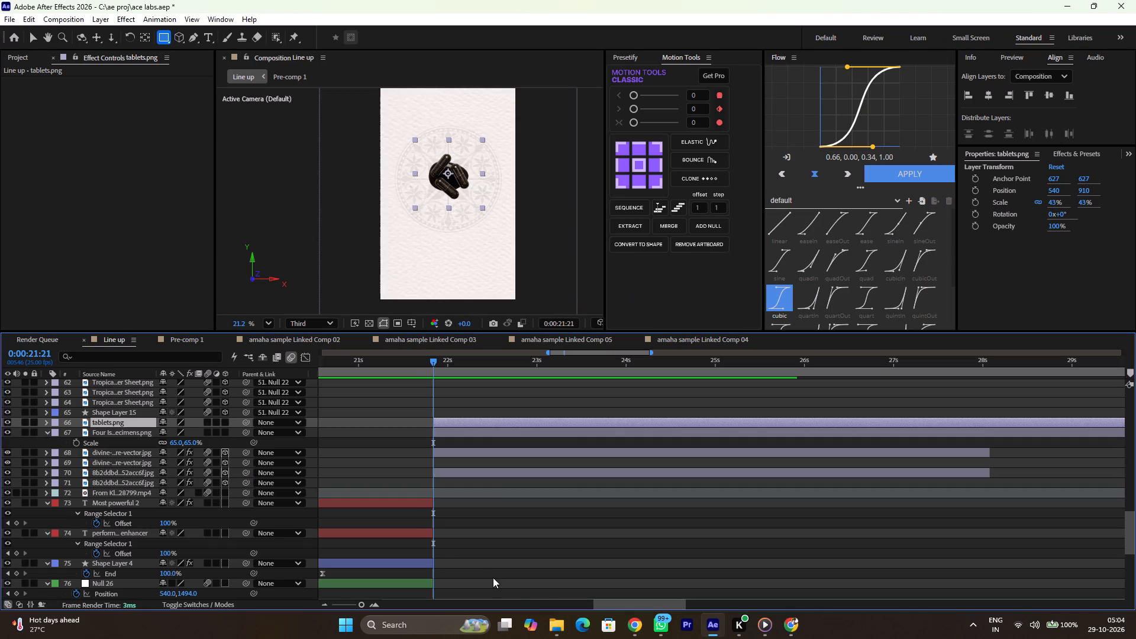
click(561, 631)
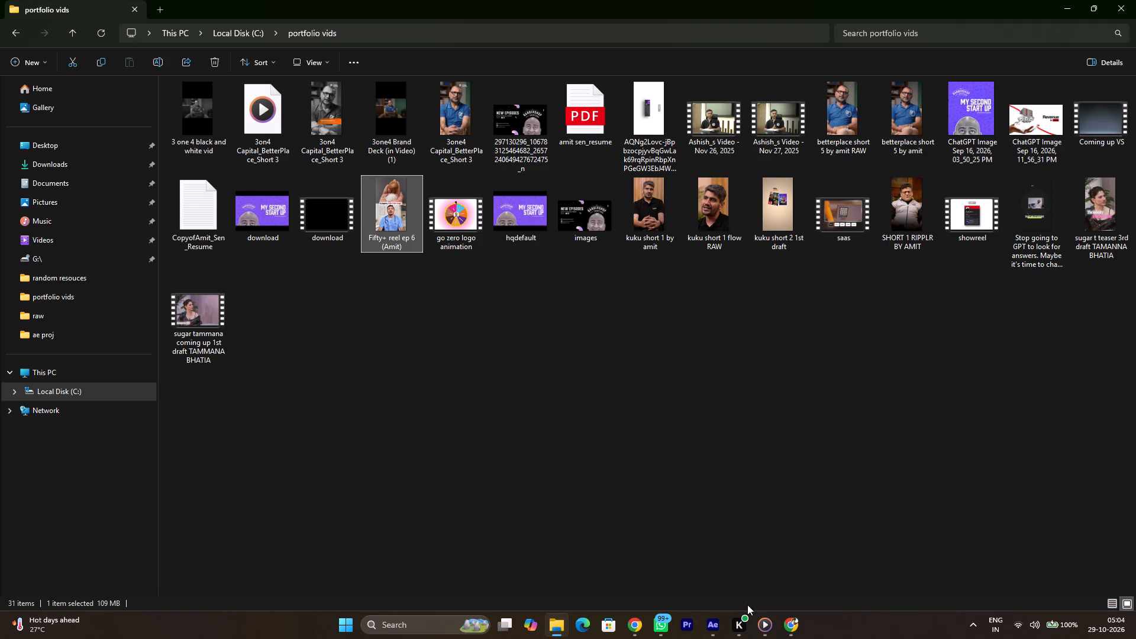
click(802, 629)
click(1080, 41)
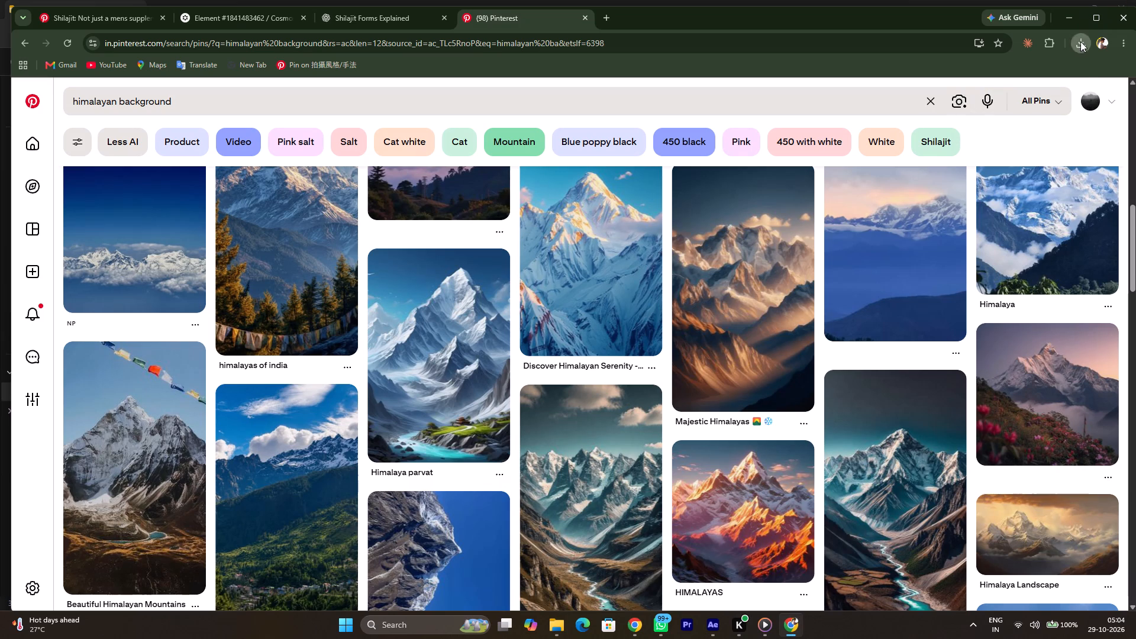
drag(964, 164, 738, 625)
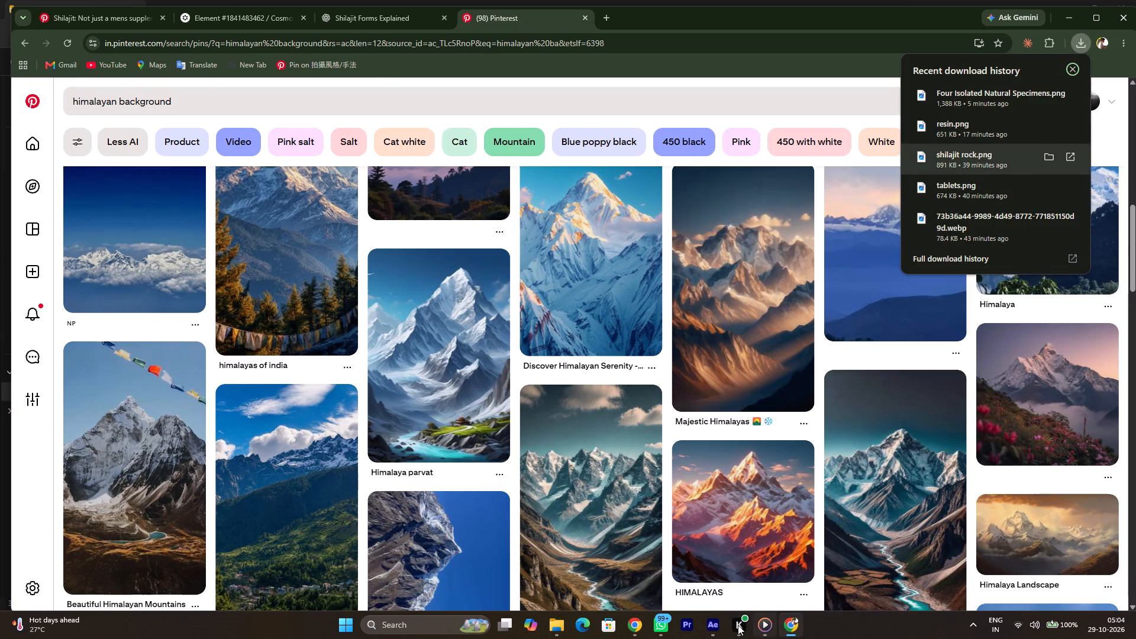
drag(738, 625, 445, 407)
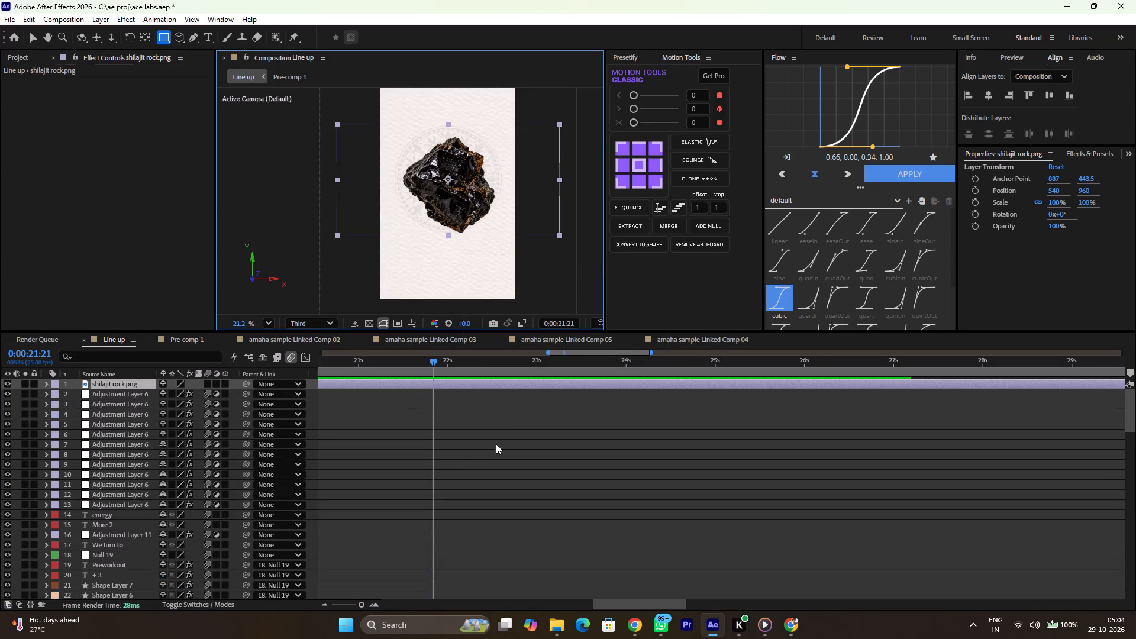
Move the shilajit rock.png layer between Shape Layer 15 and the tablets.png layer.
drag(105, 382, 83, 635)
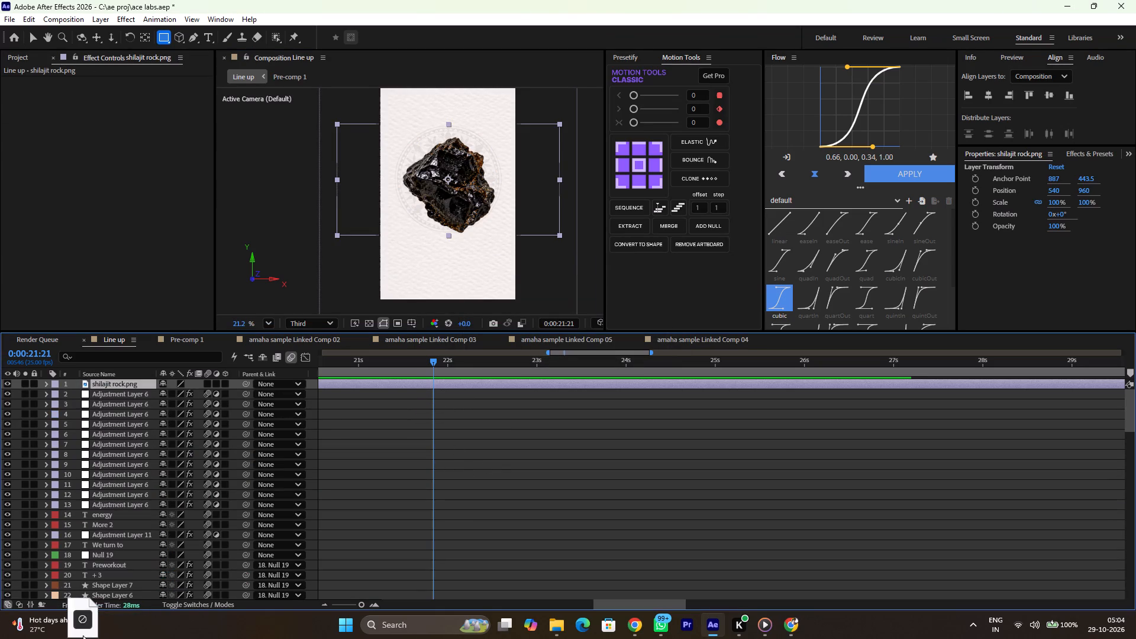
drag(83, 635, 92, 597)
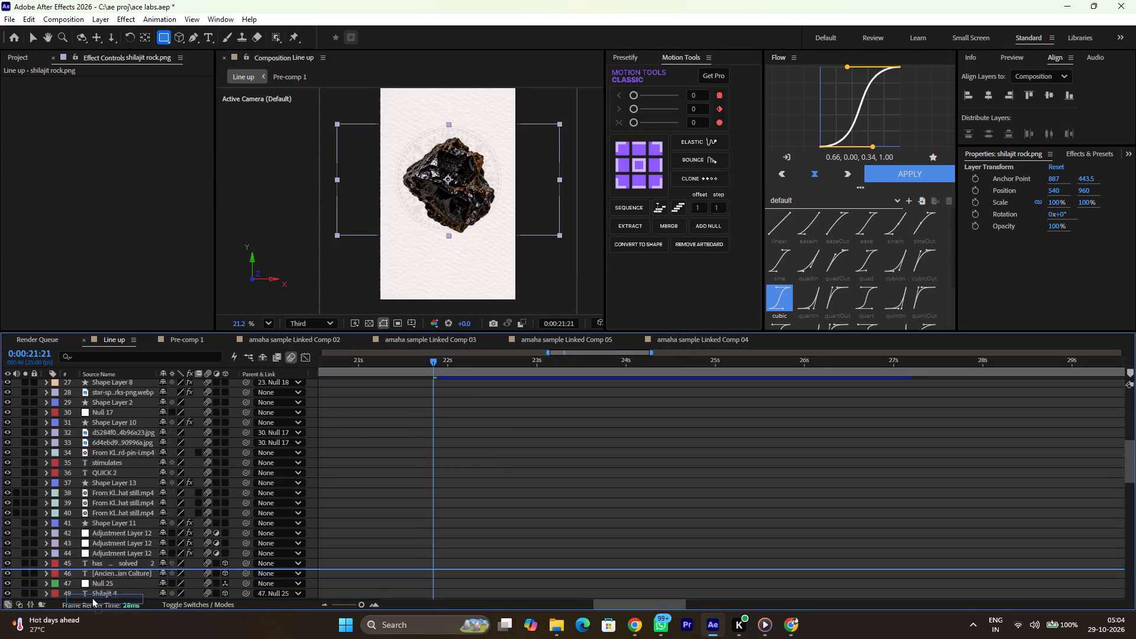
drag(92, 597, 124, 457)
Split the shilajit rock.png layer at 0:00:21:21 and delete the part before that time.
key(ctrl+shift+d)
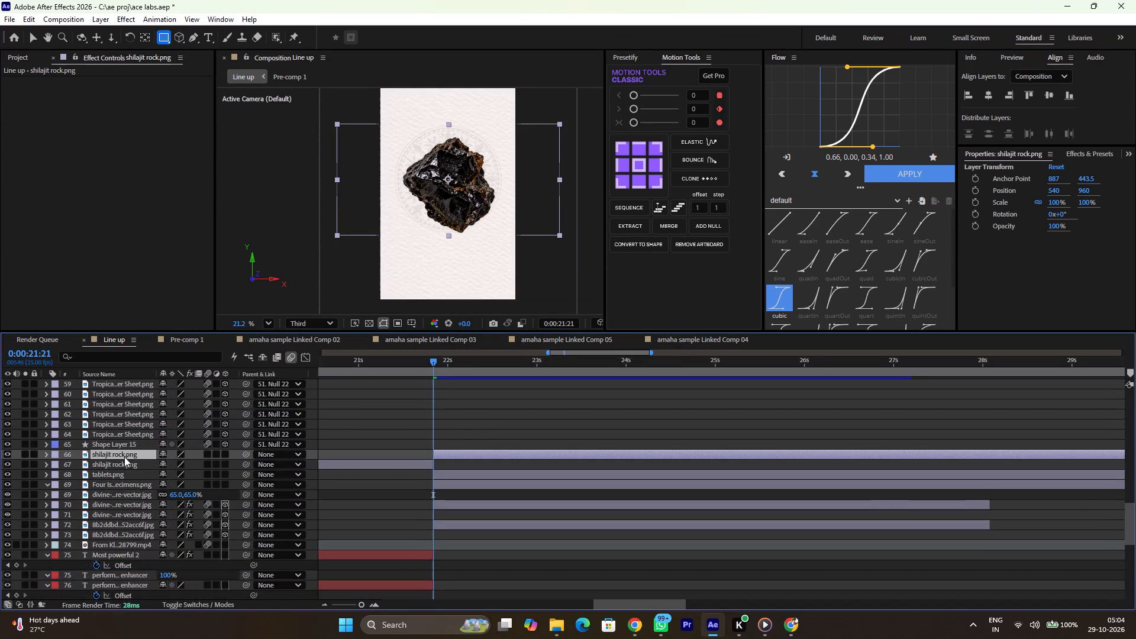
click(425, 467)
key(BackSpace)
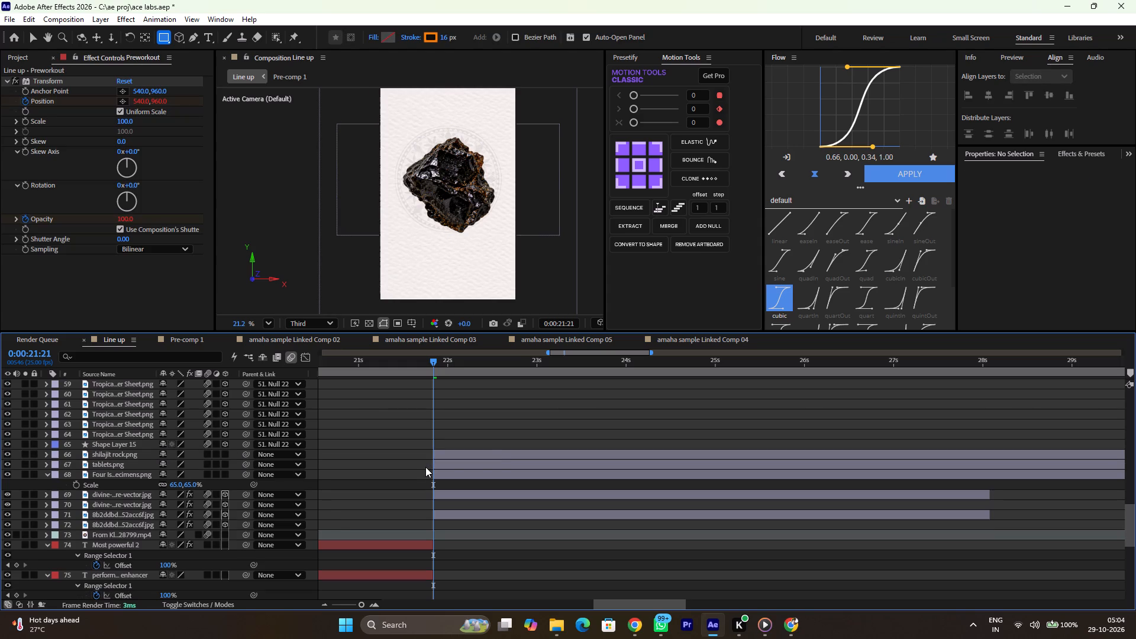
Scale the shilajit rock image to 42%.
click(476, 456)
key(s)
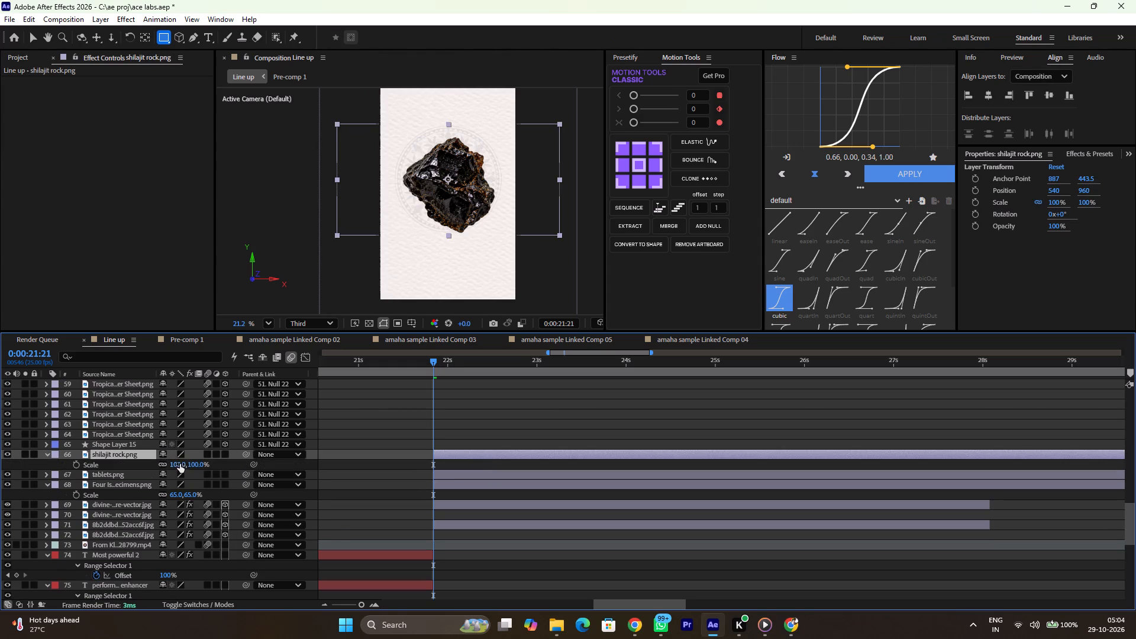
drag(180, 464, 160, 479)
Switch to the Chrome window with Pinterest and bring resin.png from its recent downloads into the Line up composition in After Effects.
key(alt+Tab)
key(alt+Tab)
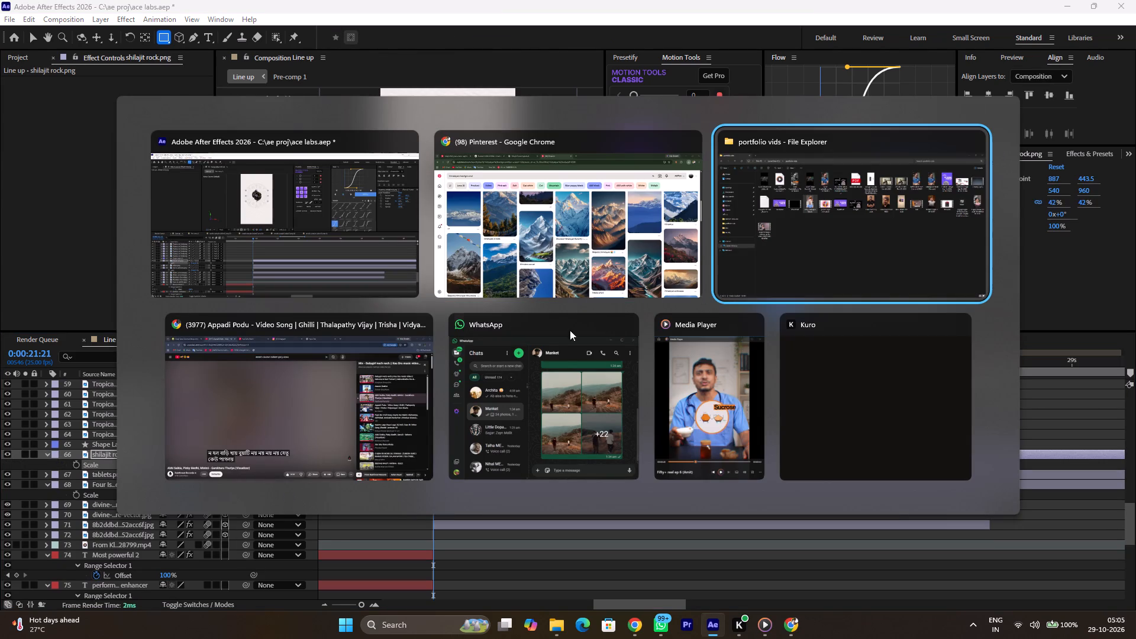
alt+click(649, 253)
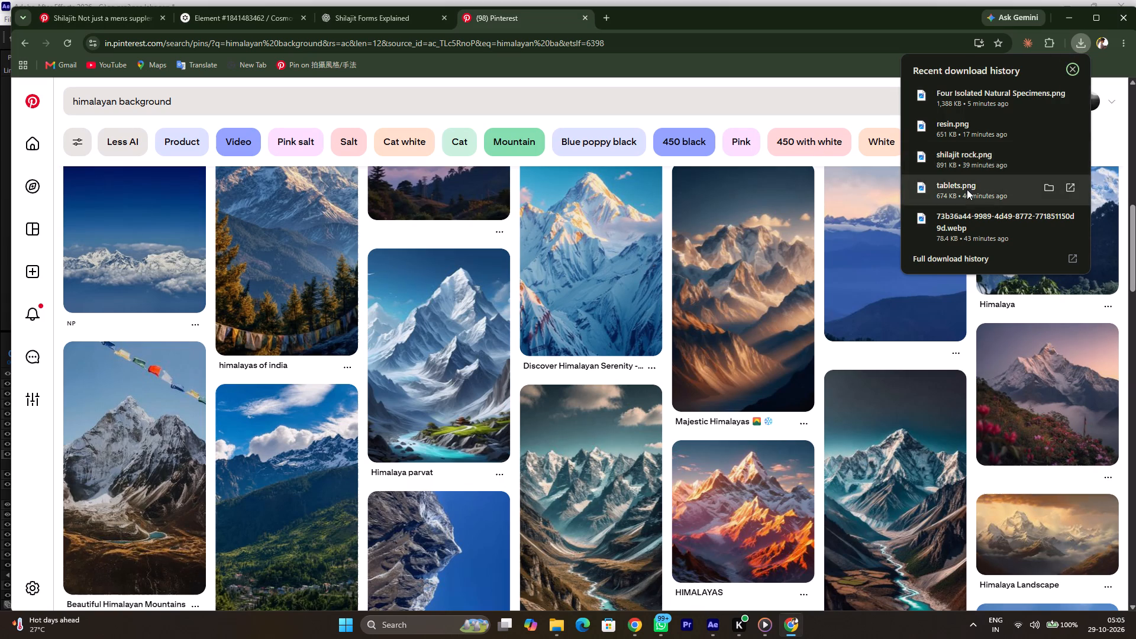
click(967, 189)
drag(959, 129, 417, 438)
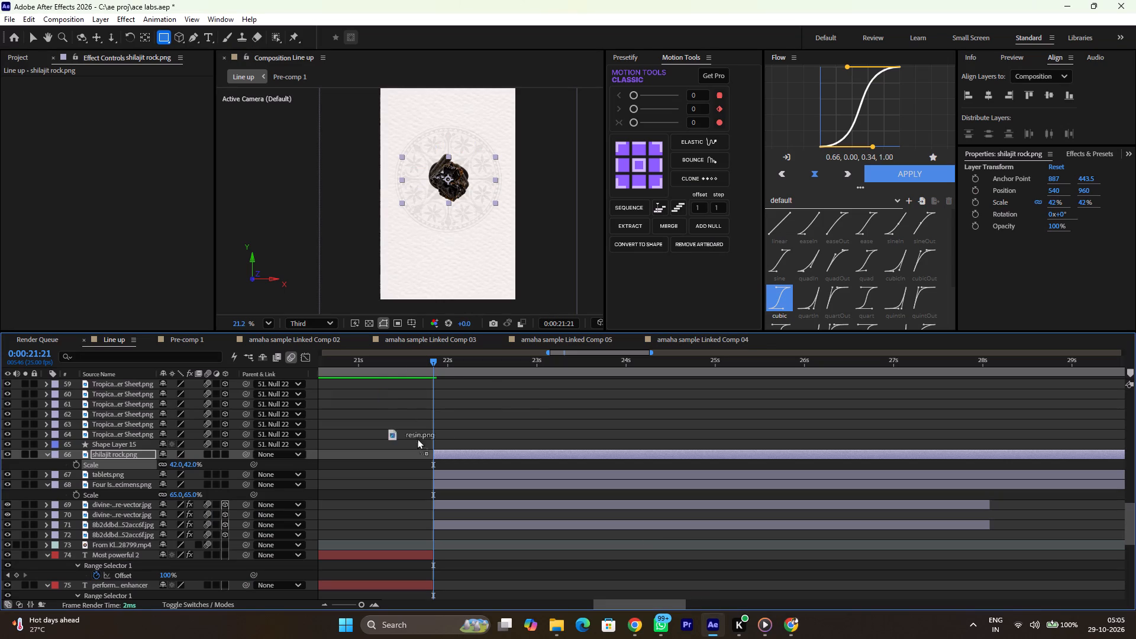
drag(417, 438, 434, 443)
Move the resin.png layer between Shape Layer 15 and the shilajit rock.png layer.
drag(102, 381, 108, 424)
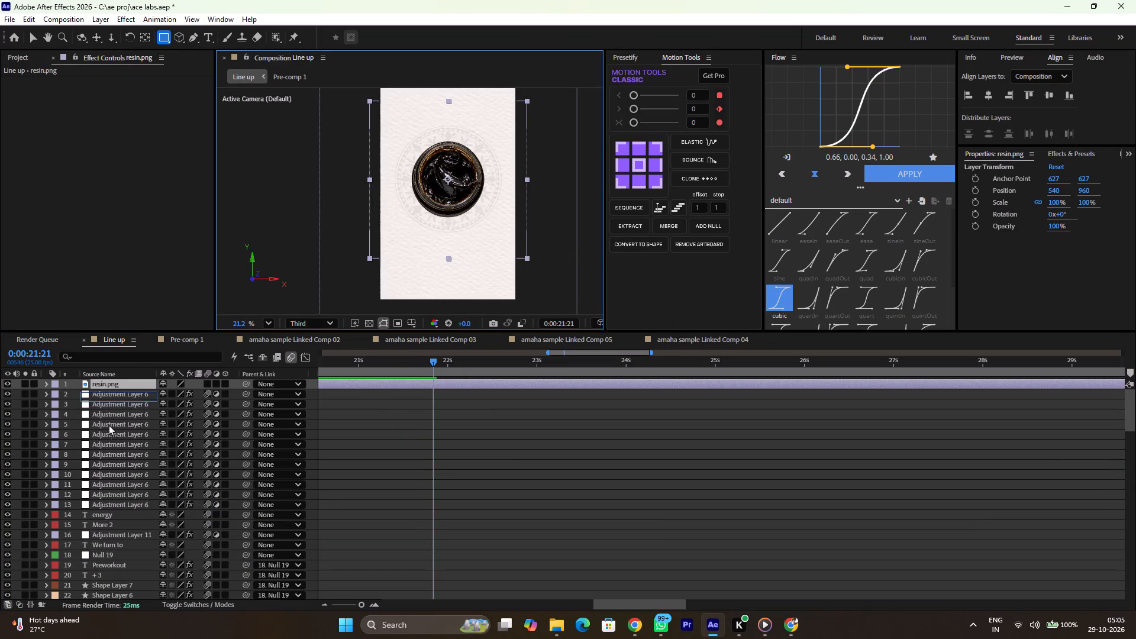
drag(108, 424, 95, 599)
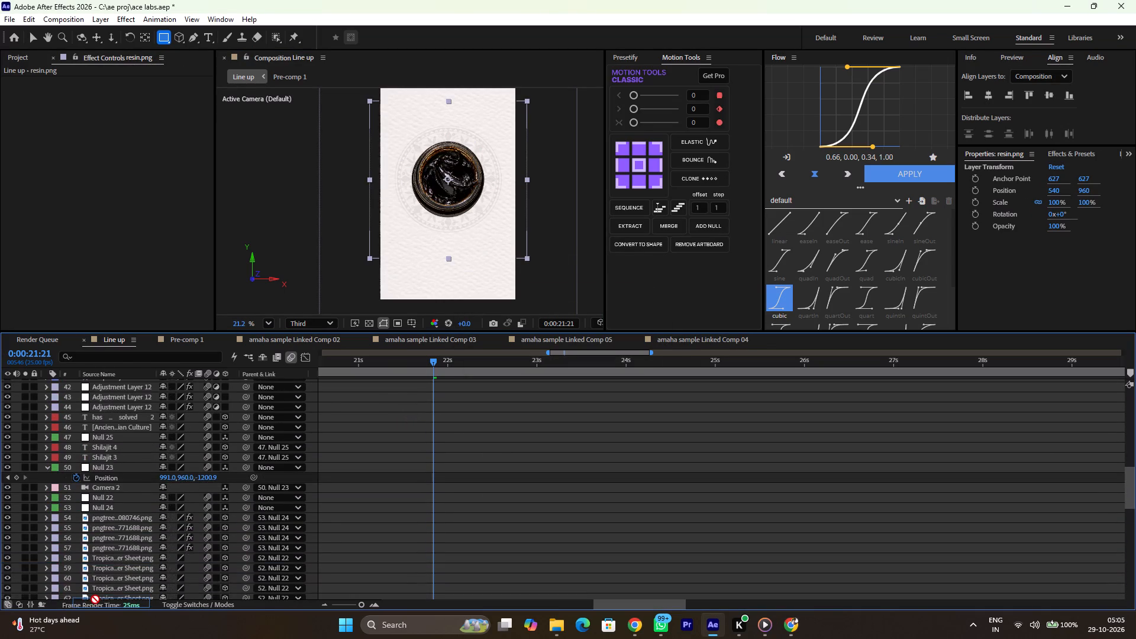
drag(95, 599, 104, 603)
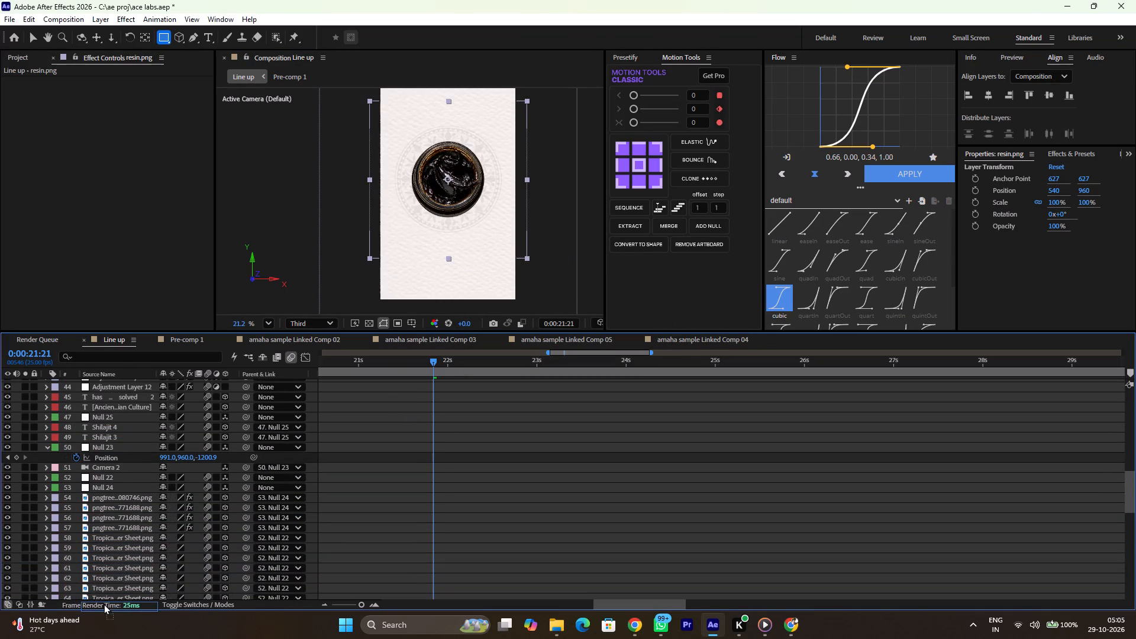
drag(104, 603, 117, 484)
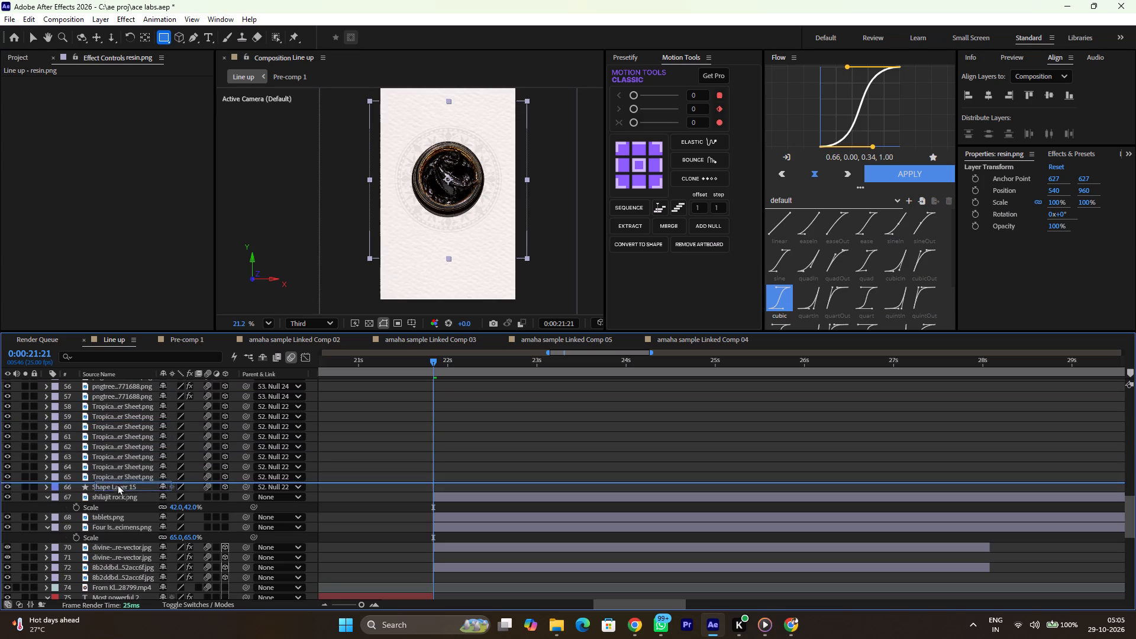
drag(117, 484, 116, 488)
Split the resin.png layer at 0:00:21:21 and delete the part before that time.
key(ctrl+shift+d)
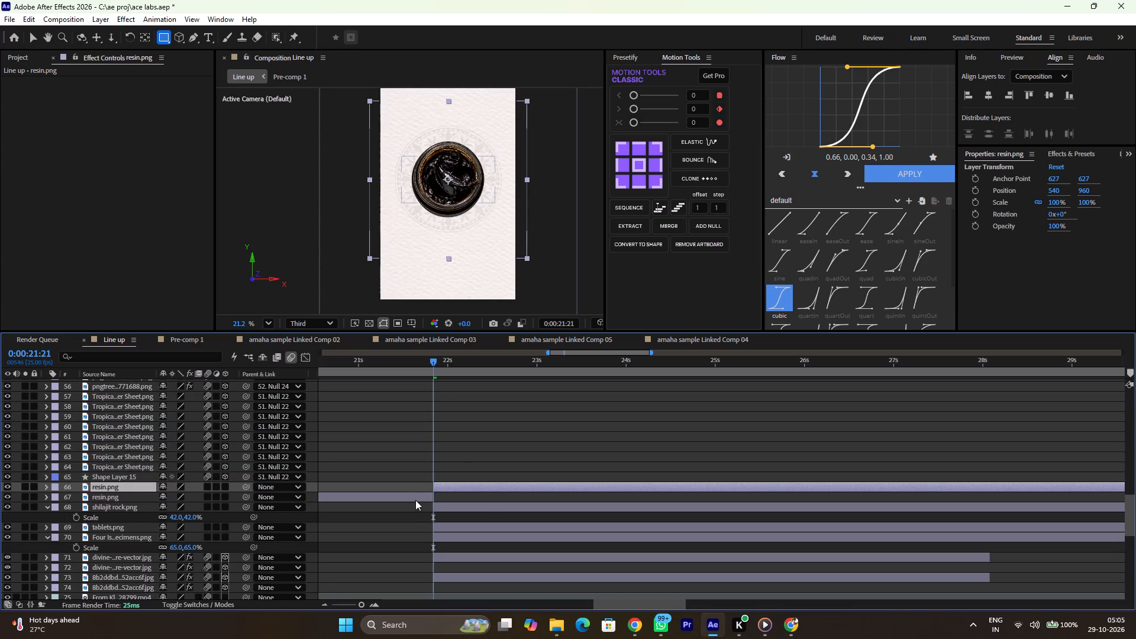
click(416, 500)
key(BackSpace)
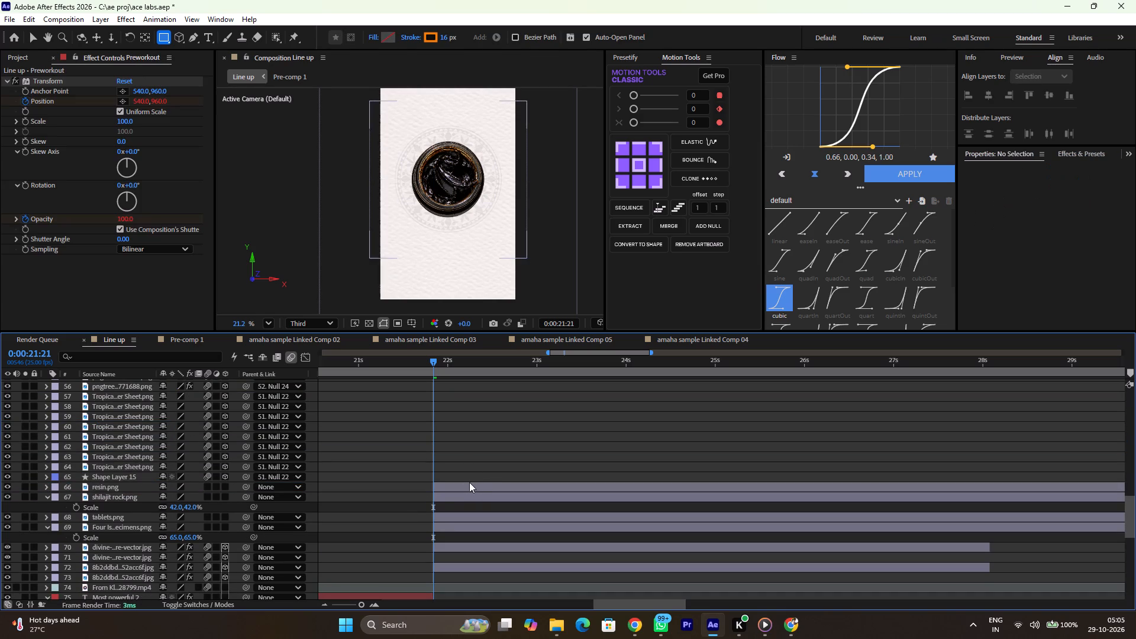
Scale the resin image to 60%.
click(469, 482)
click(457, 487)
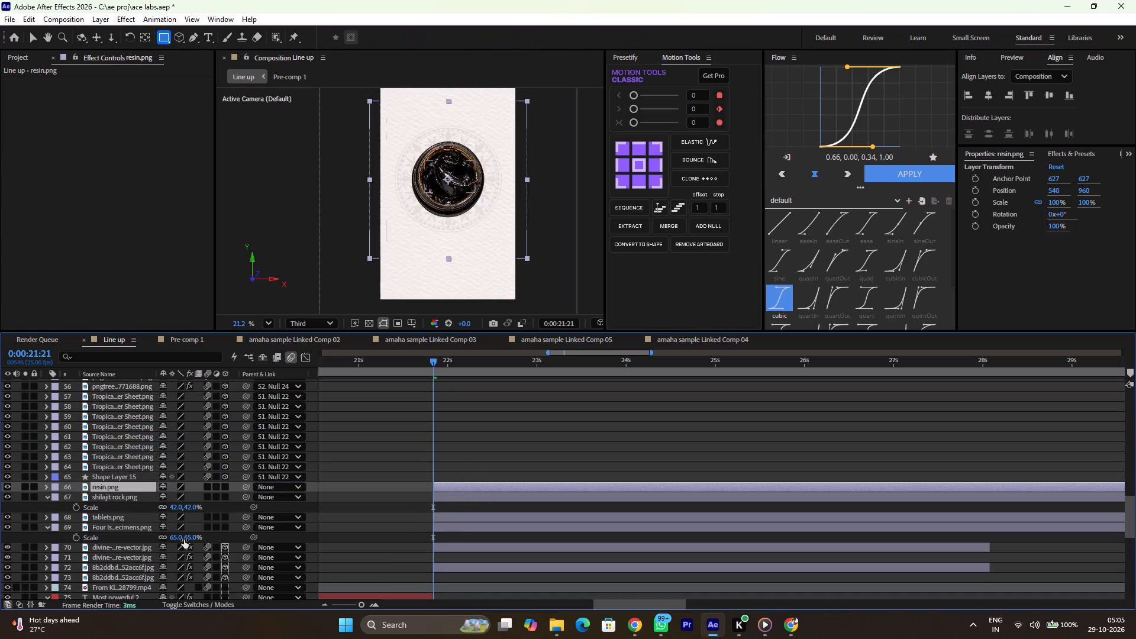
key(s)
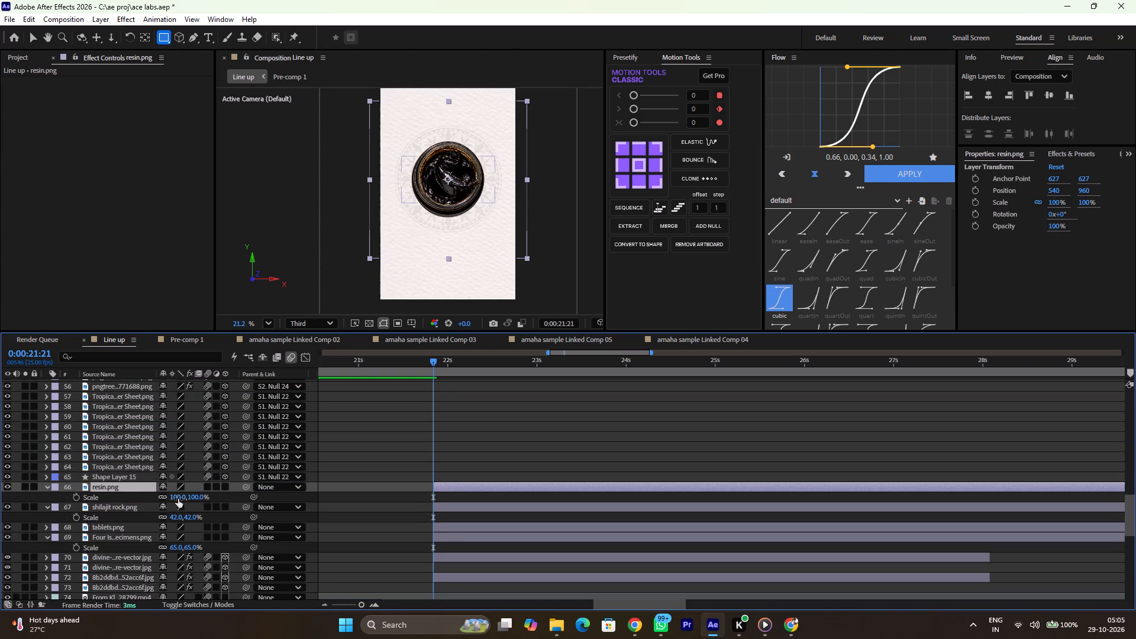
drag(179, 499, 161, 506)
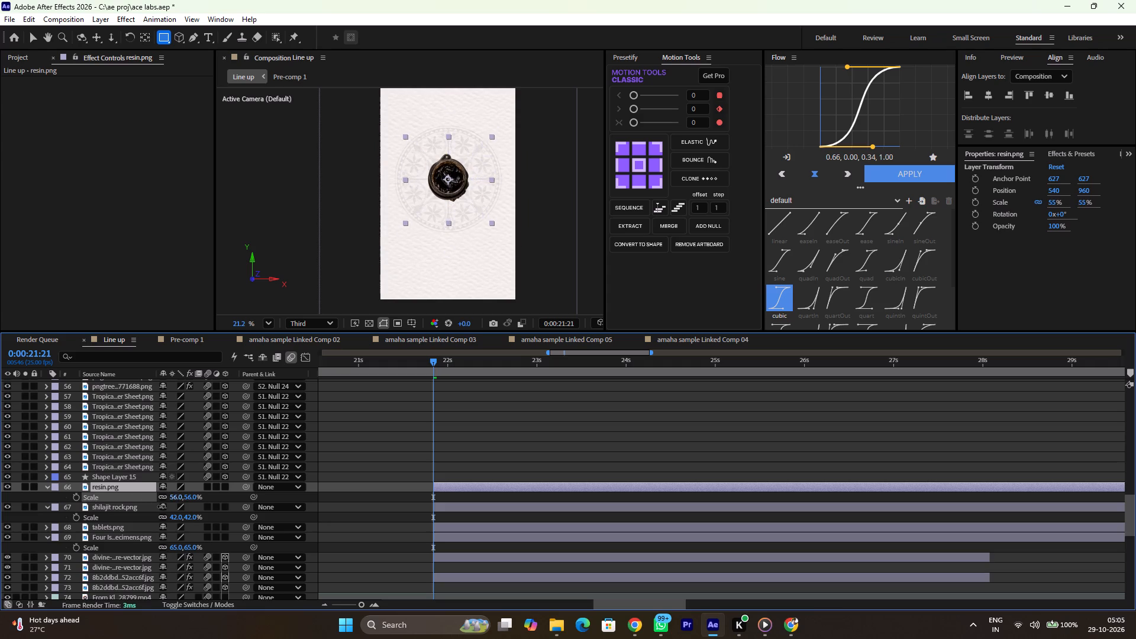
drag(161, 506, 166, 509)
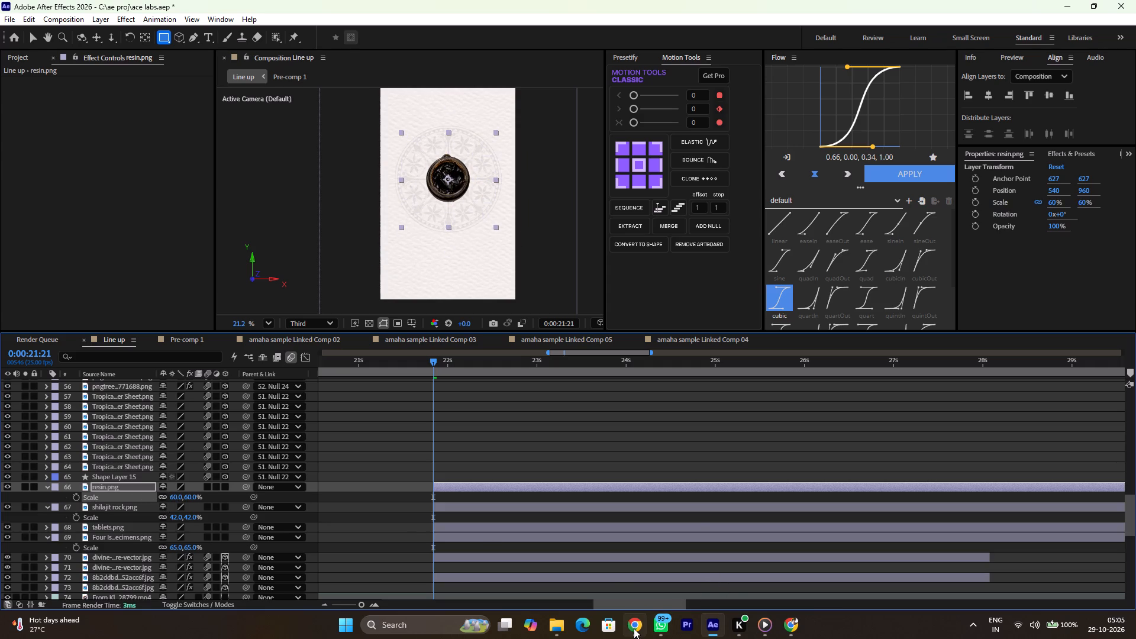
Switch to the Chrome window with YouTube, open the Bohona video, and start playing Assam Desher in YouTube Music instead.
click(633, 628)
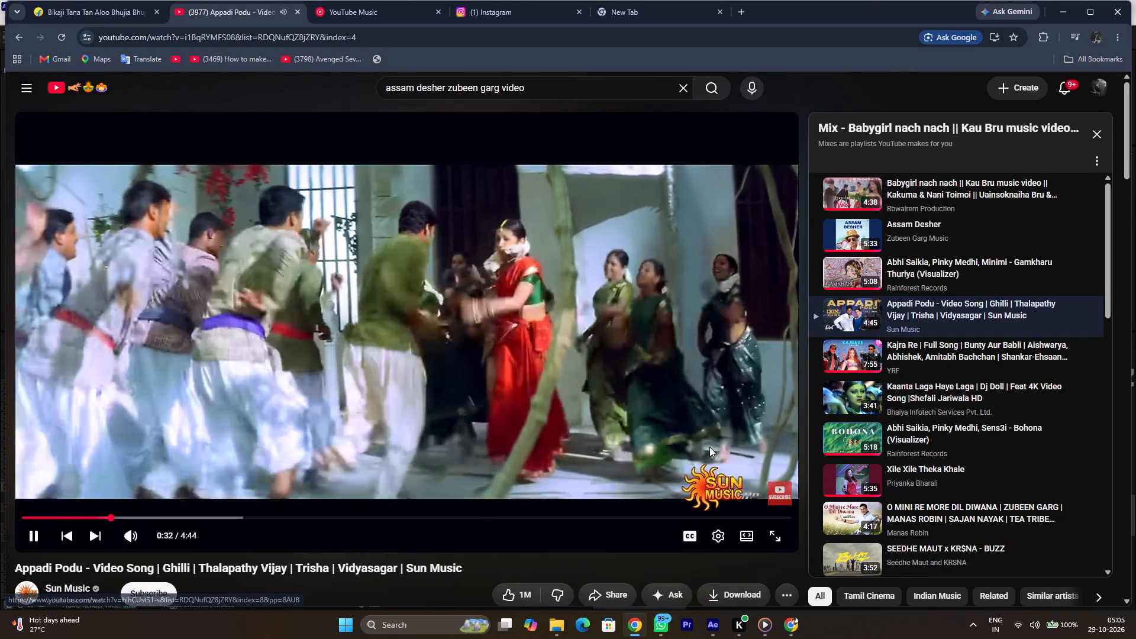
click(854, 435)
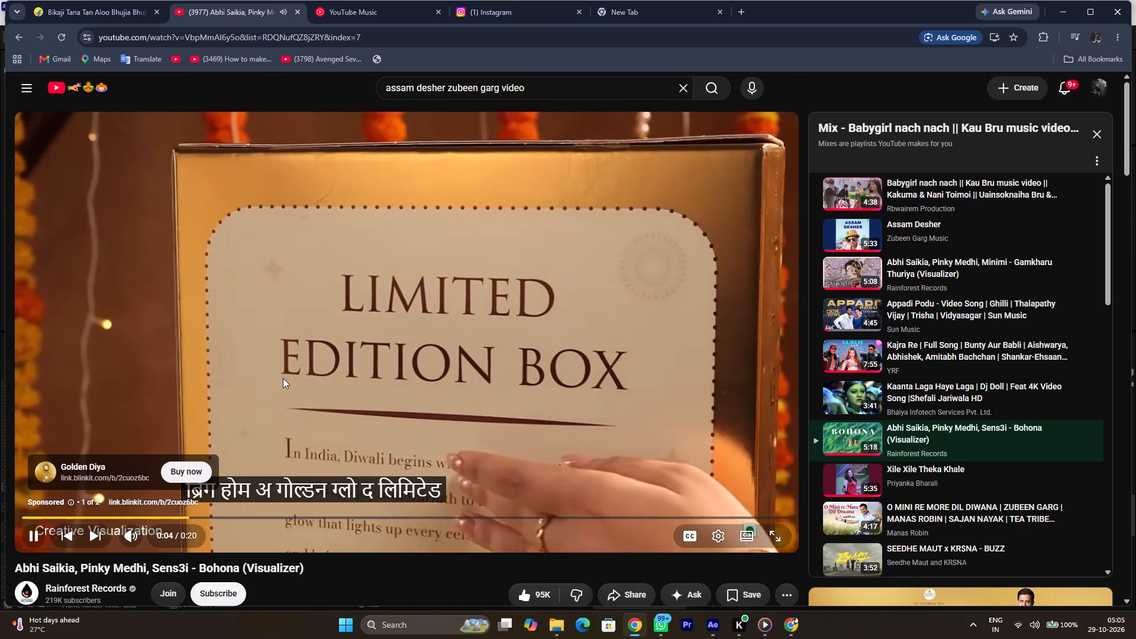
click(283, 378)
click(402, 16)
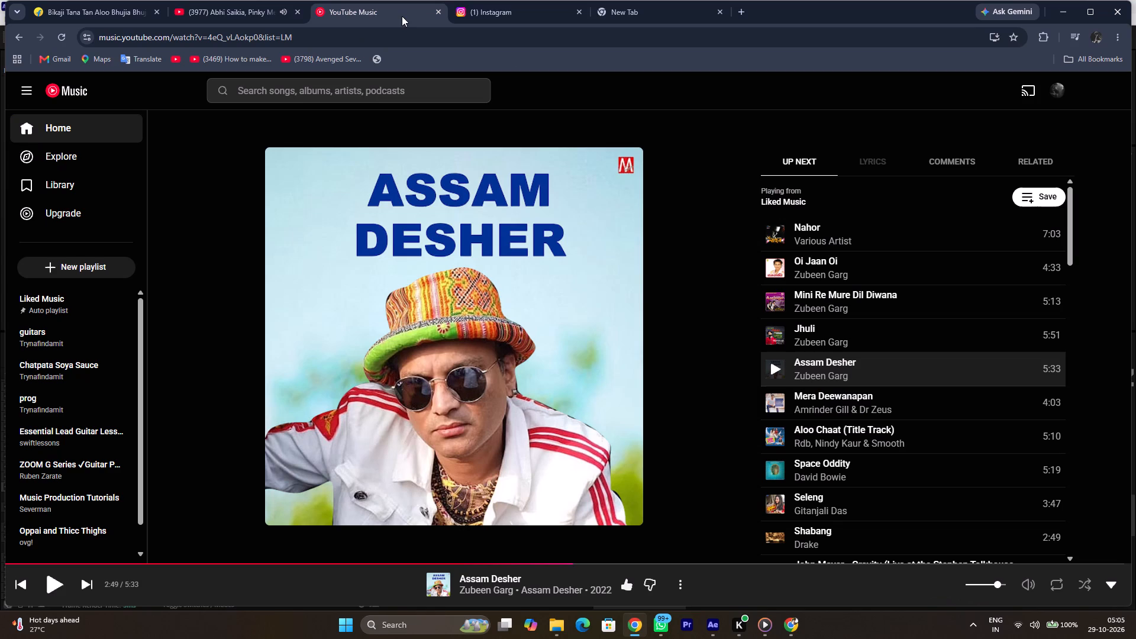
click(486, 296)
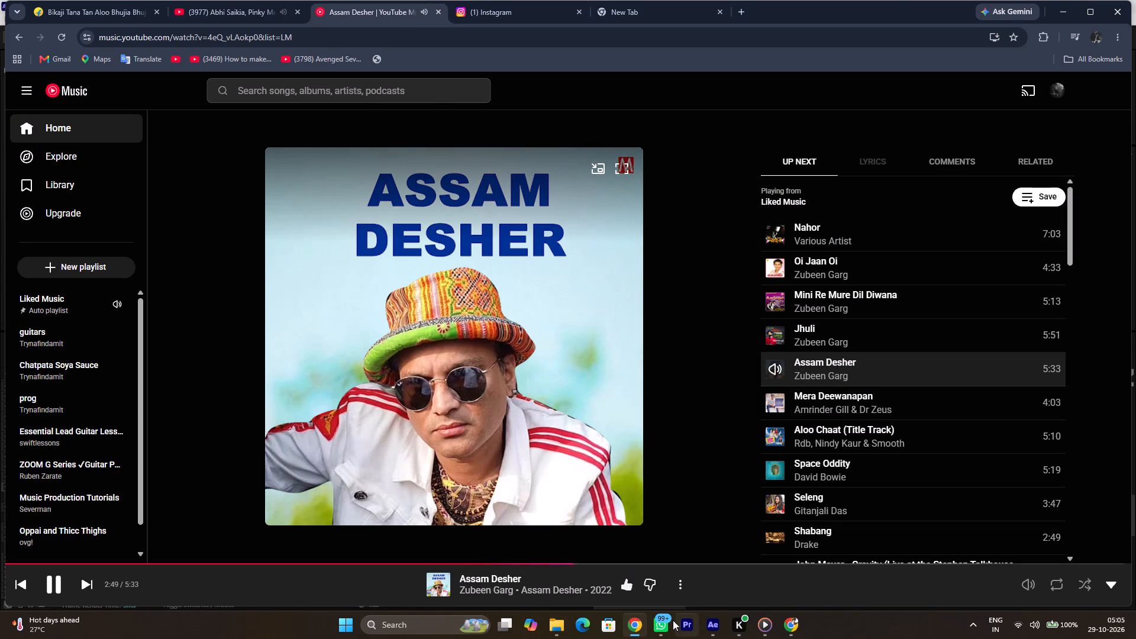
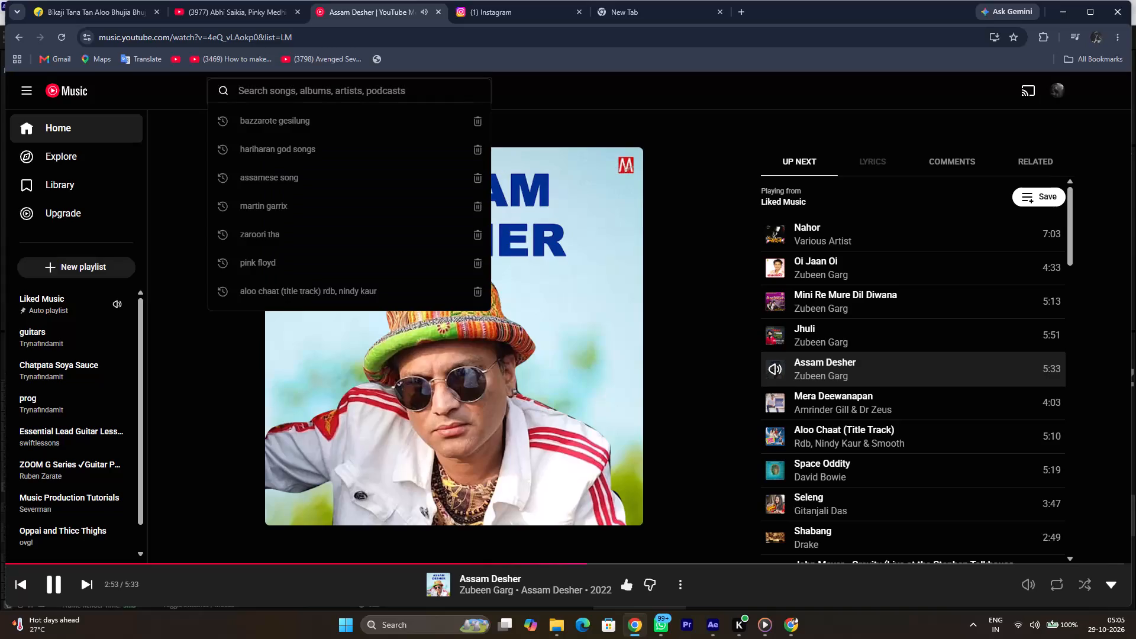
Search YouTube Music for "boho" and play the song Bohona.
key(b)
click(383, 94)
key(o)
text(ho)
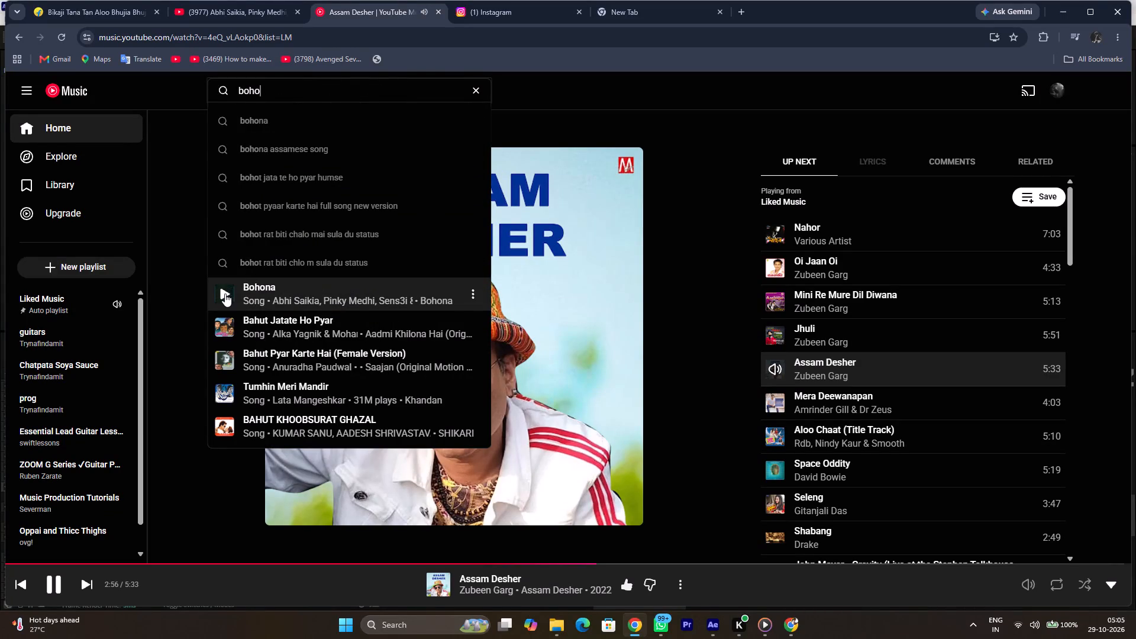
click(225, 294)
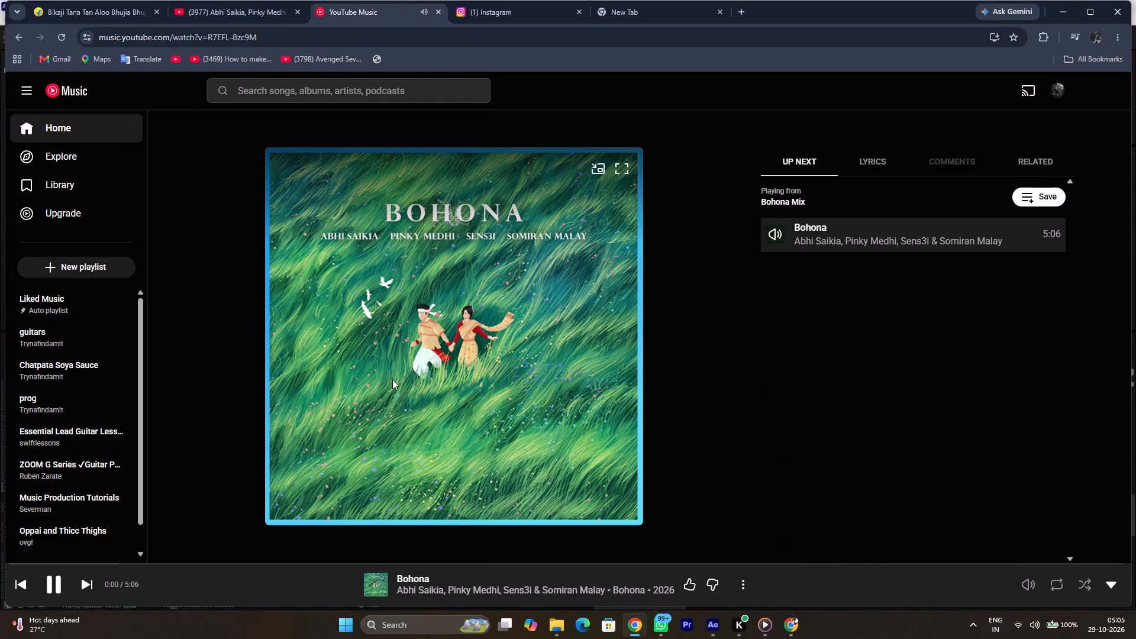
Switch to After Effects and preview the Line up composition from 0:00:21:21 to check the timing of the resin image section.
click(718, 620)
scroll(378, 437, right, 1)
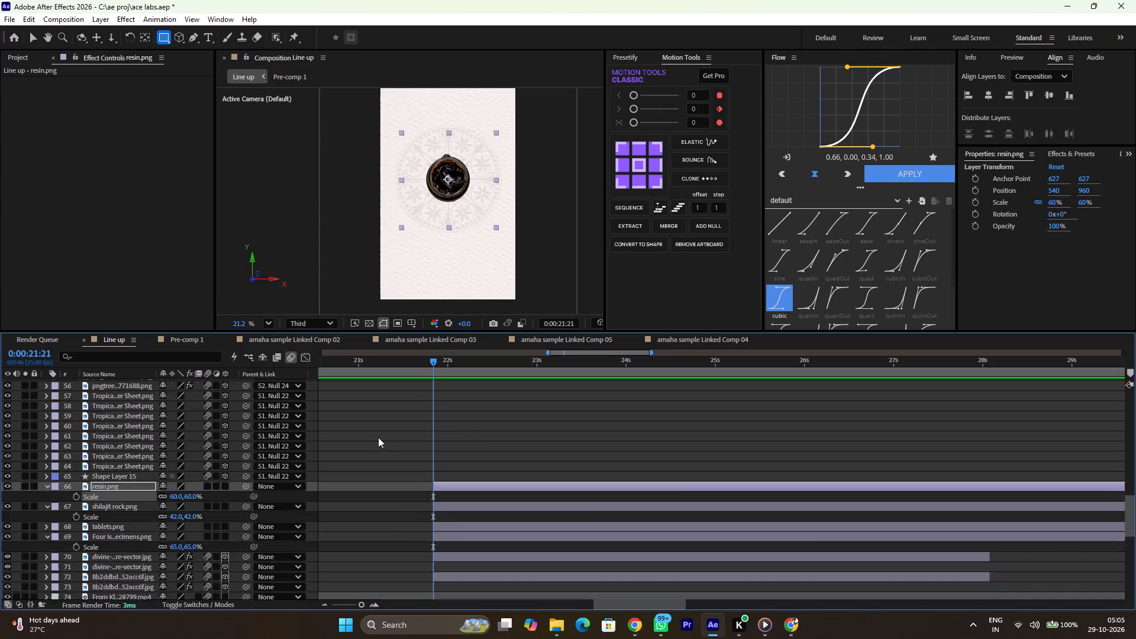
scroll(378, 437, right, 1)
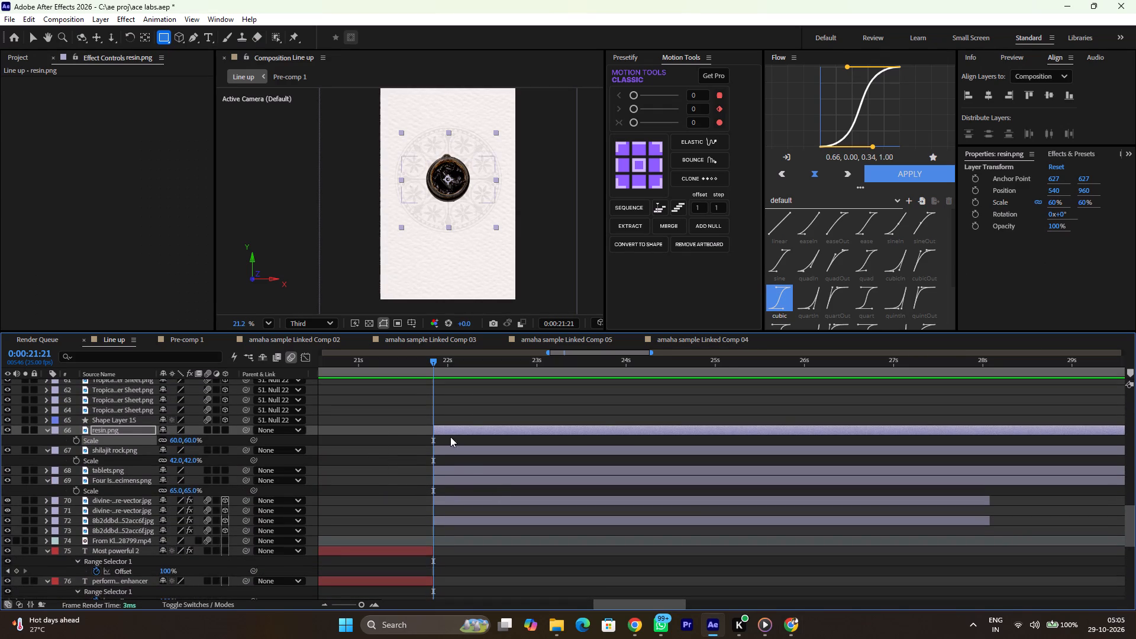
key(space)
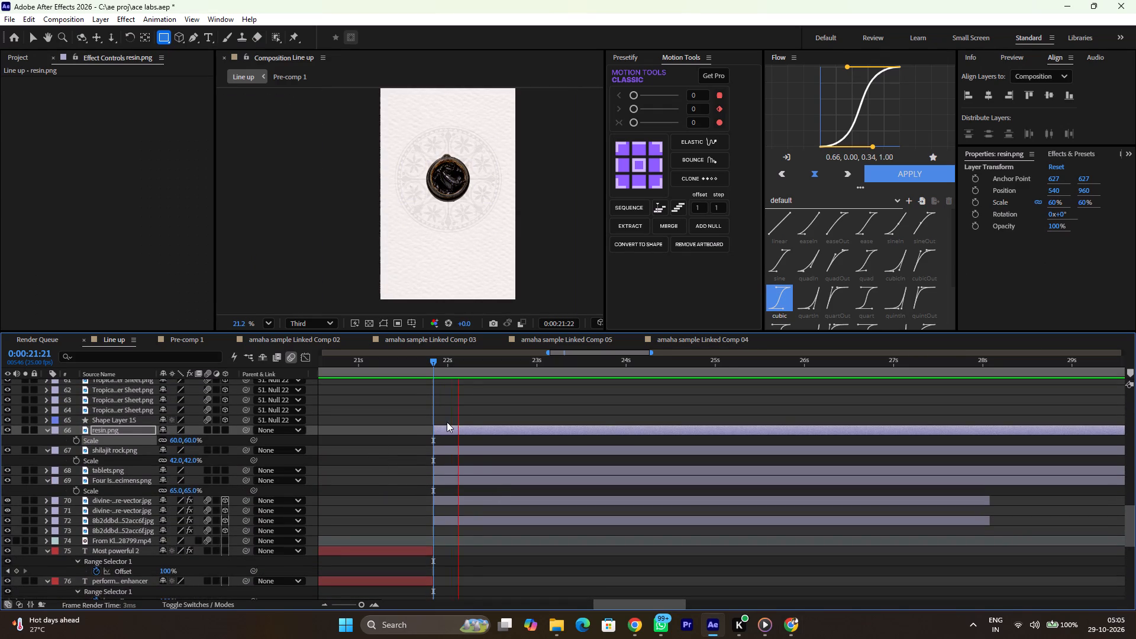
key(space)
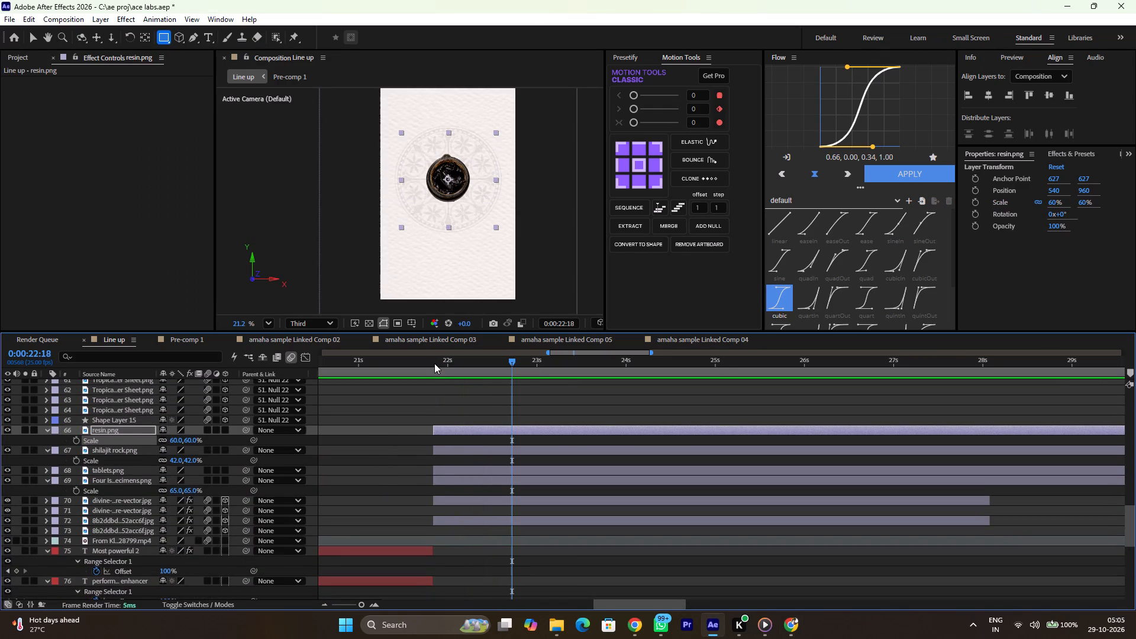
click(434, 363)
key(space)
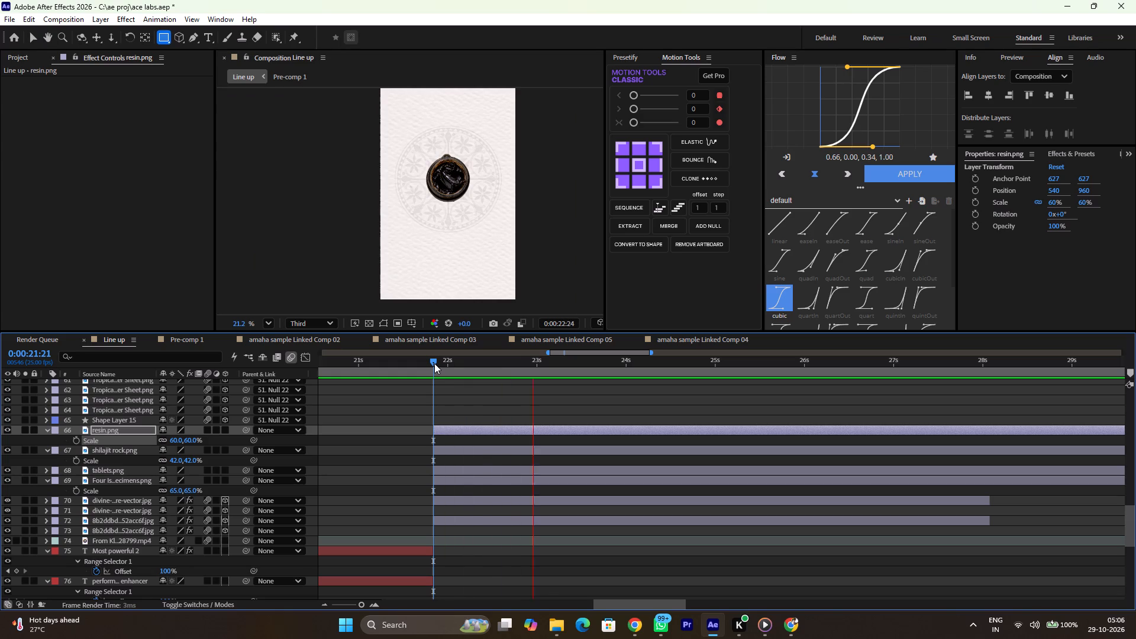
key(space)
key(space)
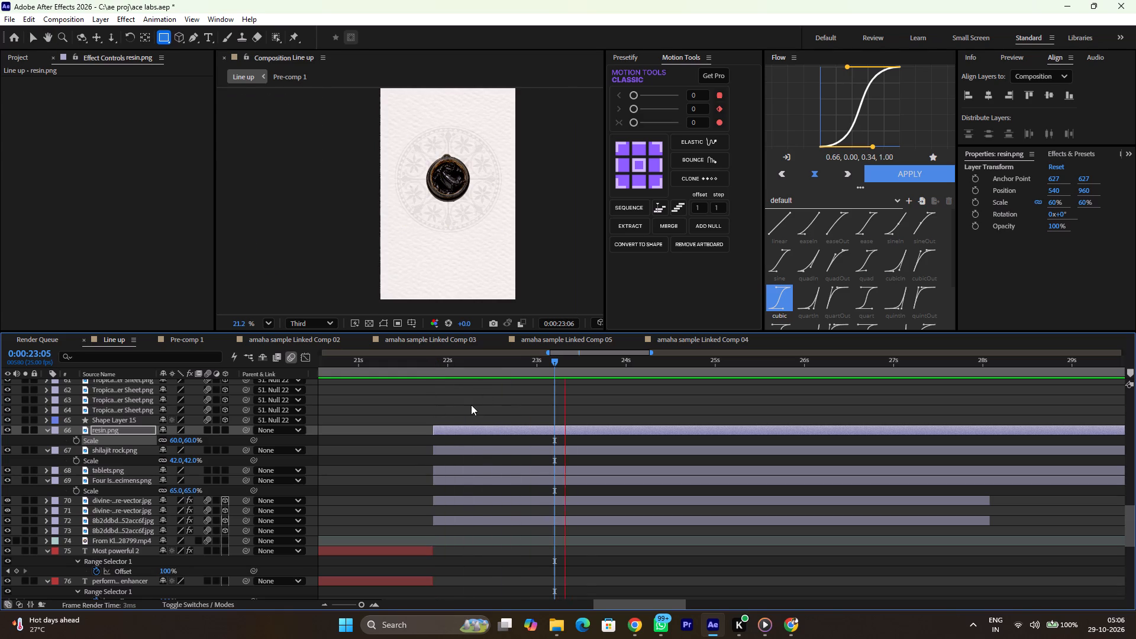
key(space)
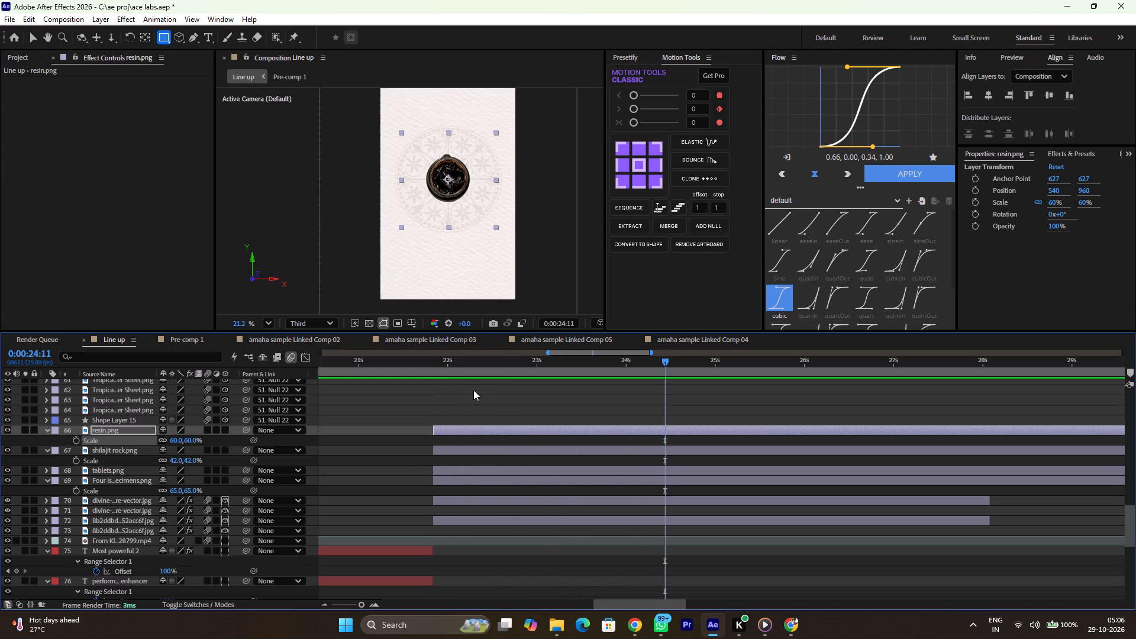
key(space)
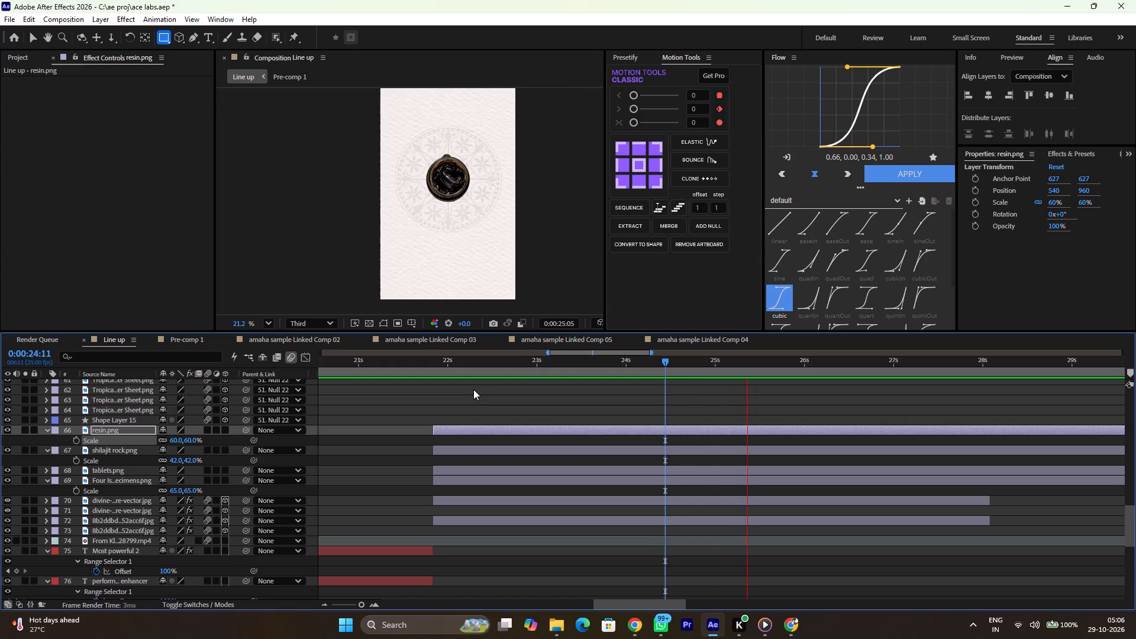
key(space)
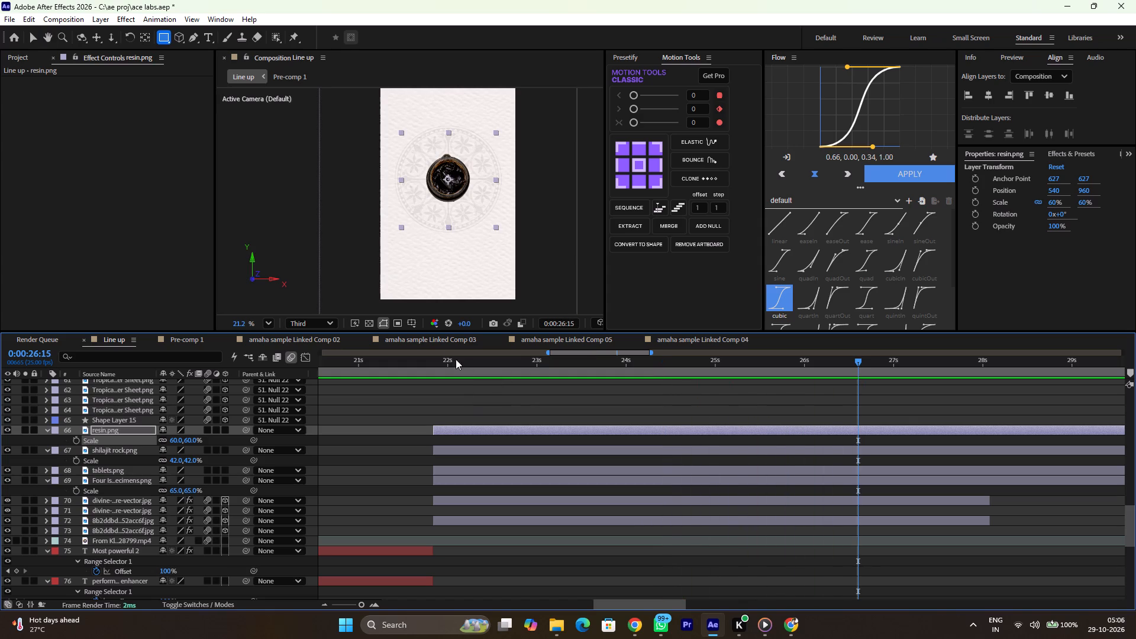
click(433, 360)
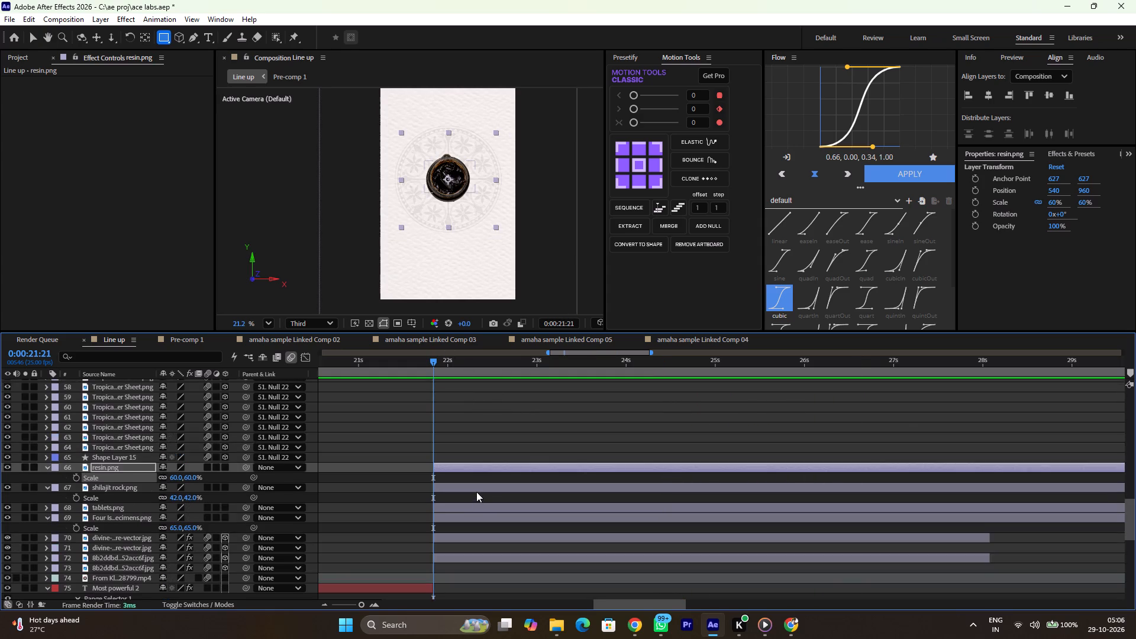
Shift the shilajit rock.png layer to start at about 0:00:22:11 and place it directly above resin.png.
scroll(433, 457, up, 1)
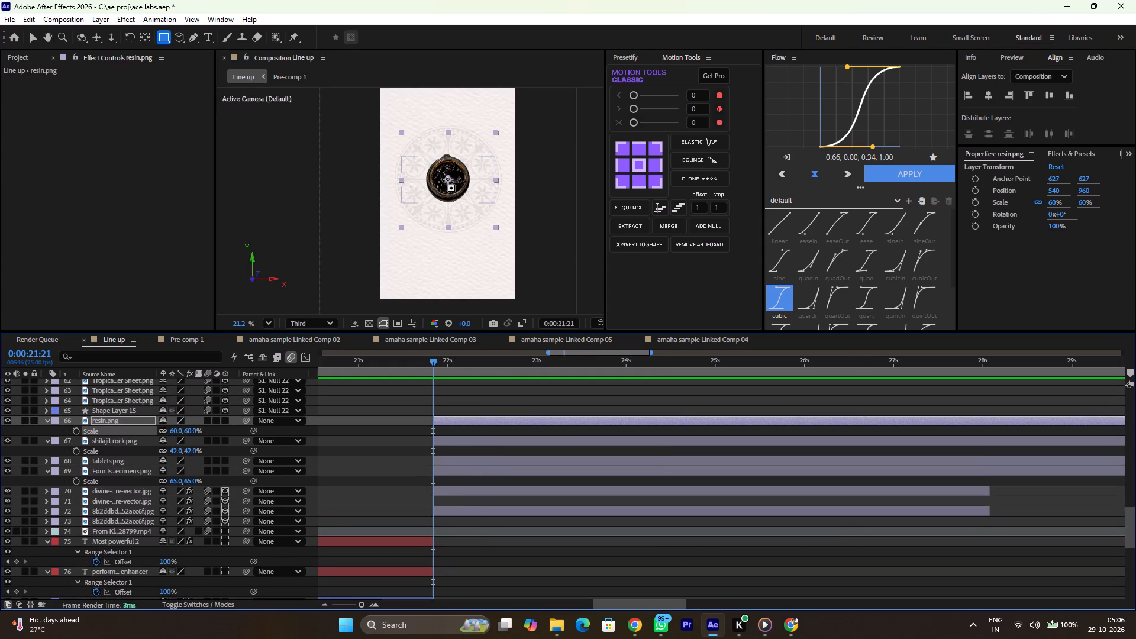
ctrl+scroll(442, 182, up, 3)
key(v)
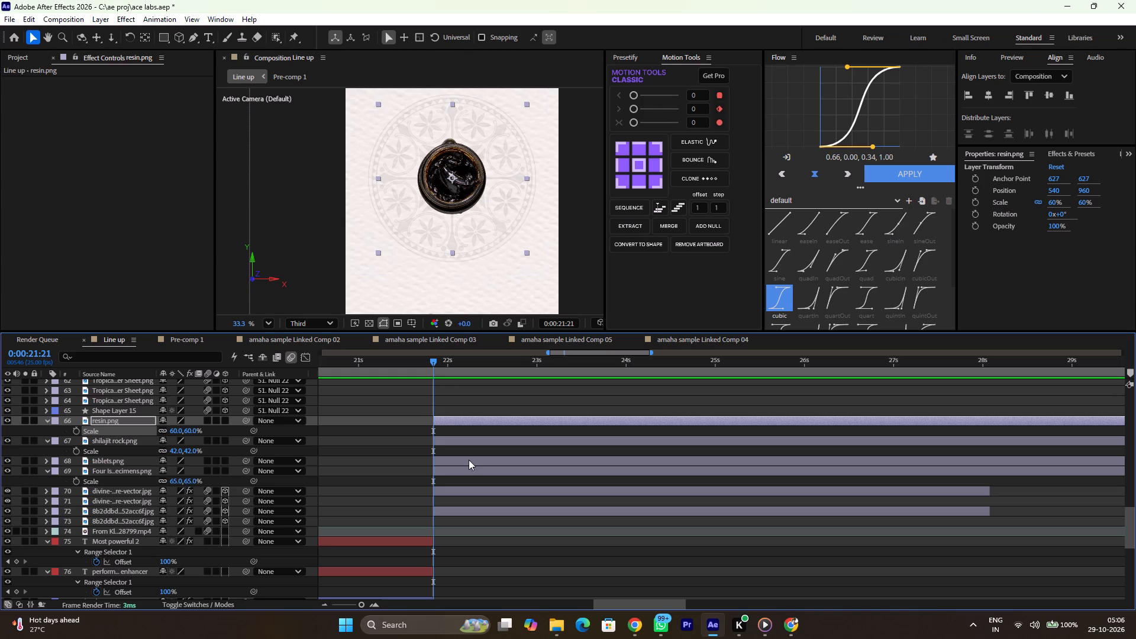
drag(450, 440, 498, 445)
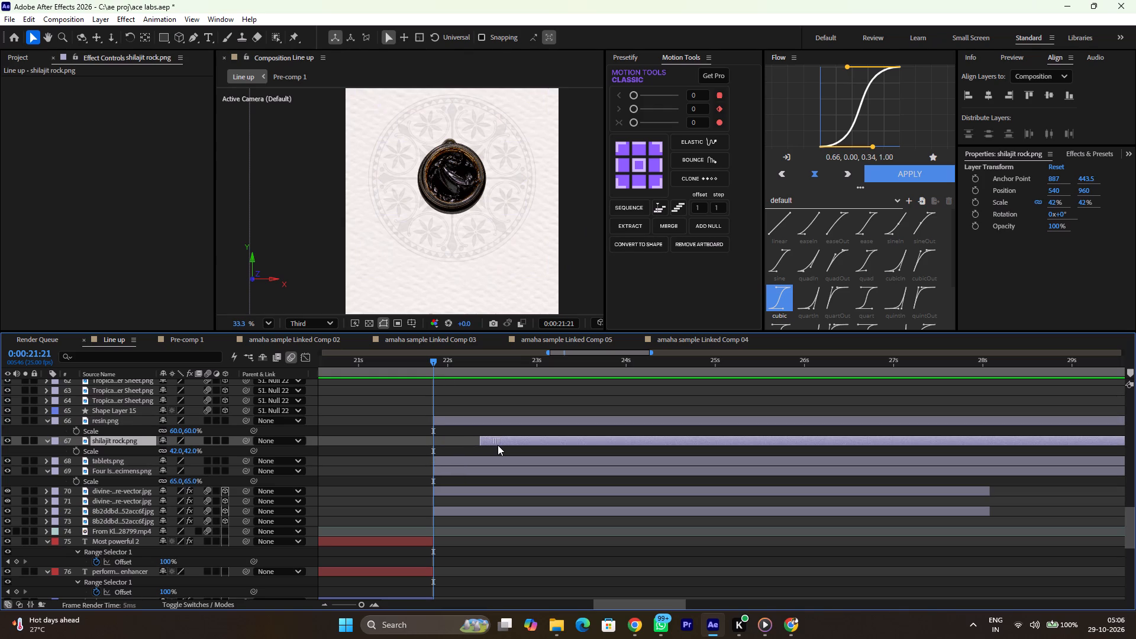
drag(498, 445, 502, 445)
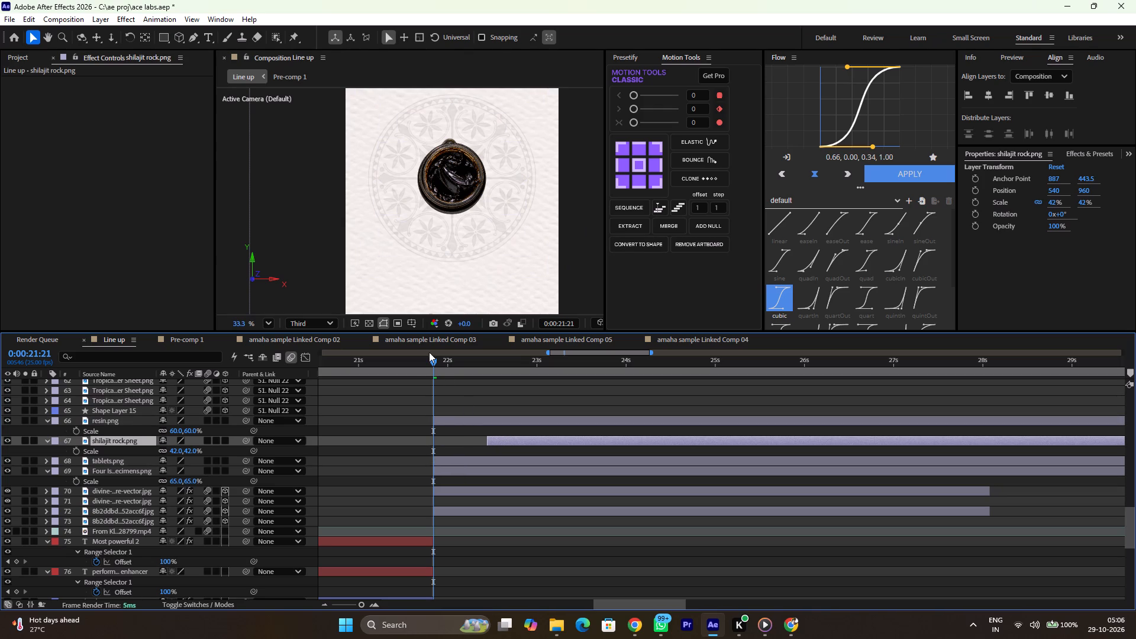
drag(132, 444, 132, 417)
Preview from 0:00:21:21, and shift the shilajit rock.png layer to start at 0:00:22:06.
click(435, 364)
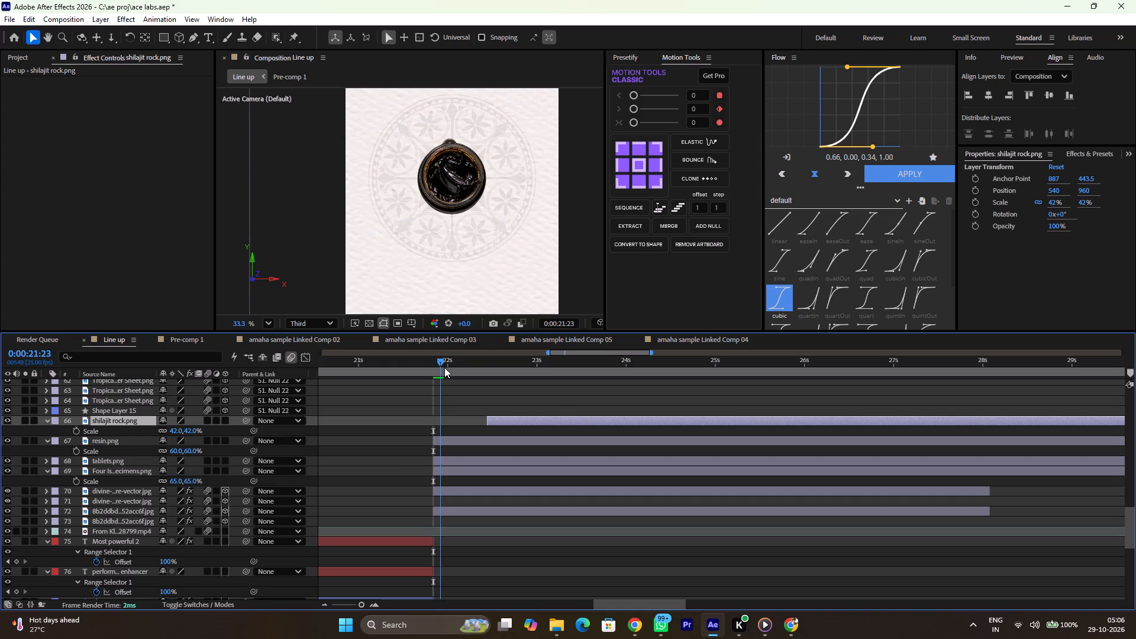
key(space)
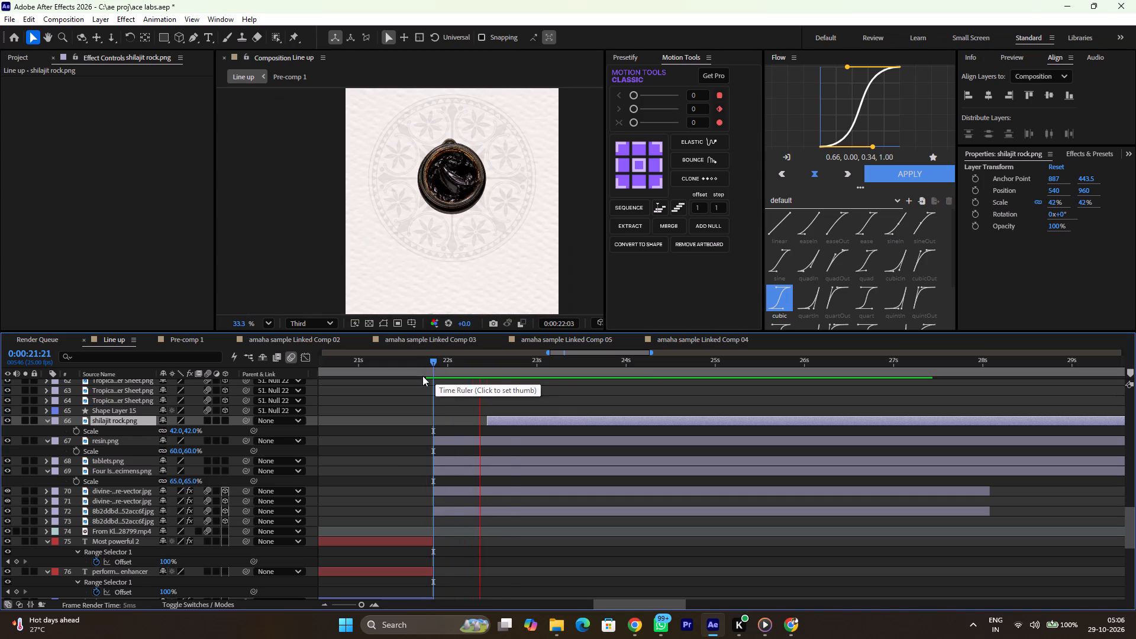
key(space)
click(432, 364)
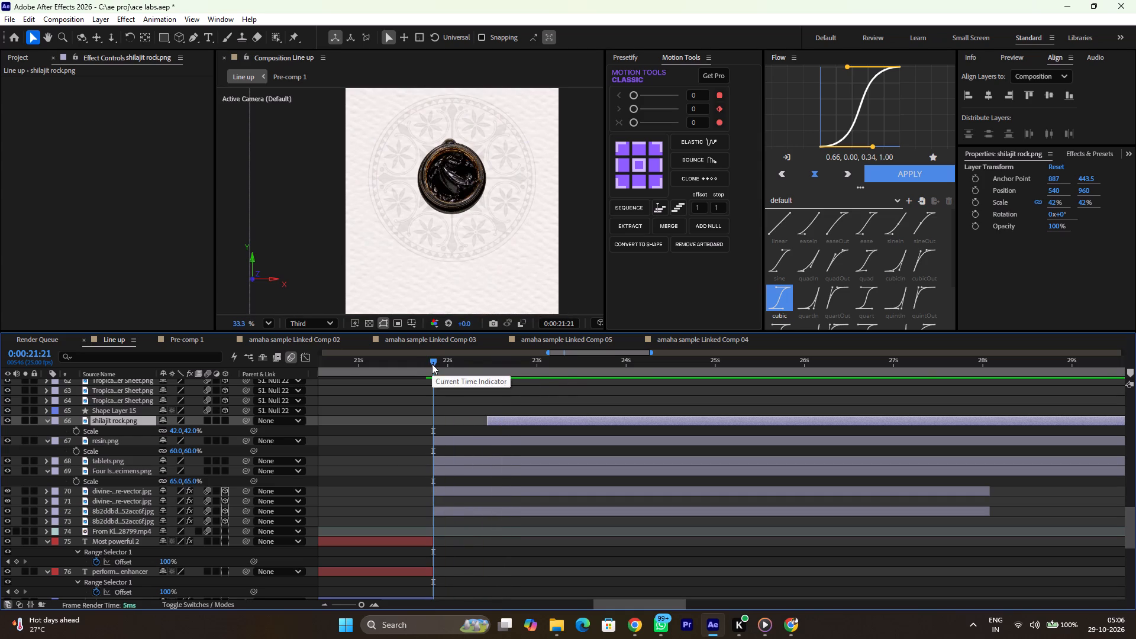
key(ctrl+Right)
key(ctrl+Right)
key(ctrl+Right)
key(ctrl+Right)
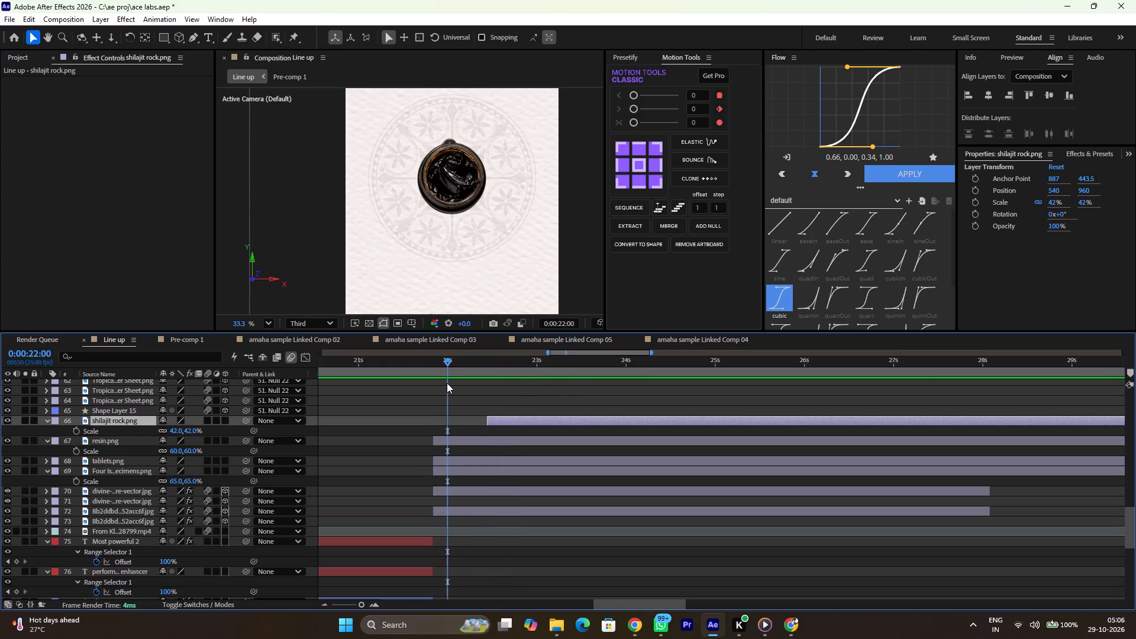
key(ctrl+Right)
key(ctrl+Right)
key(ctrl+Right)
key(ctrl+Right)
key(ctrl+Right)
key(ctrl+Right)
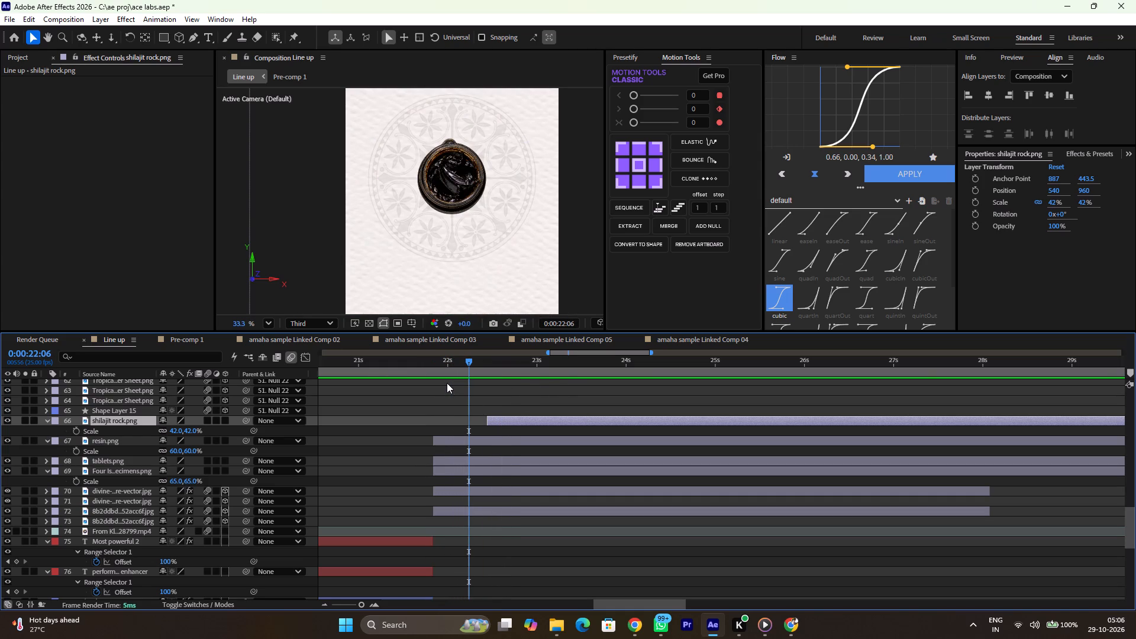
drag(500, 421, 482, 422)
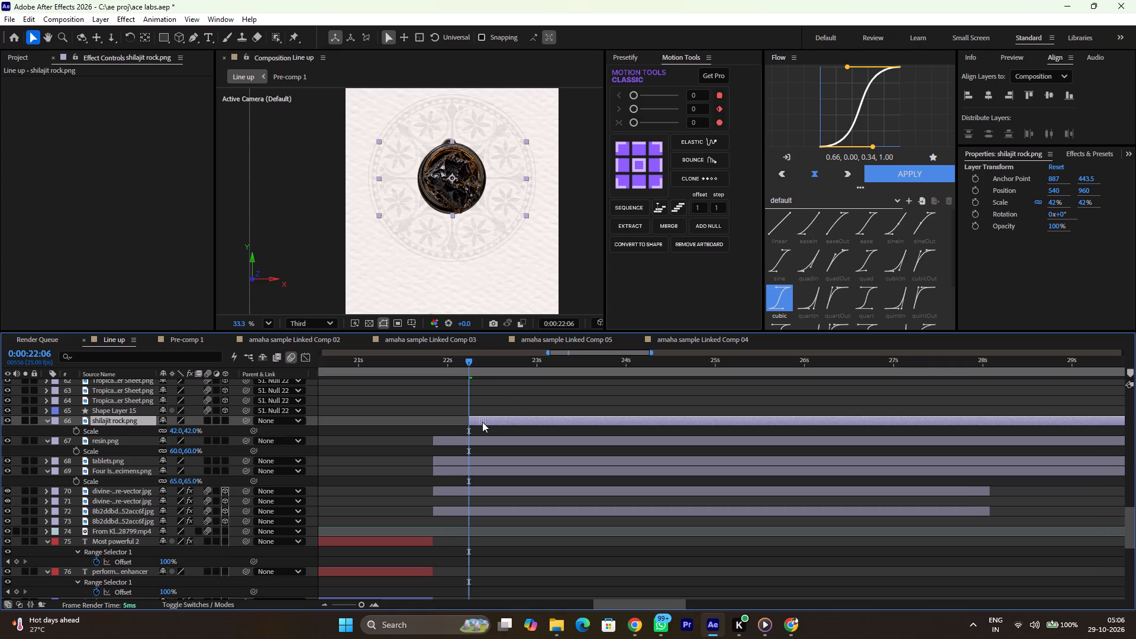
drag(482, 422, 482, 422)
Split the resin.png layer at 0:00:22:06 and delete the part after that time.
click(472, 445)
key(ctrl+shift+d)
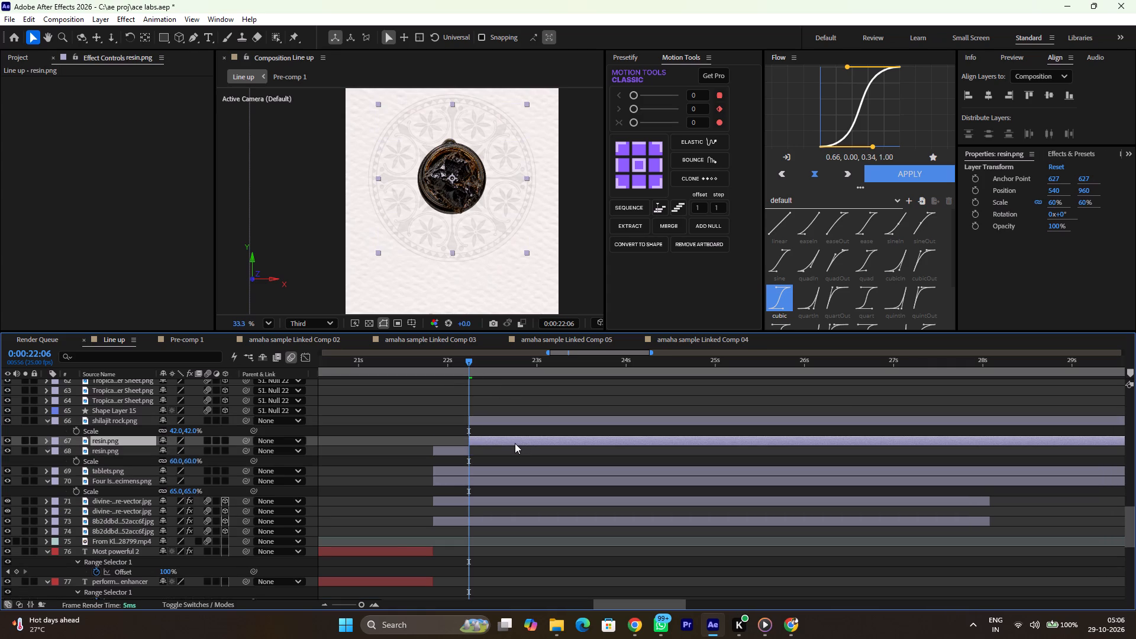
key(BackSpace)
Split the shilajit rock.png layer at 0:00:22:16 and delete the part after that time.
key(ctrl+Right)
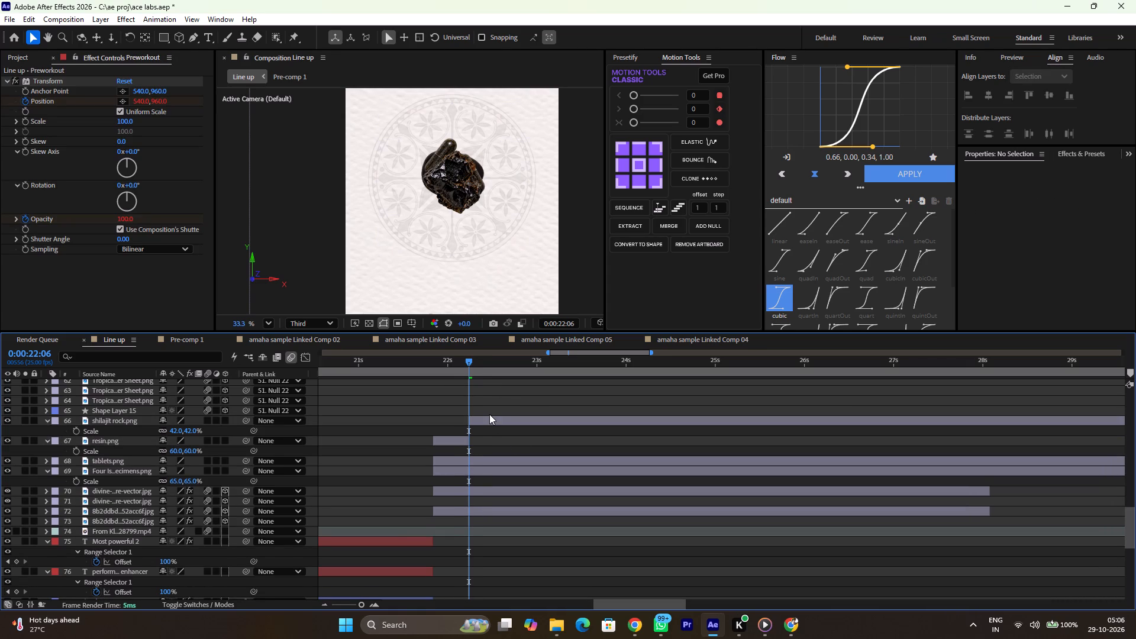
key(ctrl+Right)
key(ctrl+Right)
key(ctrl+Right)
key(ctrl+Right)
key(ctrl+Right)
key(ctrl+Right)
key(ctrl+Right)
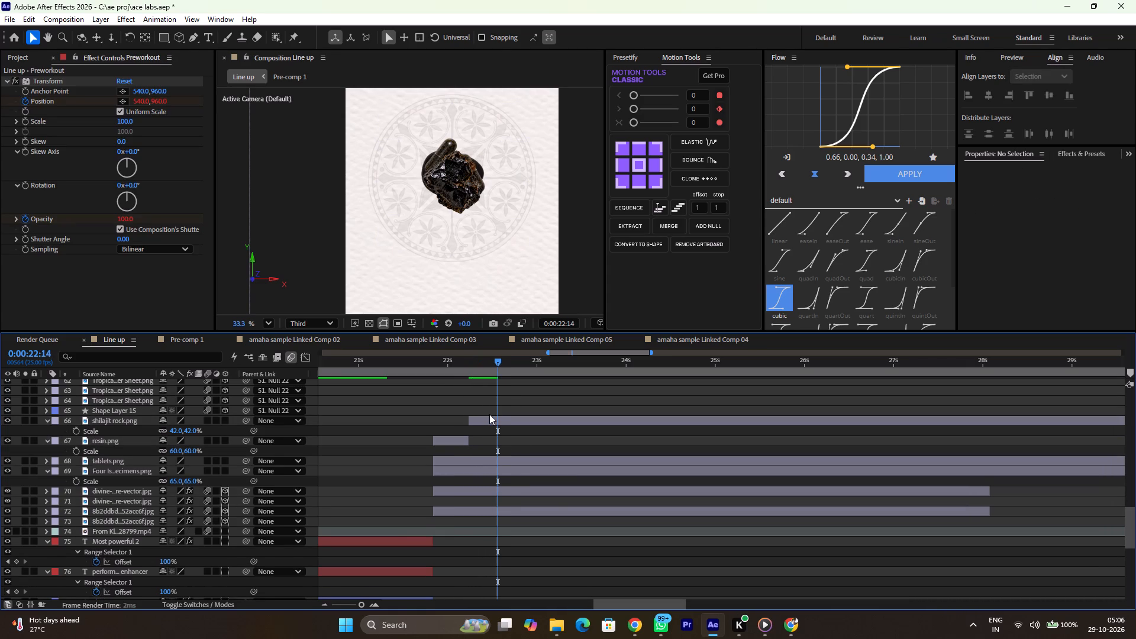
key(ctrl+Right)
key(ctrl+Right)
click(510, 425)
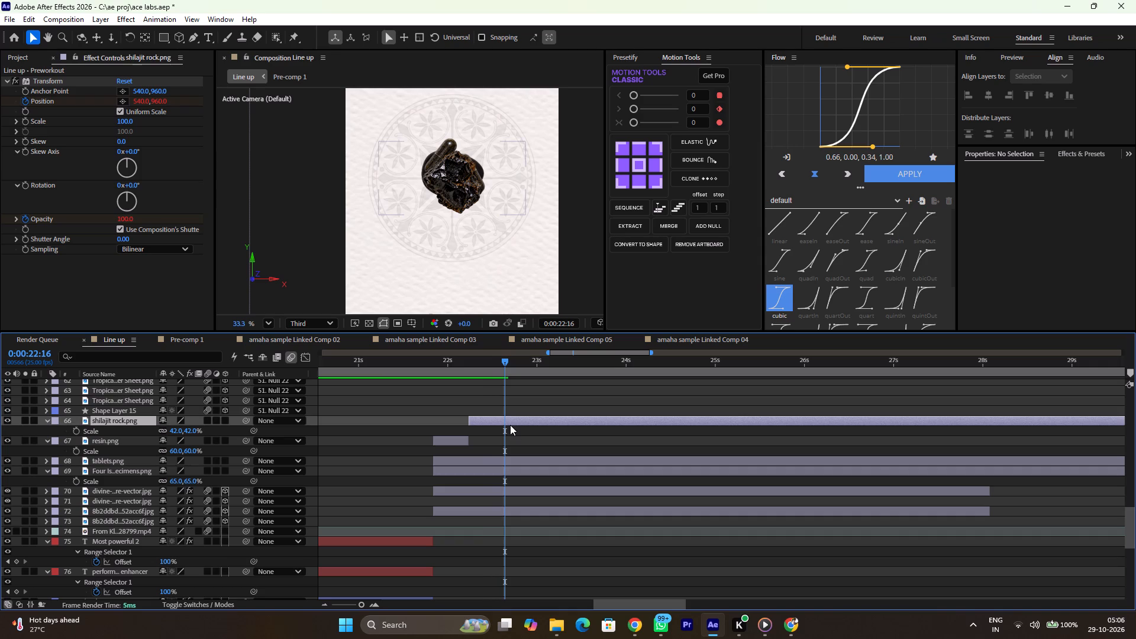
key(ctrl+shift+d)
key(BackSpace)
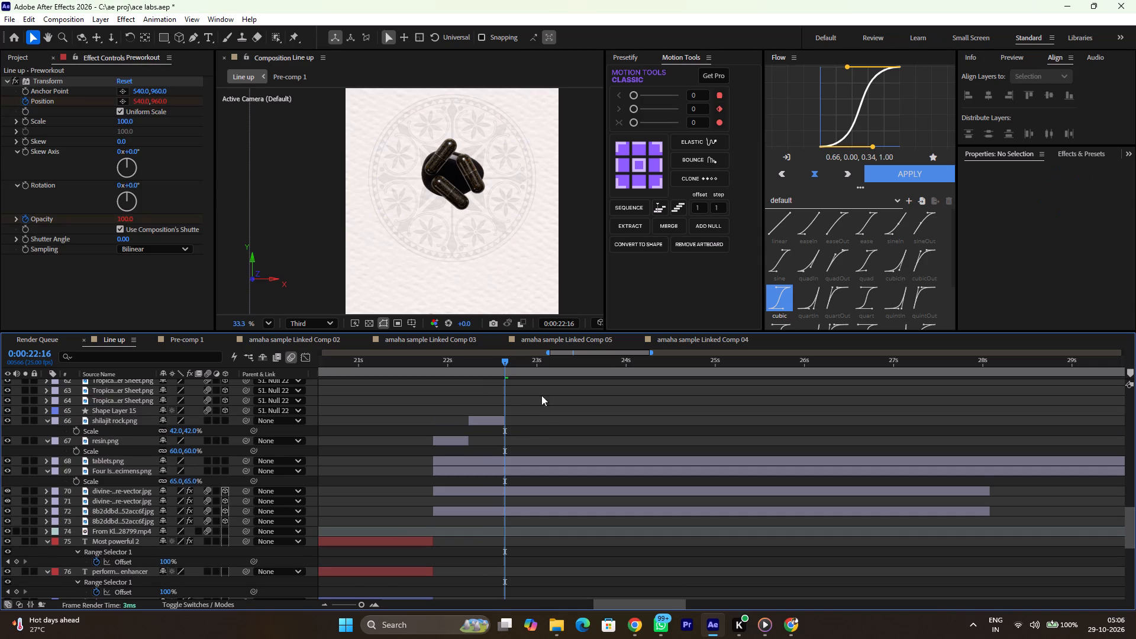
Move the tablets.png layer between Shape Layer 15 and the shilajit rock.png layer.
click(509, 463)
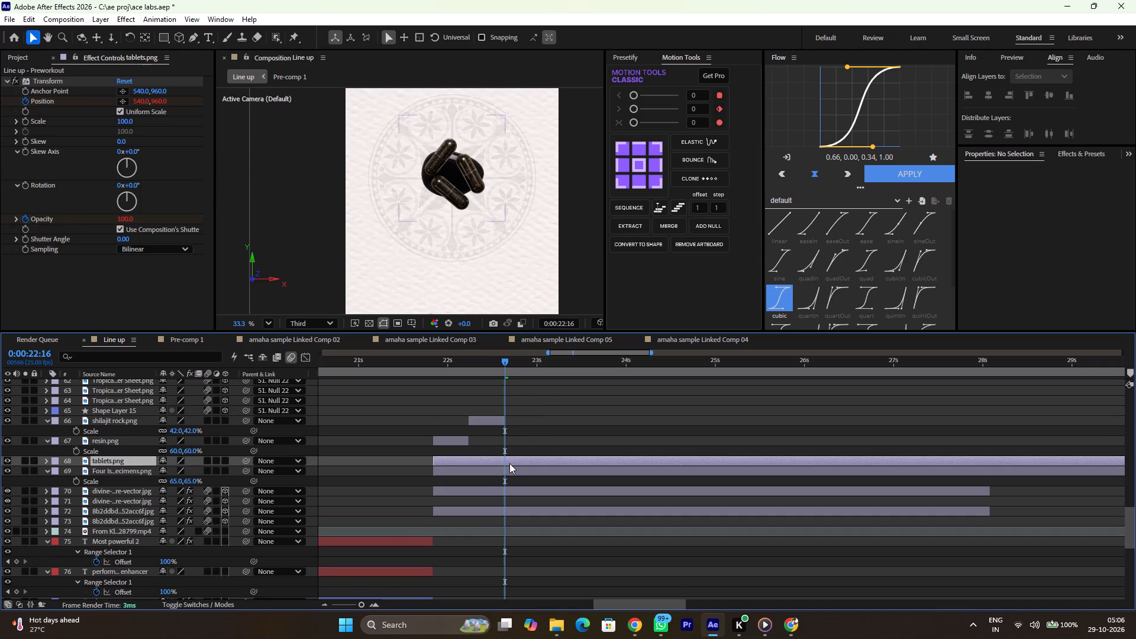
drag(121, 460, 133, 417)
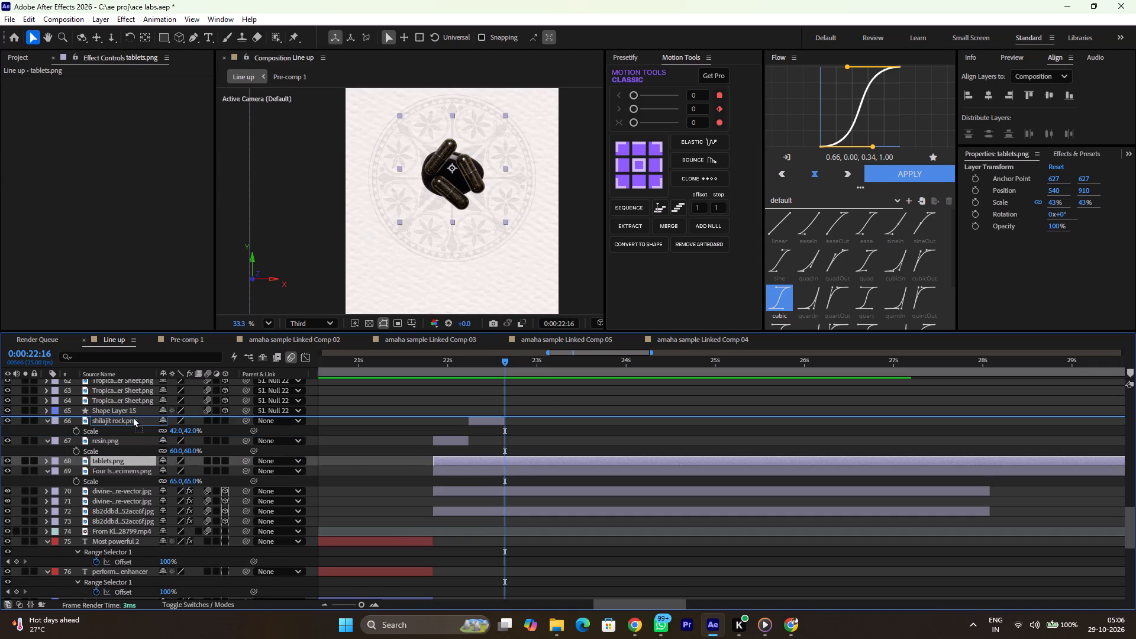
drag(133, 417, 134, 417)
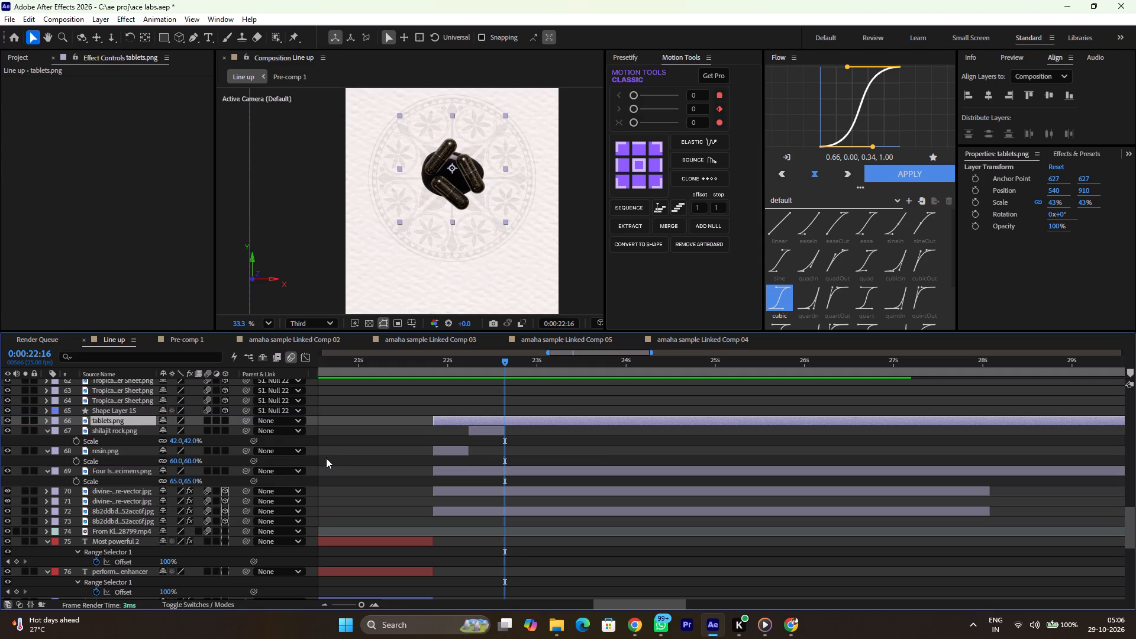
Split the tablets.png layer at 0:00:22:16 and delete the part before that time.
key(ctrl+shift+d)
click(498, 430)
key(BackSpace)
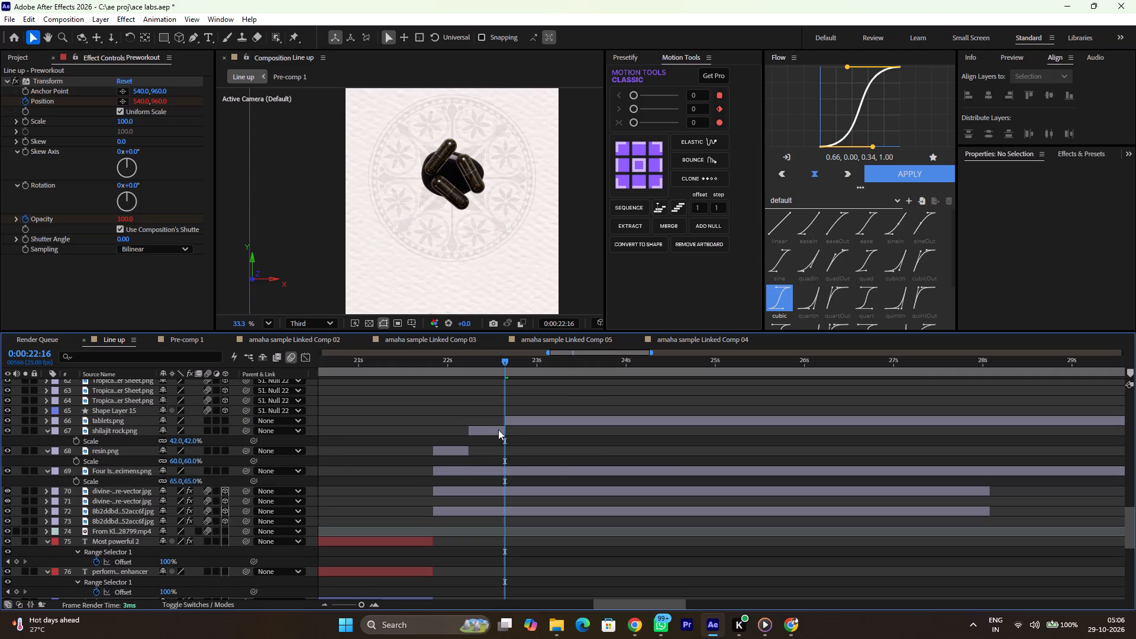
Split the tablets.png layer at 0:00:23:00 and delete the part after that time.
key(ctrl+Right)
key(ctrl+Right)
key(ctrl+Right)
key(ctrl+Right)
key(ctrl+Right)
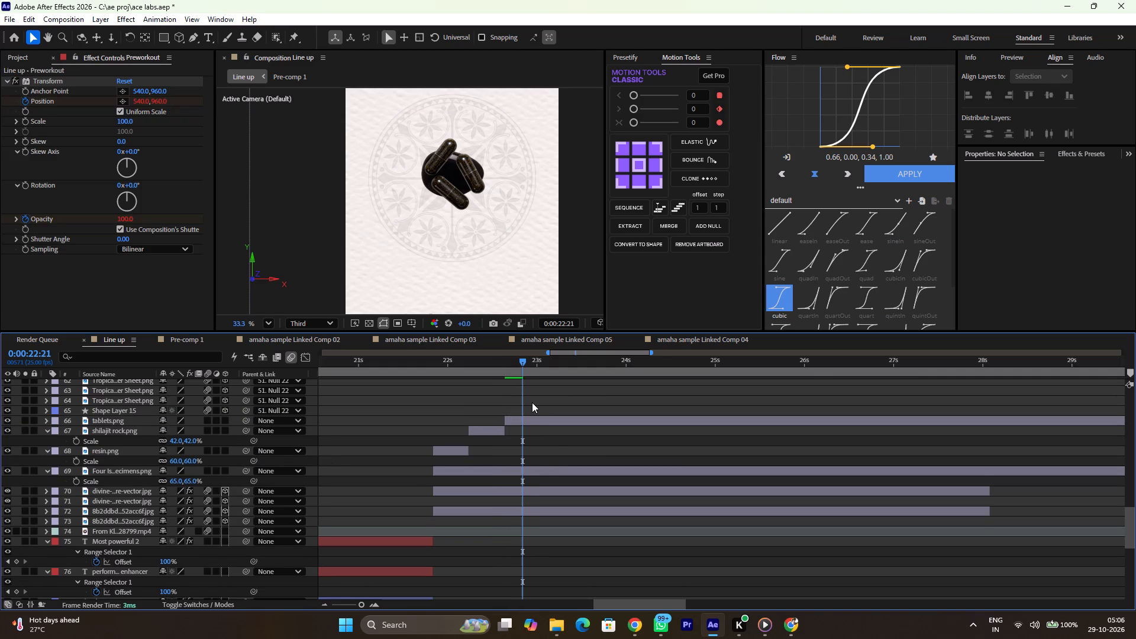
key(ctrl+Right)
key(ctrl+Right)
key(ctrl+Right)
key(ctrl+Right)
click(543, 421)
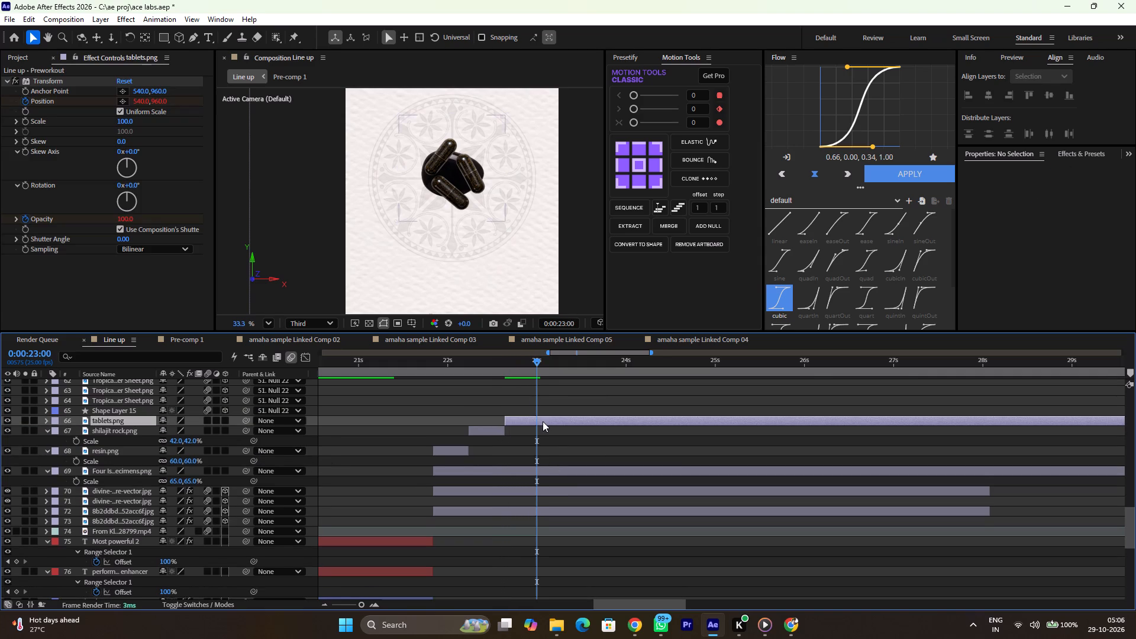
key(ctrl+shift+d)
key(BackSpace)
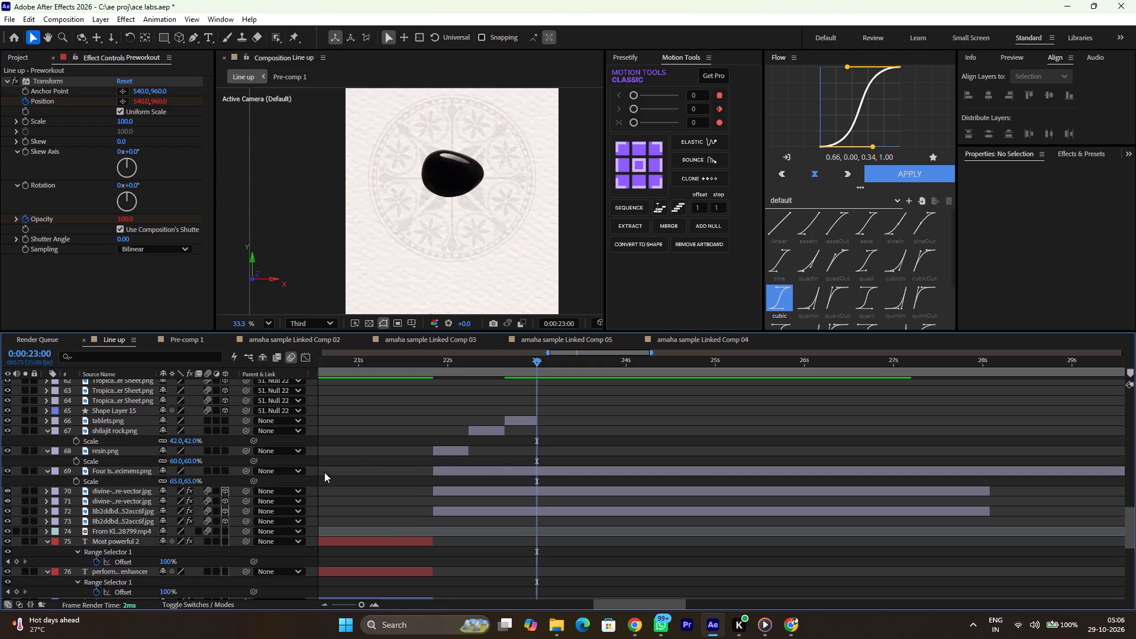
Move the Four Isolated Natural Specimens.png layer directly above tablets.png, split it at 0:00:23:00 and delete the part before that time.
click(111, 476)
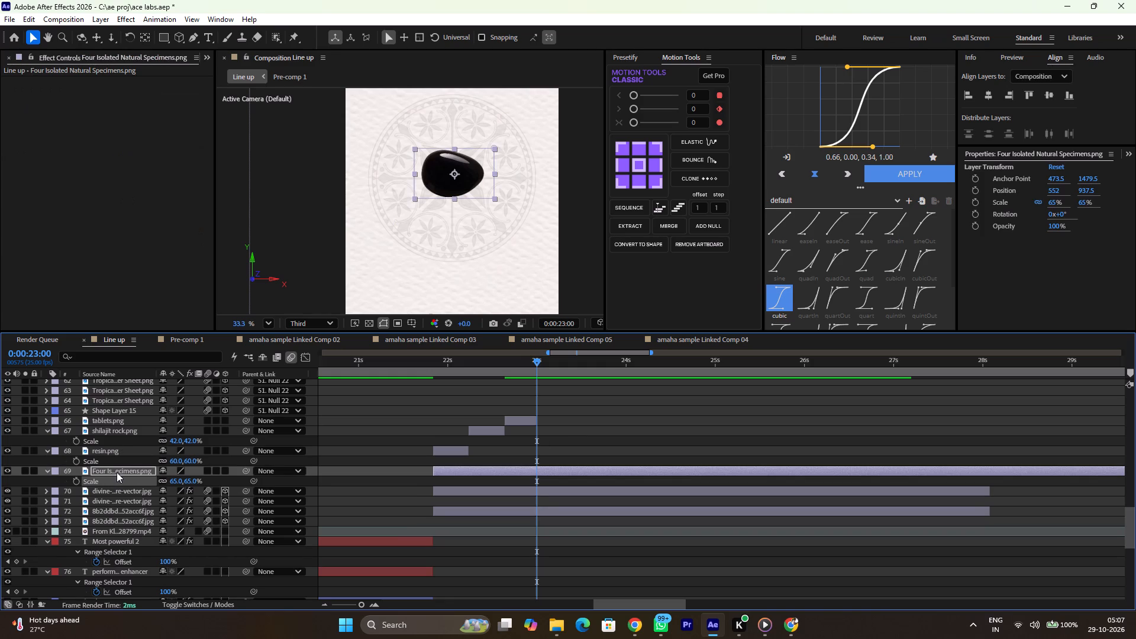
drag(117, 472, 150, 466)
key(ctrl+shift+d)
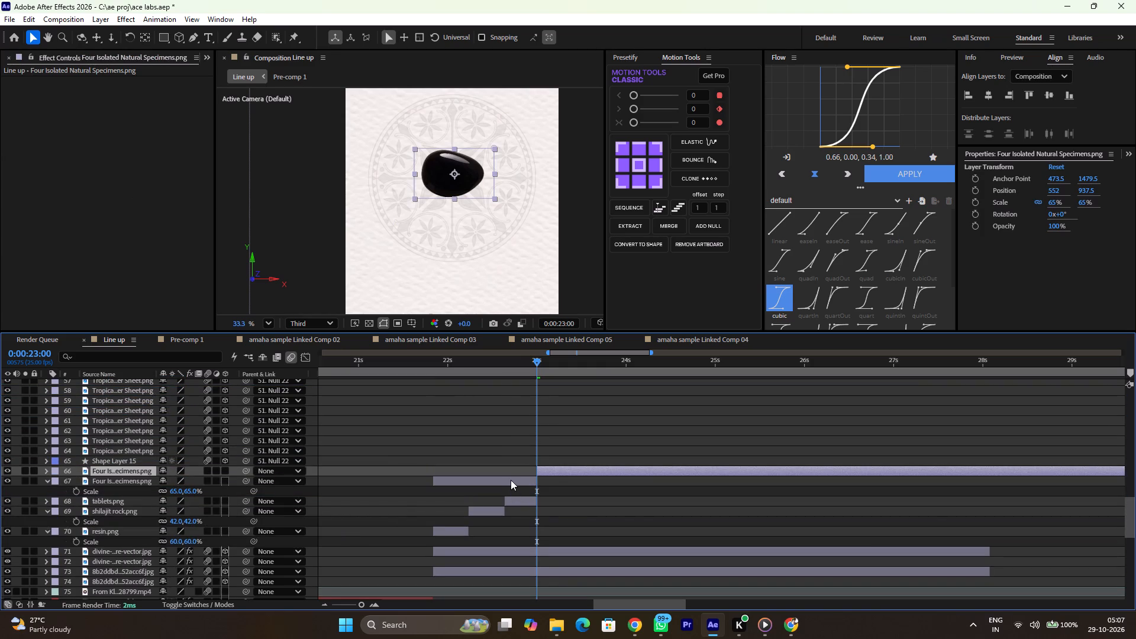
click(511, 480)
key(BackSpace)
Play the image cuts from 0:00:21:16 and scrub over the resin and rock clips to examine their timing.
click(415, 369)
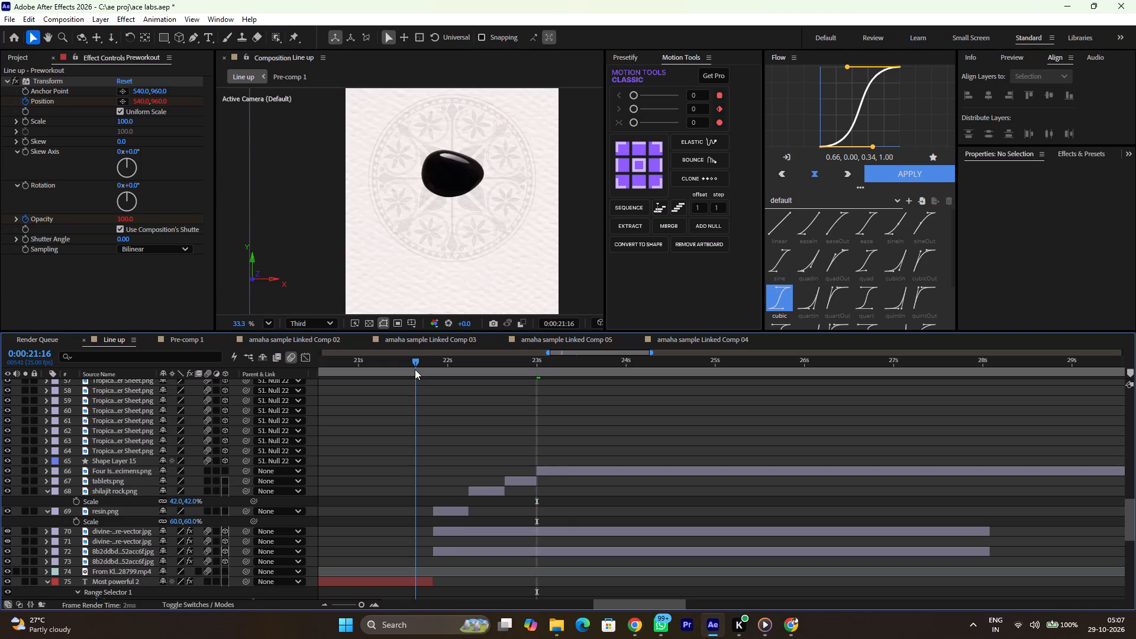
key(space)
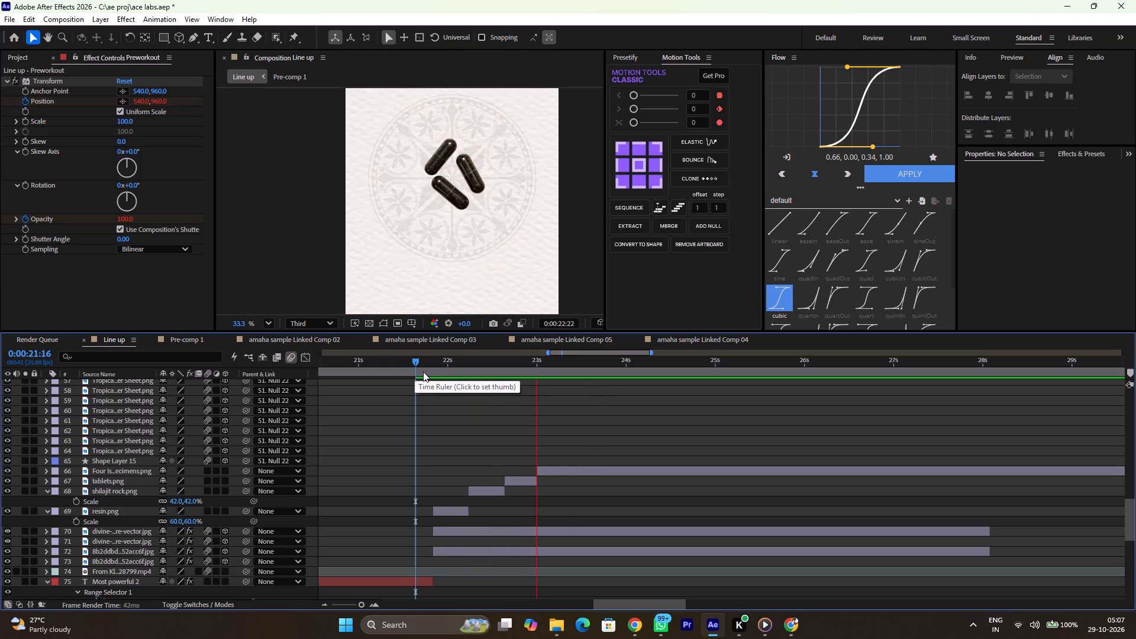
key(space)
drag(435, 360, 418, 360)
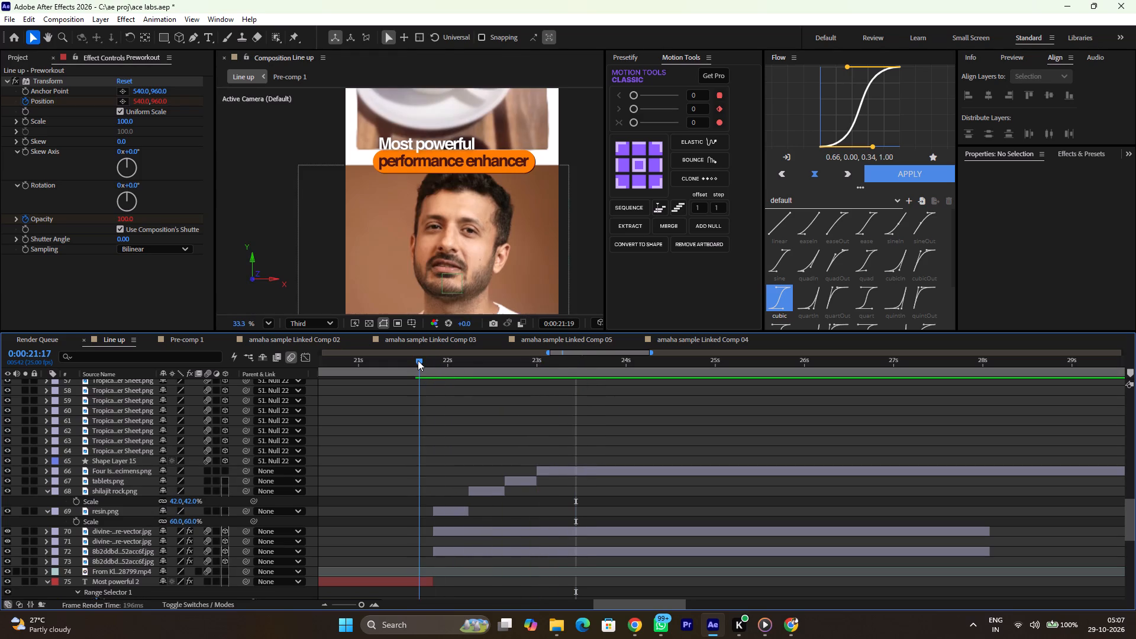
drag(418, 360, 435, 370)
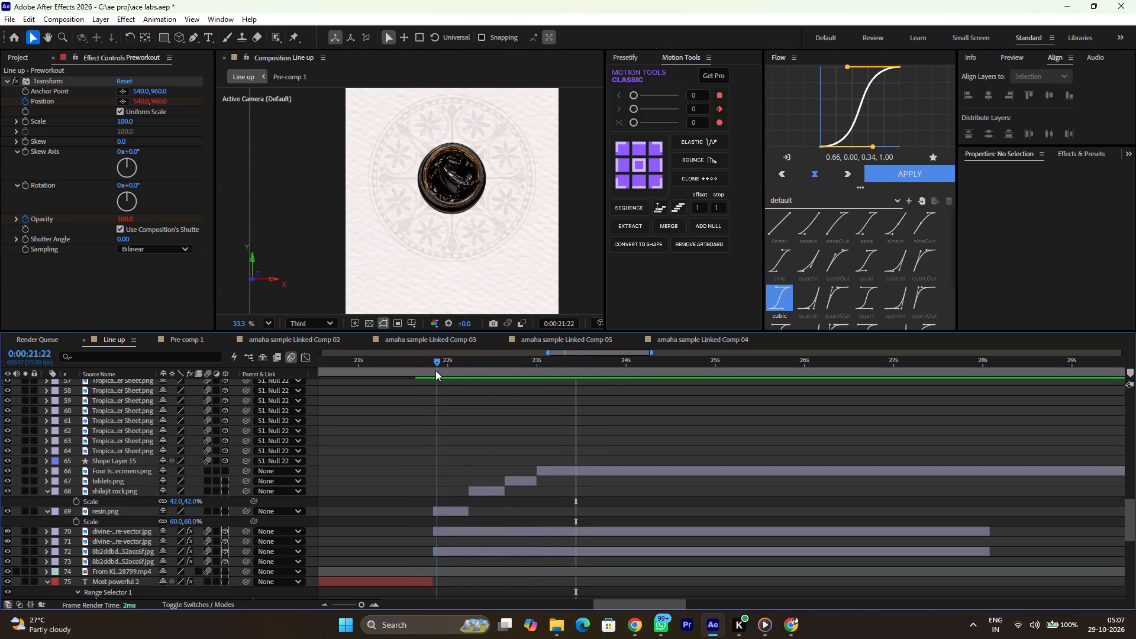
drag(435, 370, 472, 373)
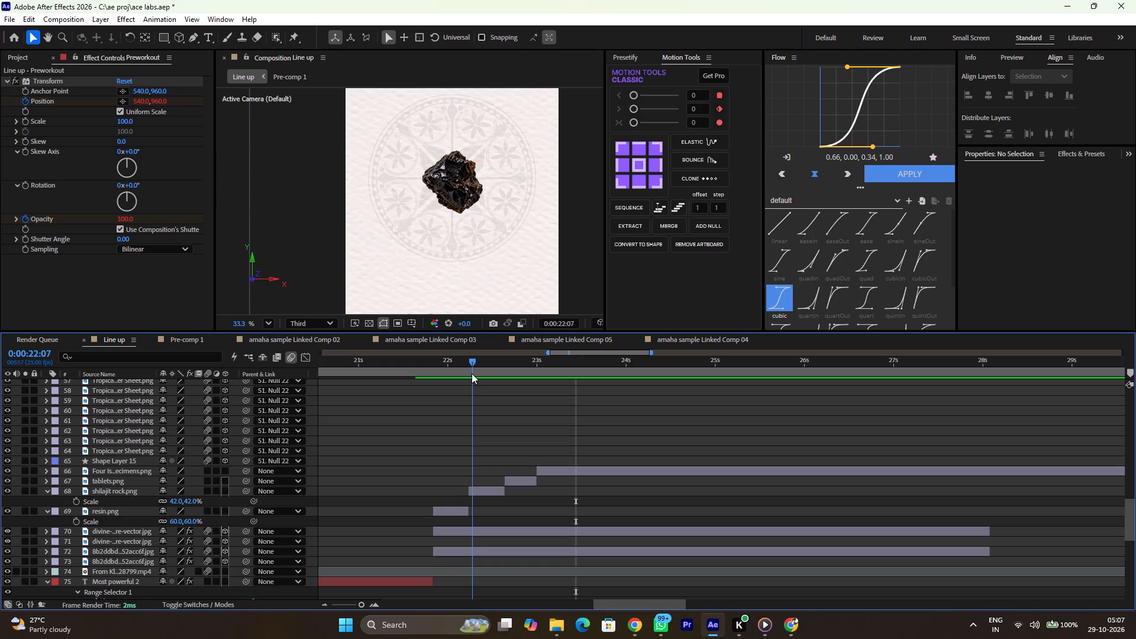
drag(472, 373, 478, 378)
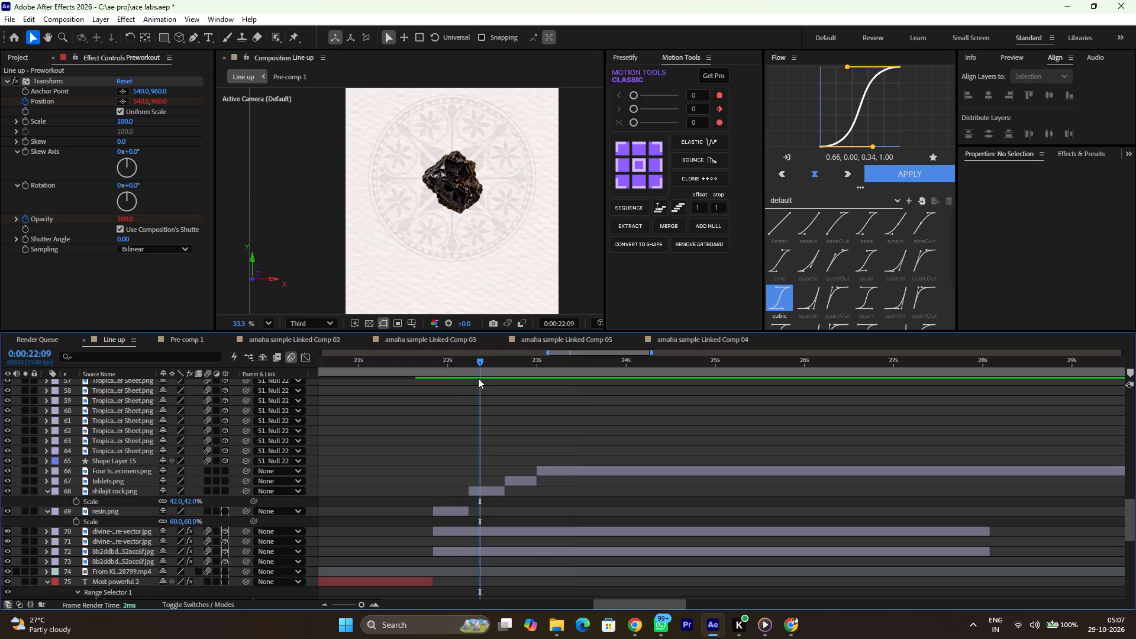
Split the shilajit rock.png layer at 0:00:22:13 and delete the part after that time.
key(ctrl+Left)
key(ctrl+Left)
key(ctrl+Left)
key(ctrl+Left)
key(ctrl+Right)
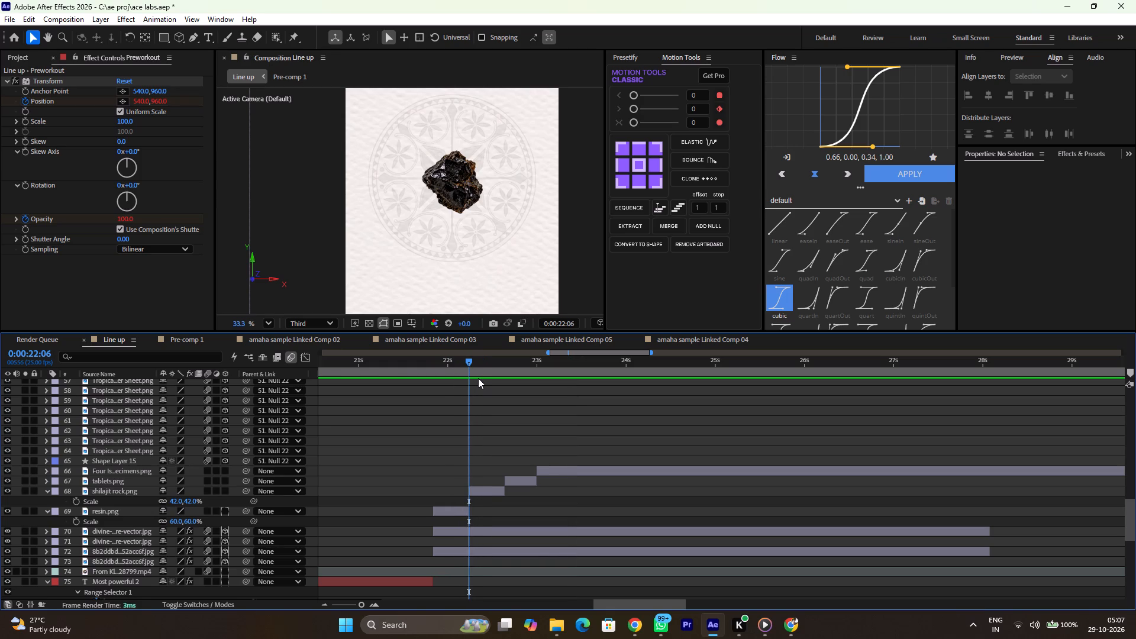
key(ctrl+Right)
key(ctrl+Right)
key(ctrl+Right)
key(ctrl+Right)
key(ctrl+Right)
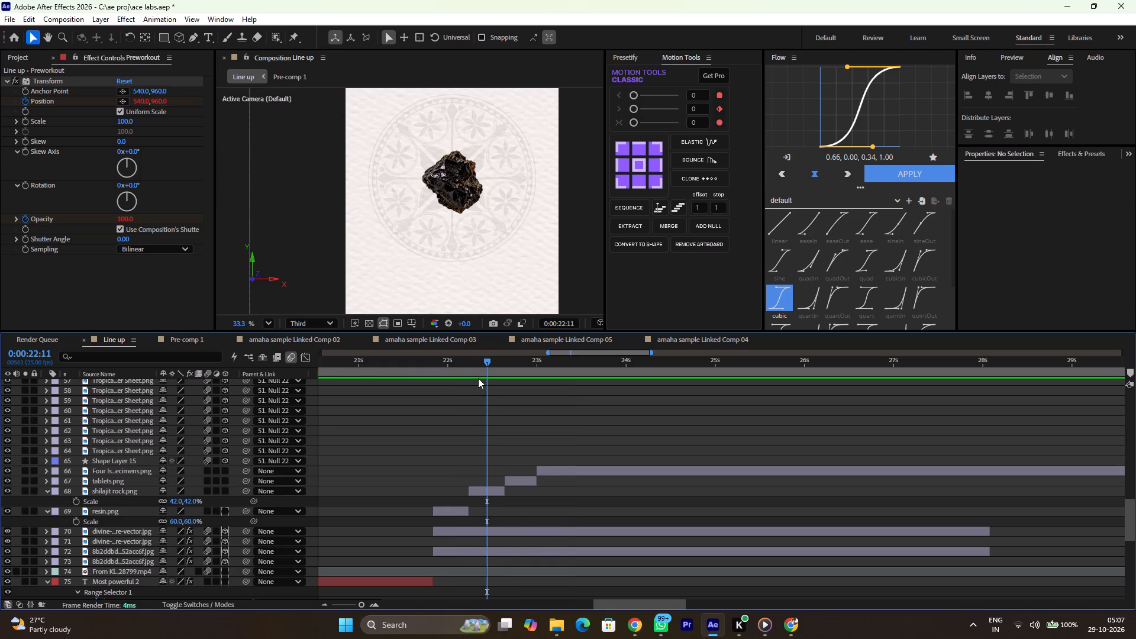
key(ctrl+Right)
key(ctrl+Right)
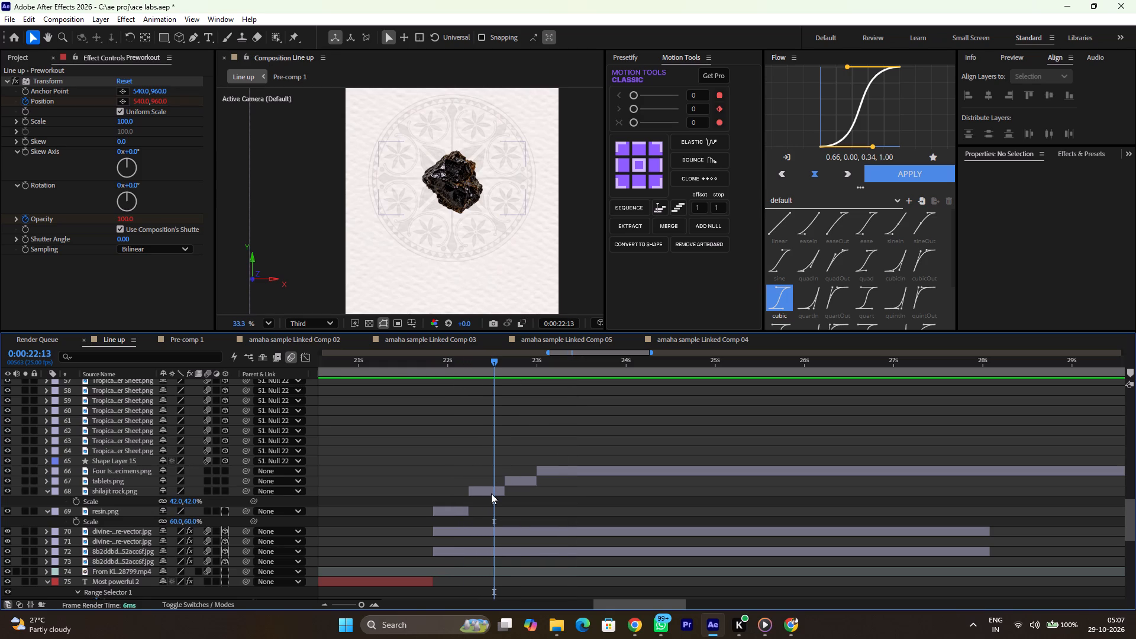
click(491, 493)
key(ctrl+shift+d)
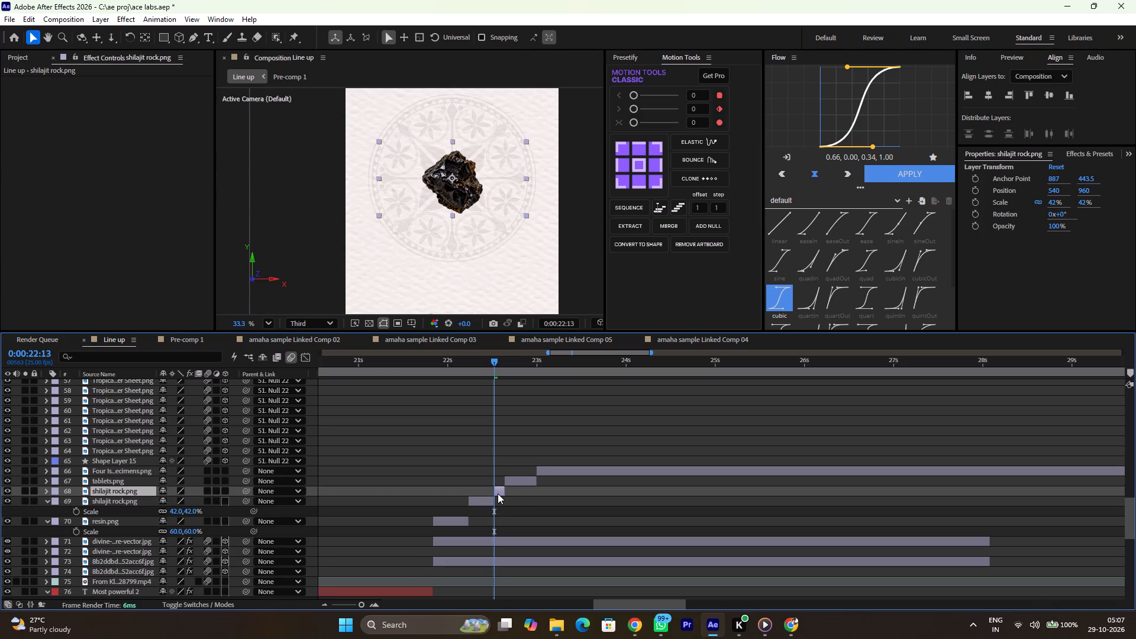
key(BackSpace)
Shift the tablets.png clip to start at 0:00:22:13, then split it at 0:00:22:18 and delete the part after that time.
drag(521, 477, 512, 479)
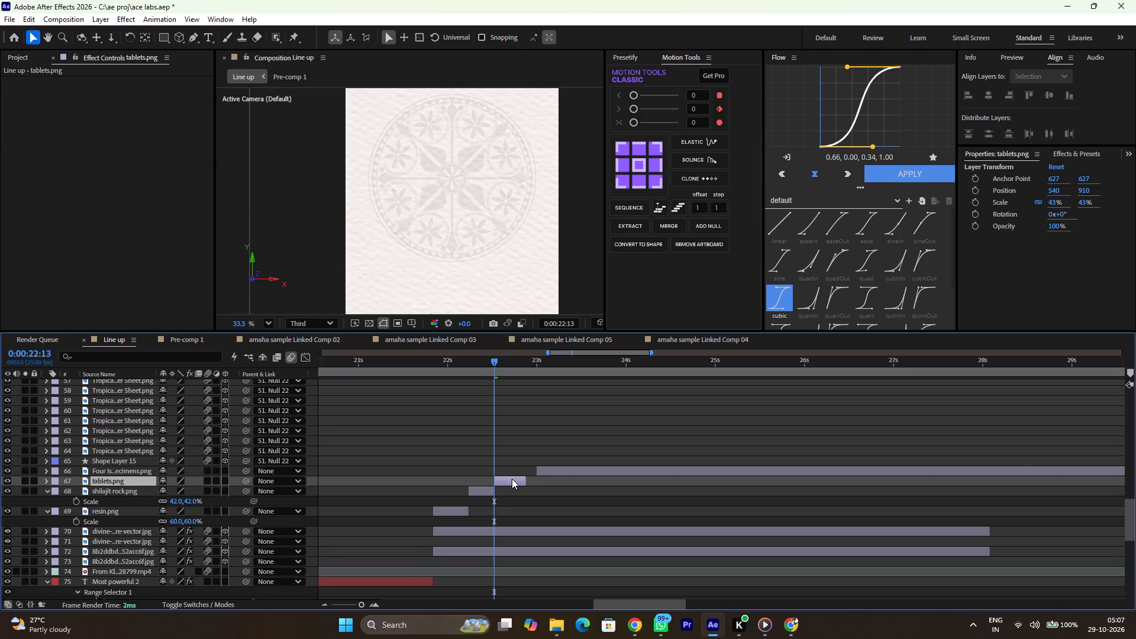
drag(512, 479, 511, 479)
key(ctrl+Right)
key(ctrl+Right)
key(ctrl+Right)
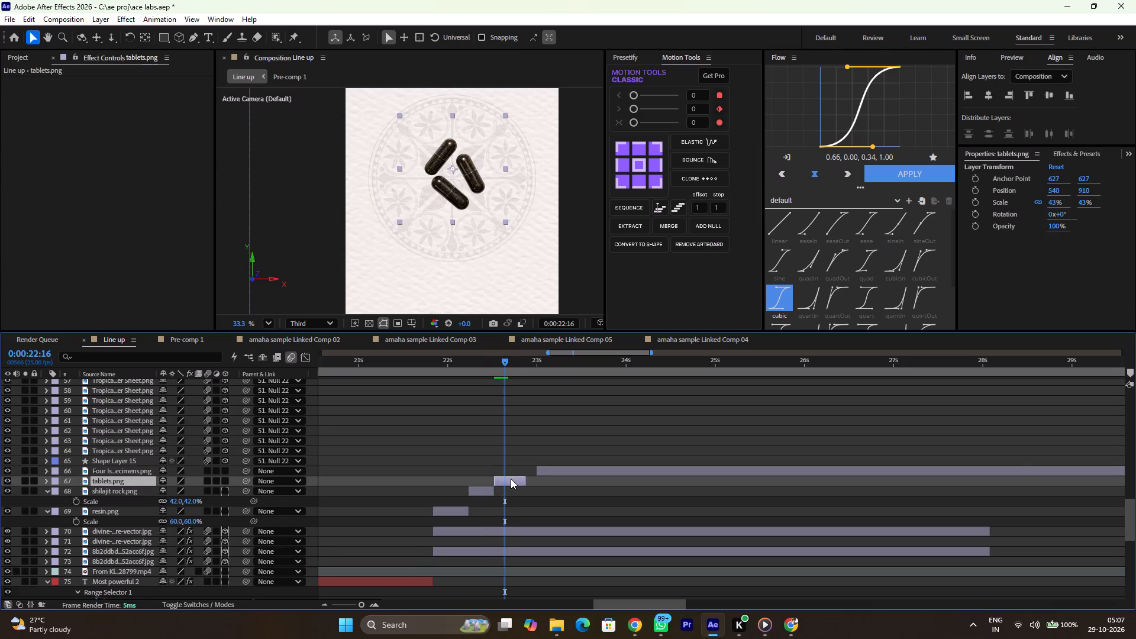
key(ctrl+Right)
key(ctrl+Right)
key(ctrl+shift+d)
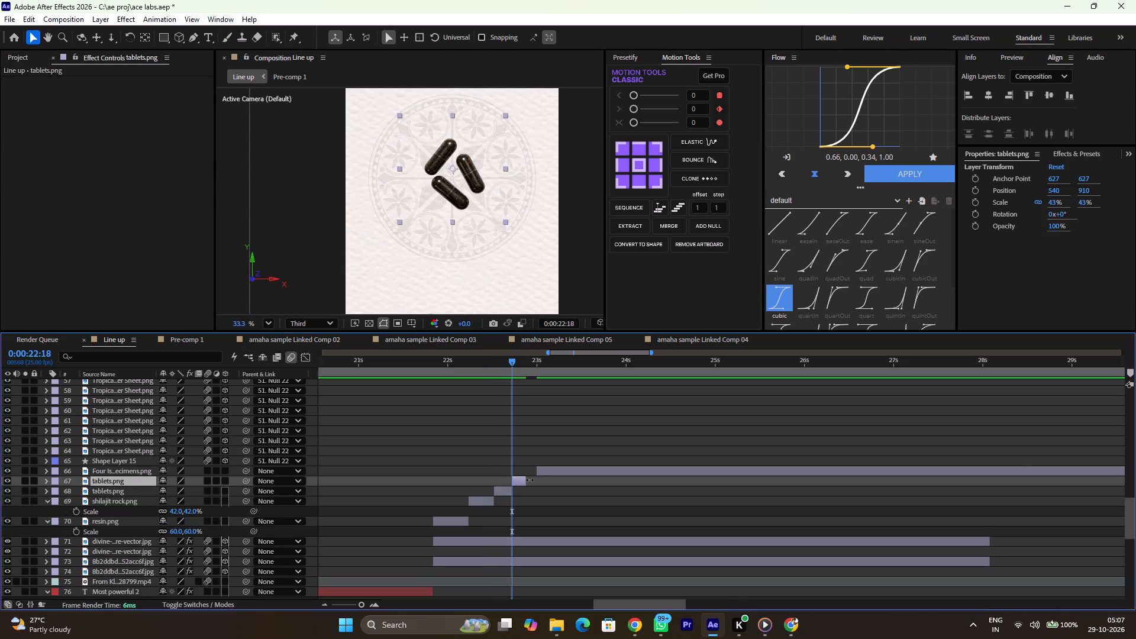
key(BackSpace)
Shift the Four Isolated Natural Specimens.png clip to start at 0:00:22:18, directly after the tablets clip.
drag(556, 471, 531, 476)
Play the image cuts twice from around 0:00:21:16 to examine the pacing of the sequence.
drag(419, 359, 419, 353)
key(space)
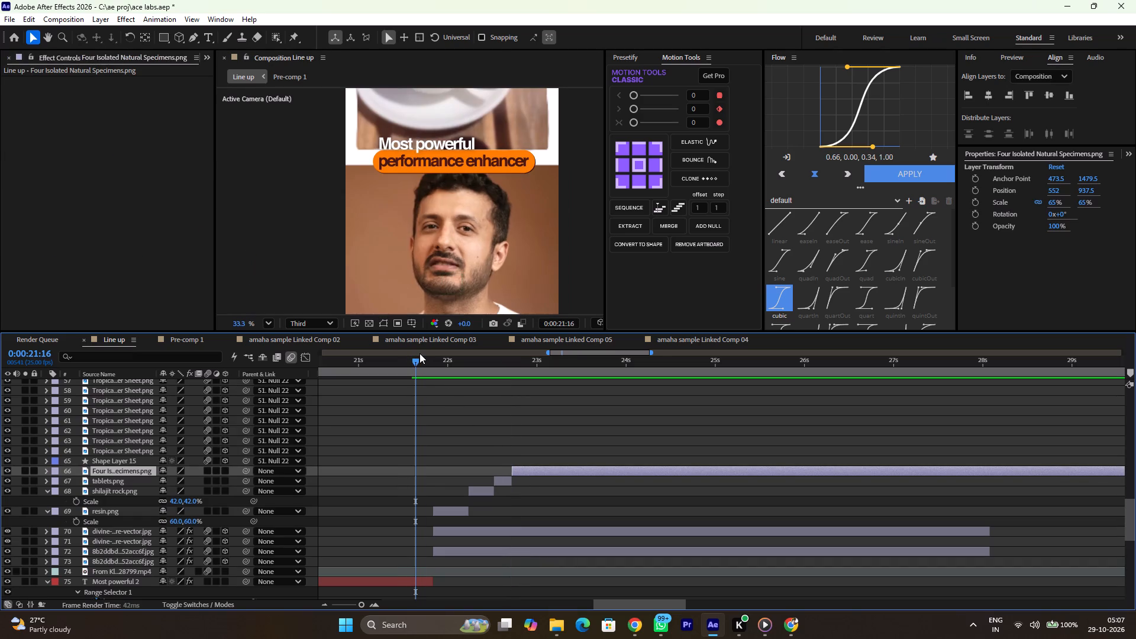
key(space)
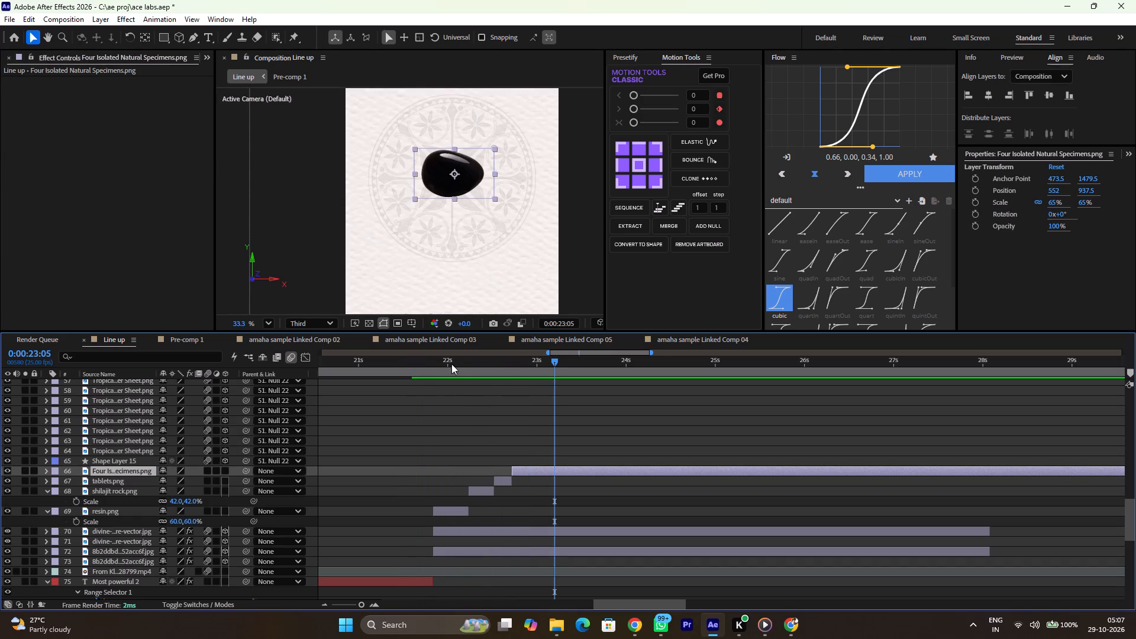
drag(434, 359, 419, 365)
key(space)
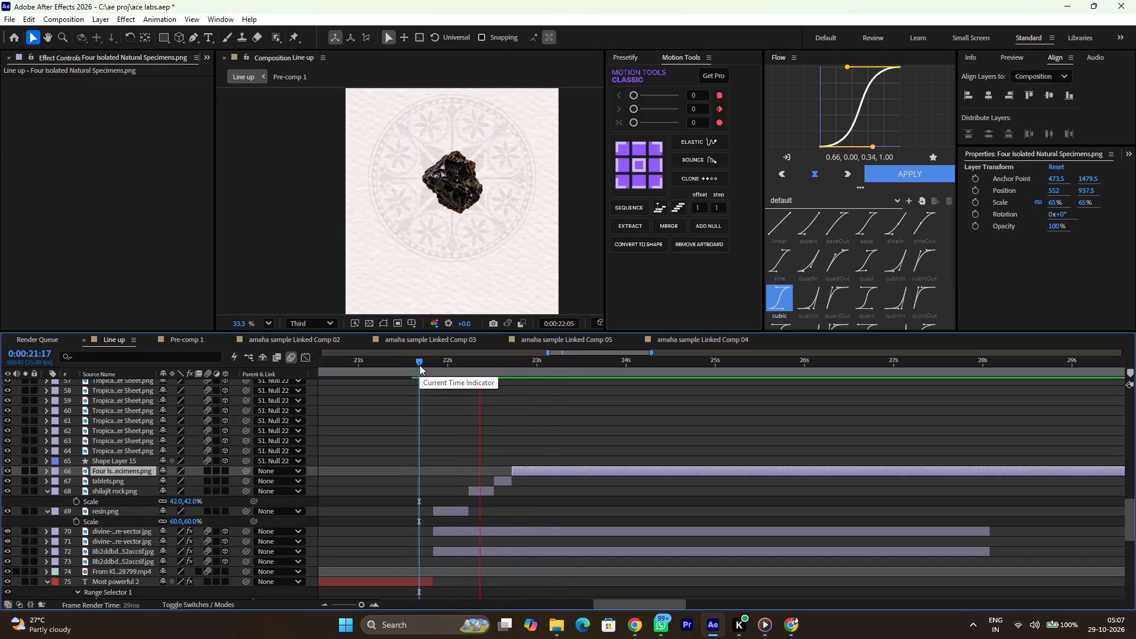
key(space)
drag(440, 360, 436, 363)
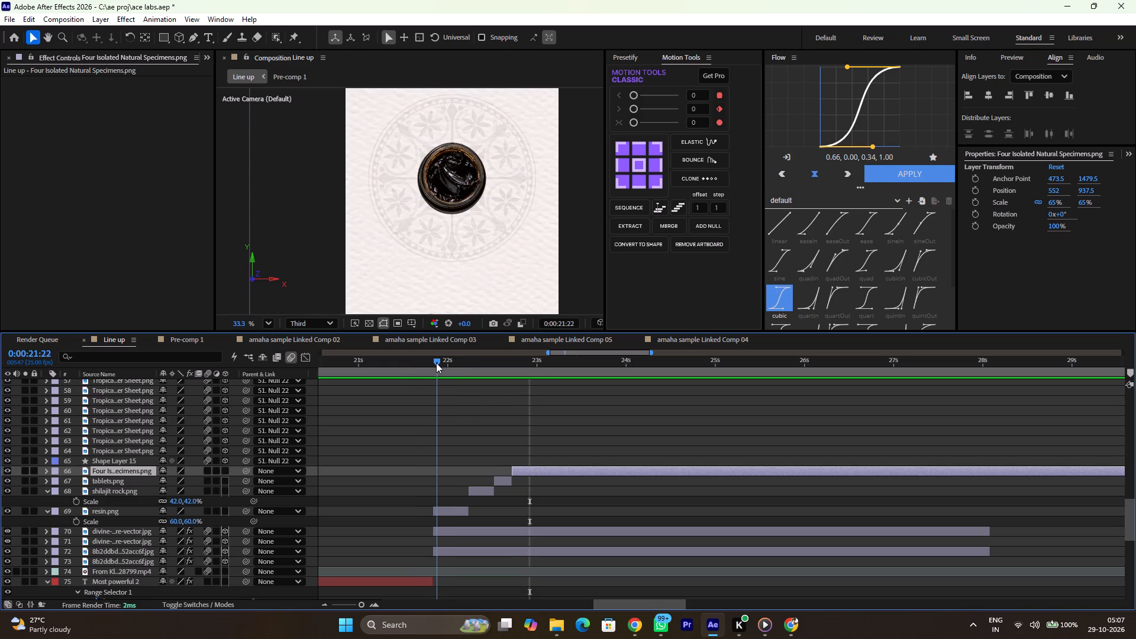
drag(436, 363, 448, 356)
Split the resin.png layer at 0:00:22:00 and delete the part after that time.
key(ctrl+Left)
key(ctrl+Left)
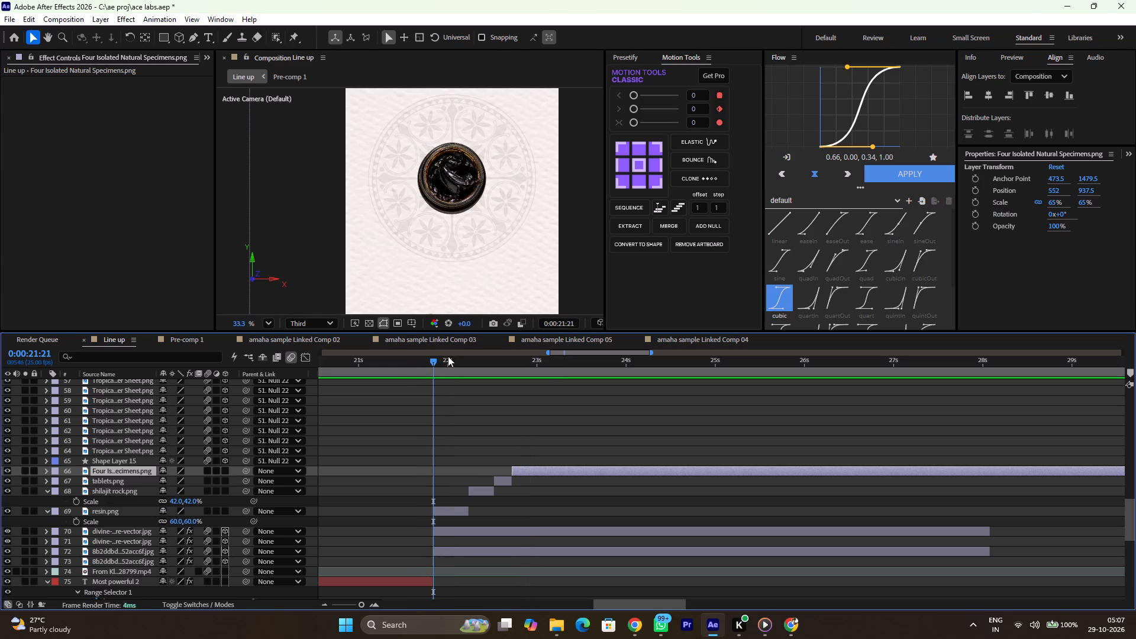
key(ctrl+Right)
key(ctrl+Right)
key(ctrl+Right)
key(ctrl+Right)
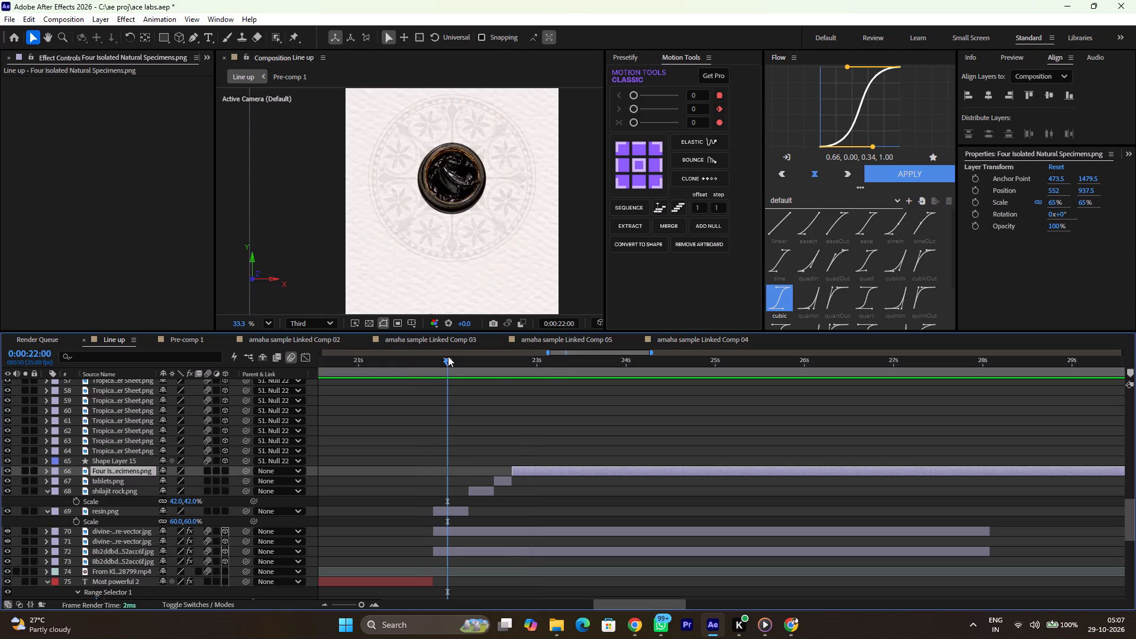
key(ctrl+shift+d)
click(451, 513)
key(ctrl+d)
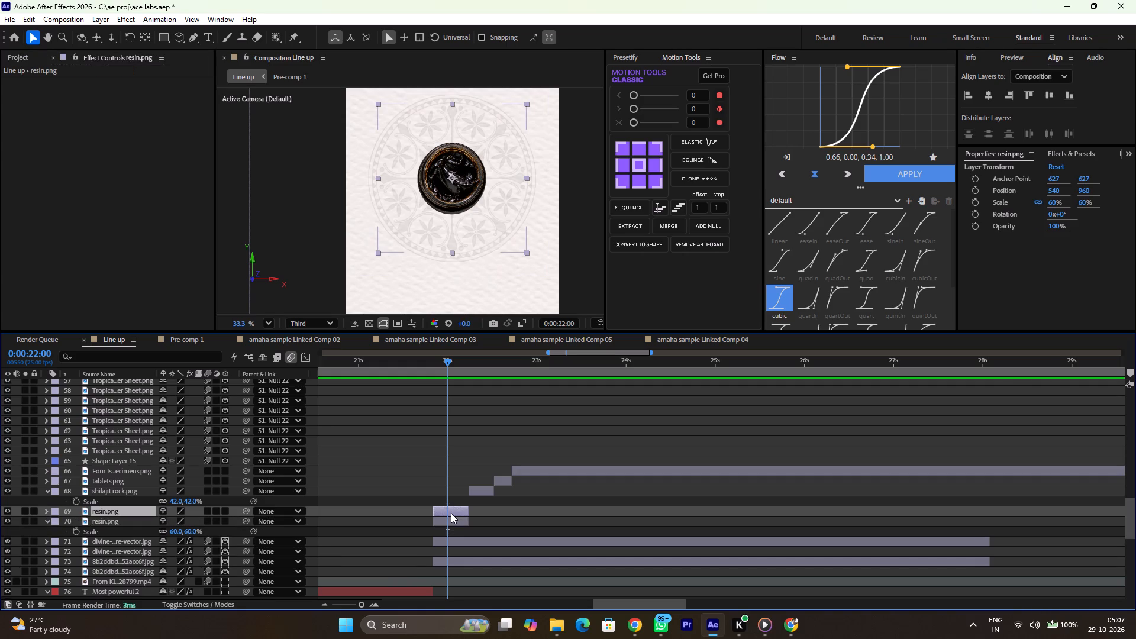
key(ctrl+z)
key(ctrl+shift+d)
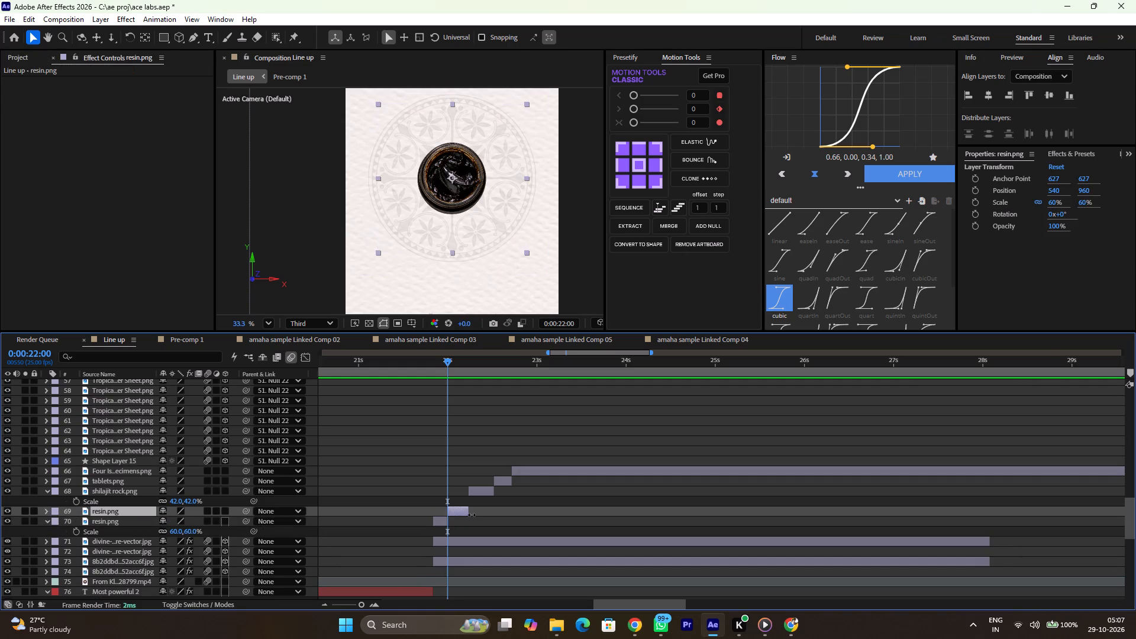
key(BackSpace)
Shift the shilajit rock.png clip to start at 0:00:22:00, then split it at 0:00:22:05 and delete the part after that time.
drag(489, 488, 465, 492)
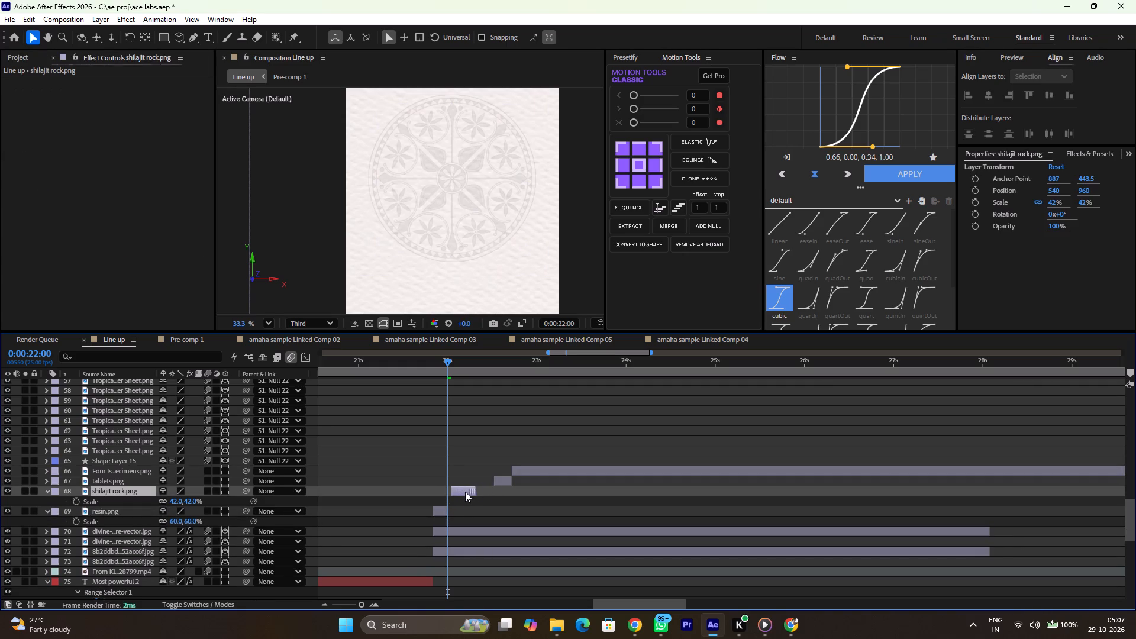
drag(465, 492, 467, 492)
key(ctrl+Right)
key(ctrl+Right)
key(ctrl+Right)
key(ctrl+Right)
key(ctrl+Right)
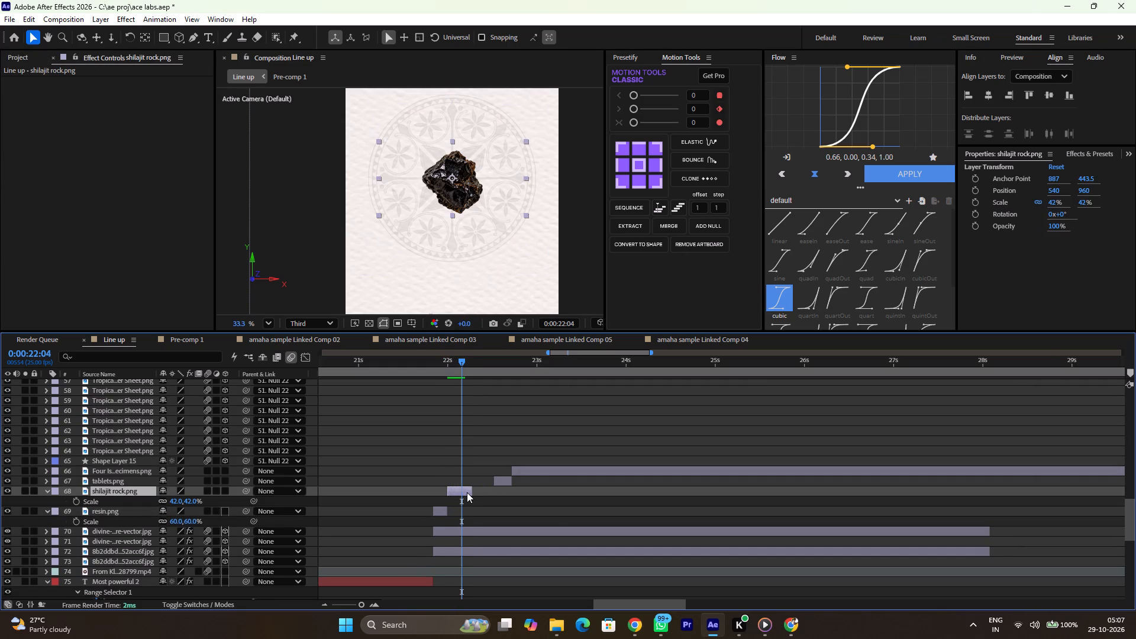
key(ctrl+shift+d)
key(BackSpace)
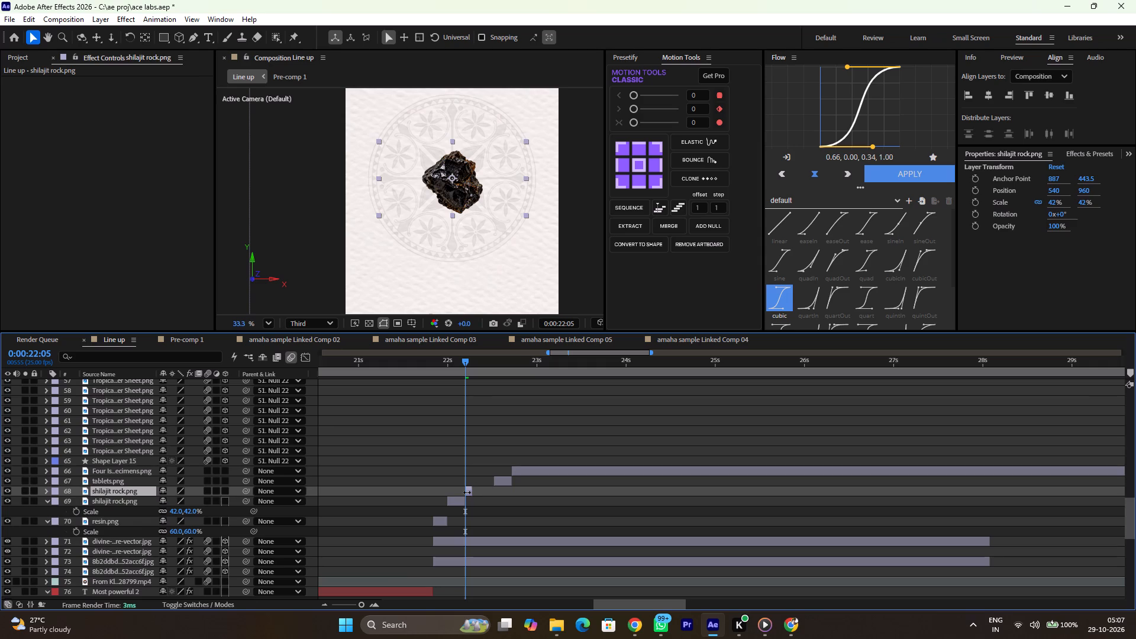
Shift the tablets.png clip to start at 0:00:22:05, directly after the rock clip.
drag(504, 480, 478, 485)
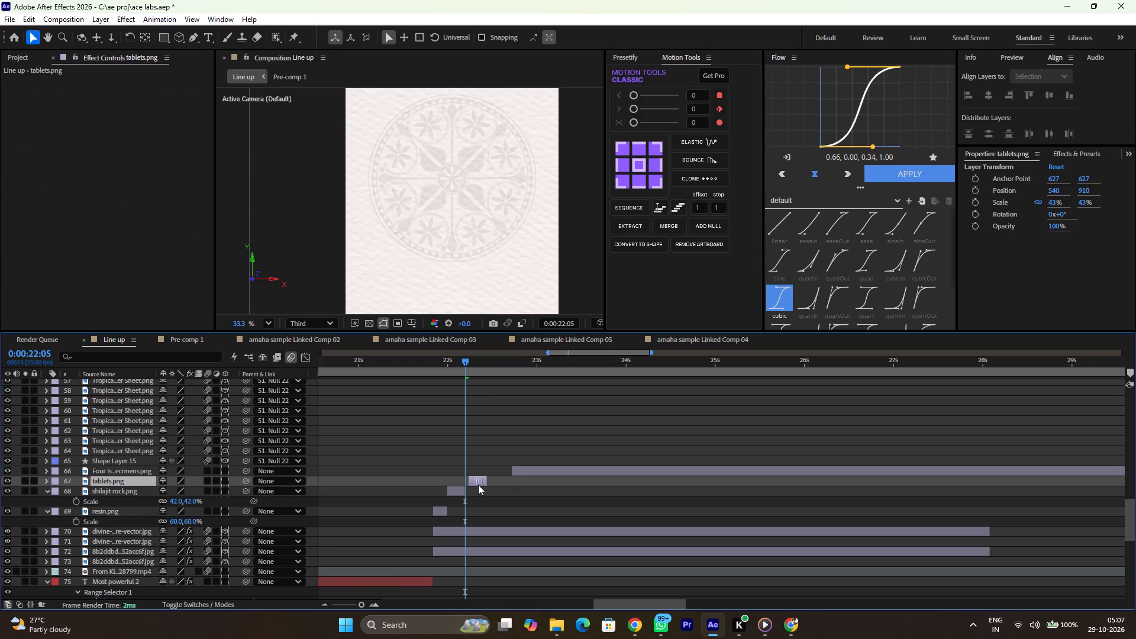
drag(478, 485, 476, 485)
Step frame by frame through the resin, rock and tablets clips between 0:00:21:21 and 0:00:22:10 to examine their lengths.
key(ctrl+Right)
key(ctrl+Right)
key(ctrl+Right)
key(ctrl+Right)
key(ctrl+Right)
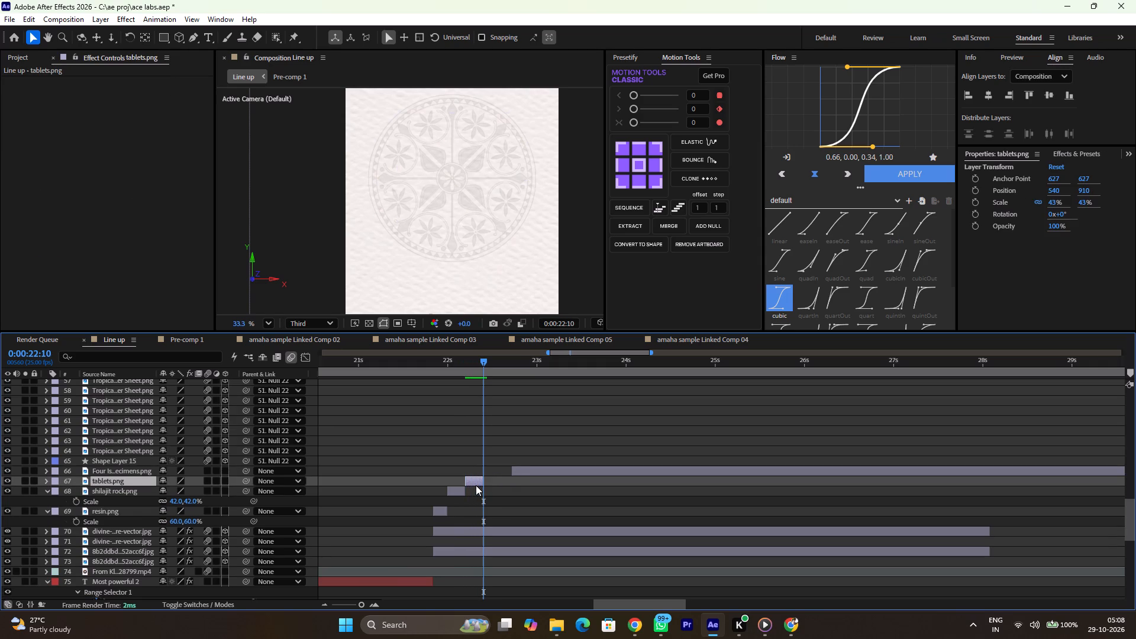
key(ctrl+Left)
key(ctrl+Left)
key(ctrl+Left)
key(ctrl+Left)
key(ctrl+Left)
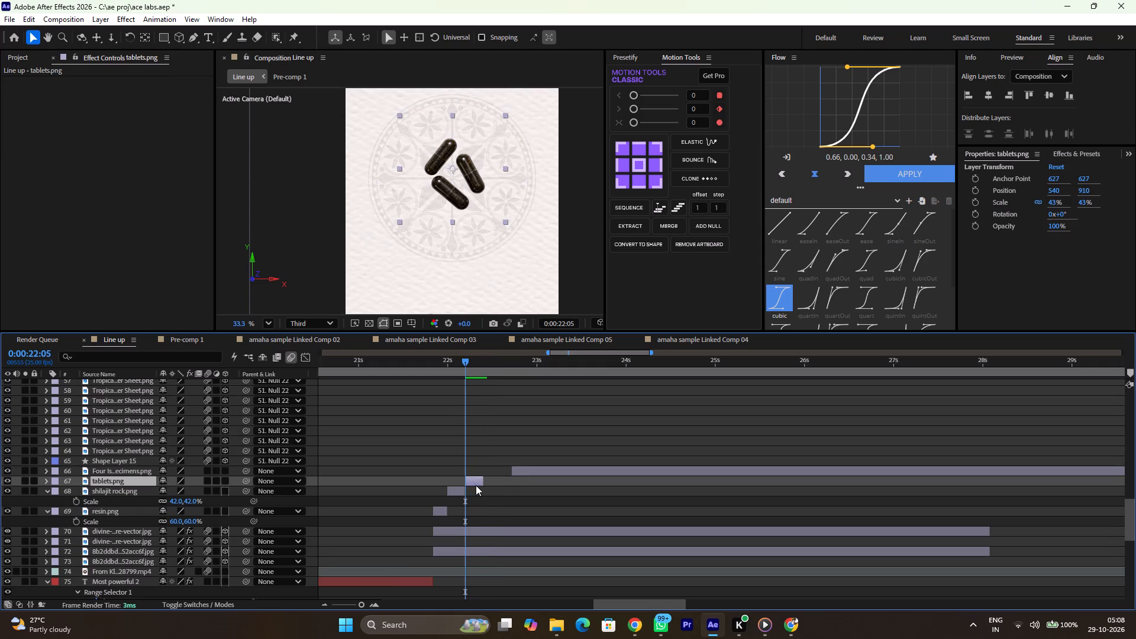
key(ctrl+Left)
key(ctrl+Left)
key(ctrl+Left)
key(ctrl+Left)
key(ctrl+Left)
key(ctrl+Left)
key(ctrl+Left)
key(ctrl+Left)
key(ctrl+Left)
key(ctrl+Right)
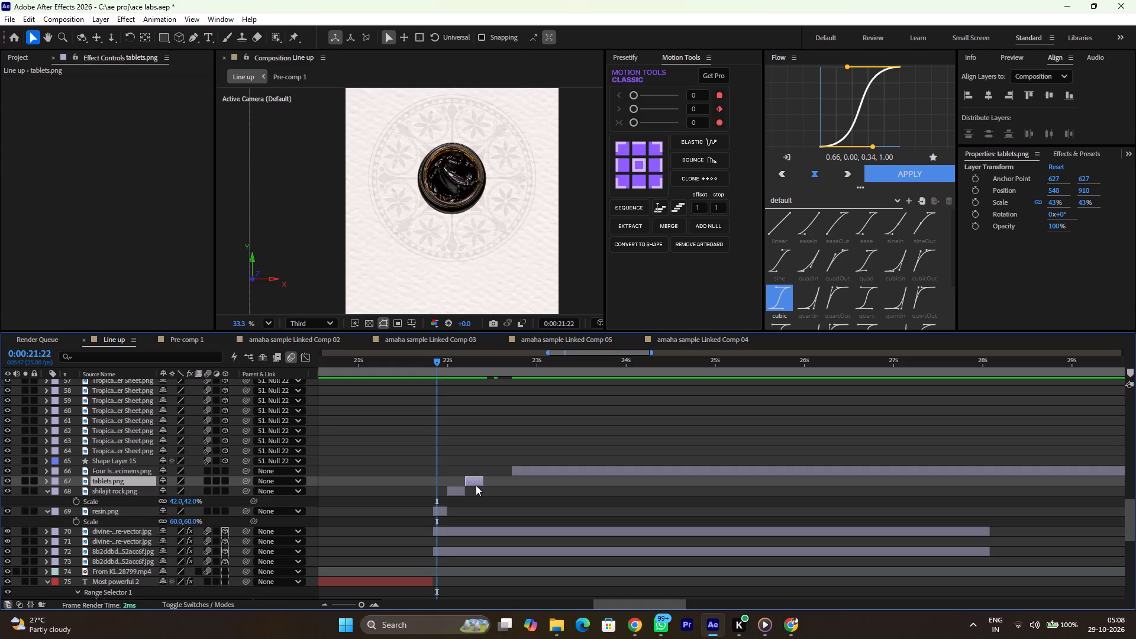
key(ctrl+Right)
key(ctrl+Right)
key(ctrl+Right)
key(ctrl+Right)
key(ctrl+Right)
key(ctrl+Right)
key(ctrl+Right)
key(ctrl+Right)
key(ctrl+Right)
key(ctrl+Right)
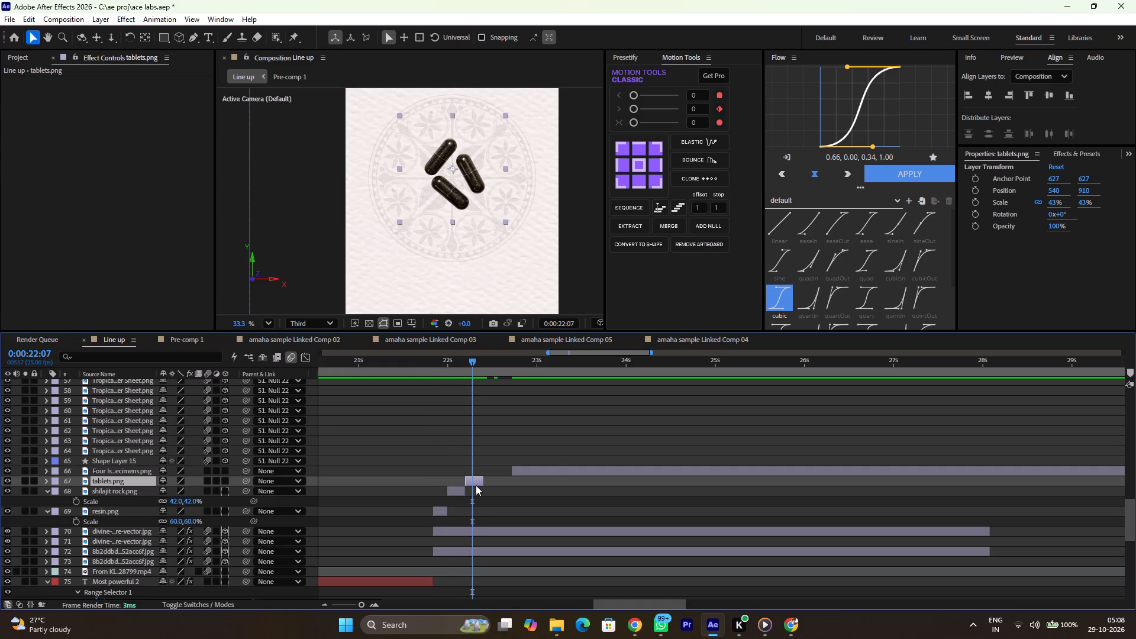
Duplicate the resin.png layer and place the copy directly above the tablets.png layer.
click(437, 508)
key(ctrl+d)
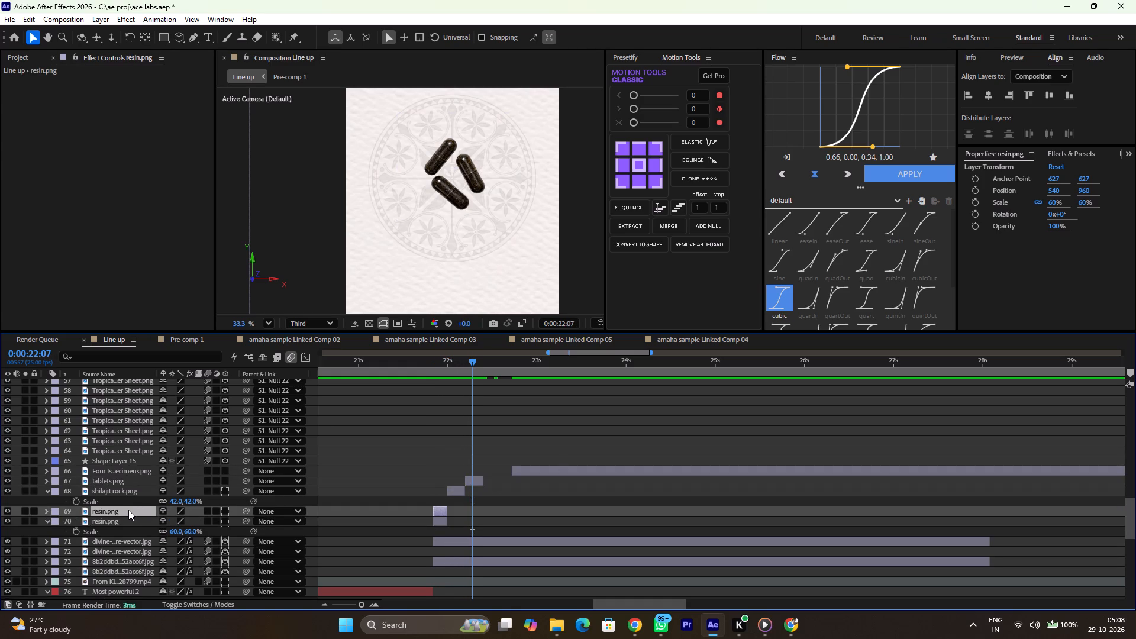
drag(128, 510, 135, 480)
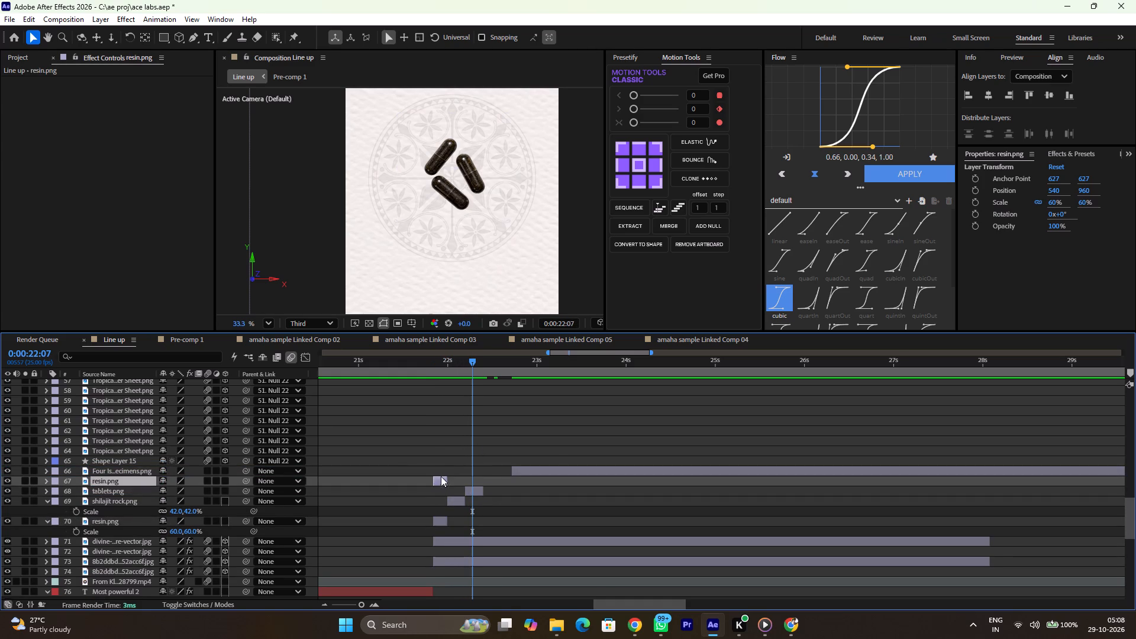
Shift the duplicated resin.png clip to start at 0:00:22:10, directly after the tablets clip.
drag(440, 479, 493, 485)
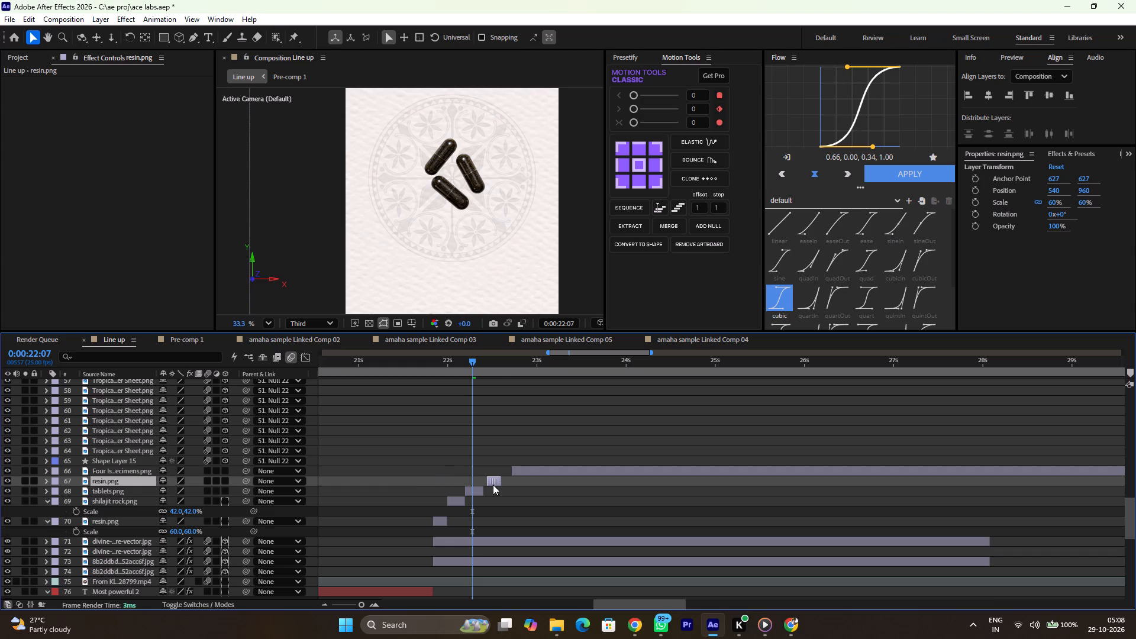
drag(493, 485, 489, 486)
ctrl+alt+scroll(489, 486, up, 3)
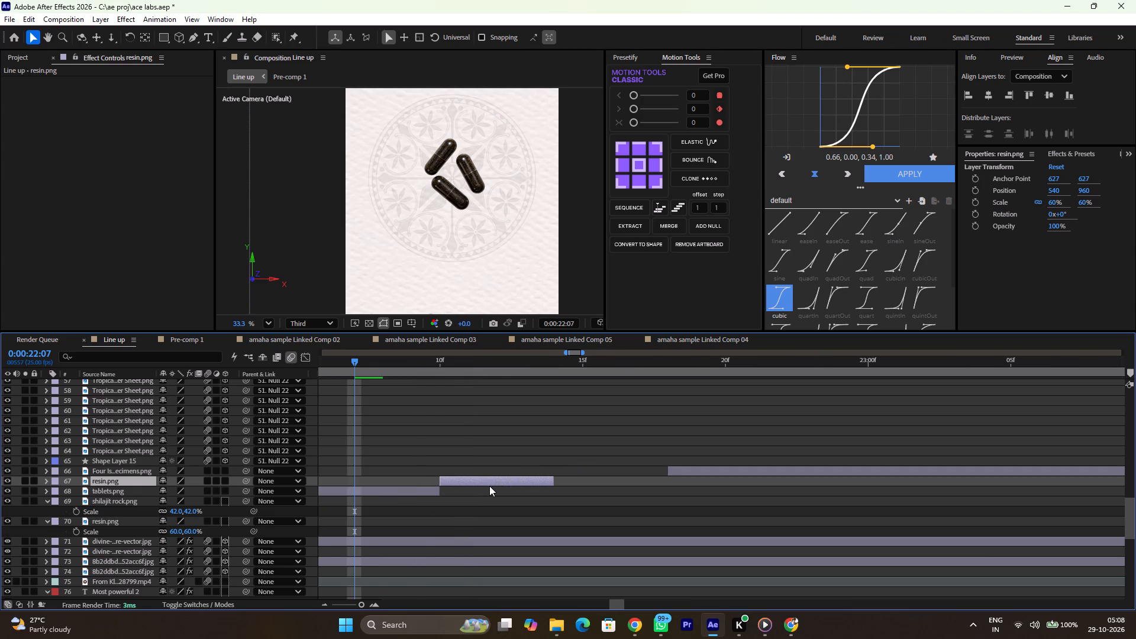
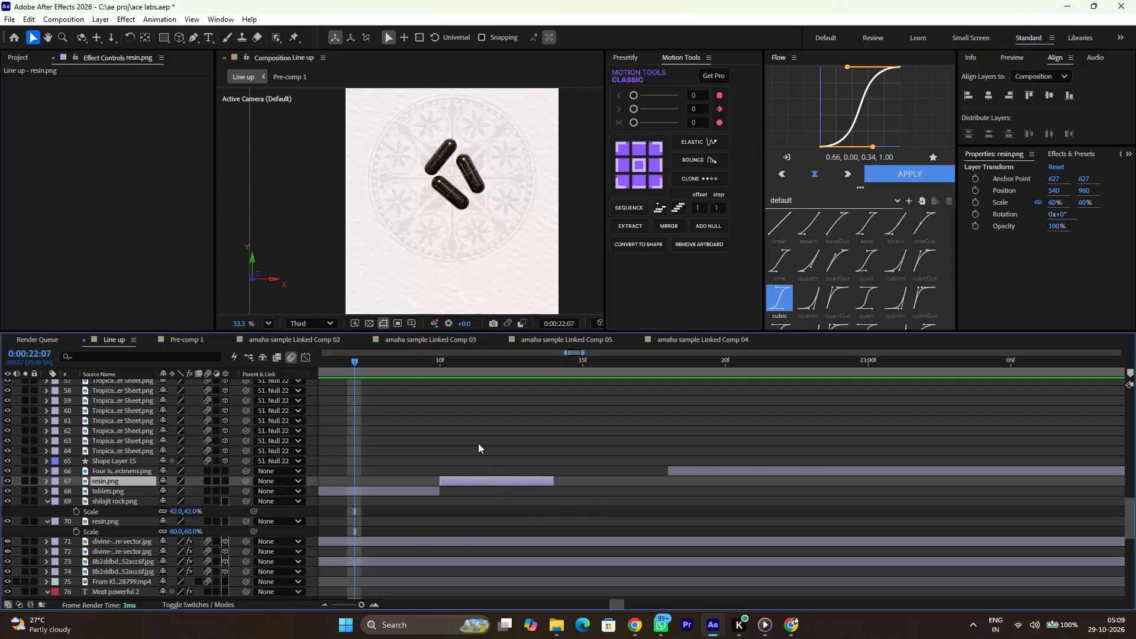
Duplicate the shilajit rock.png layer and place the copy directly above the duplicated resin.png layer.
ctrl+alt+scroll(478, 443, down, 4)
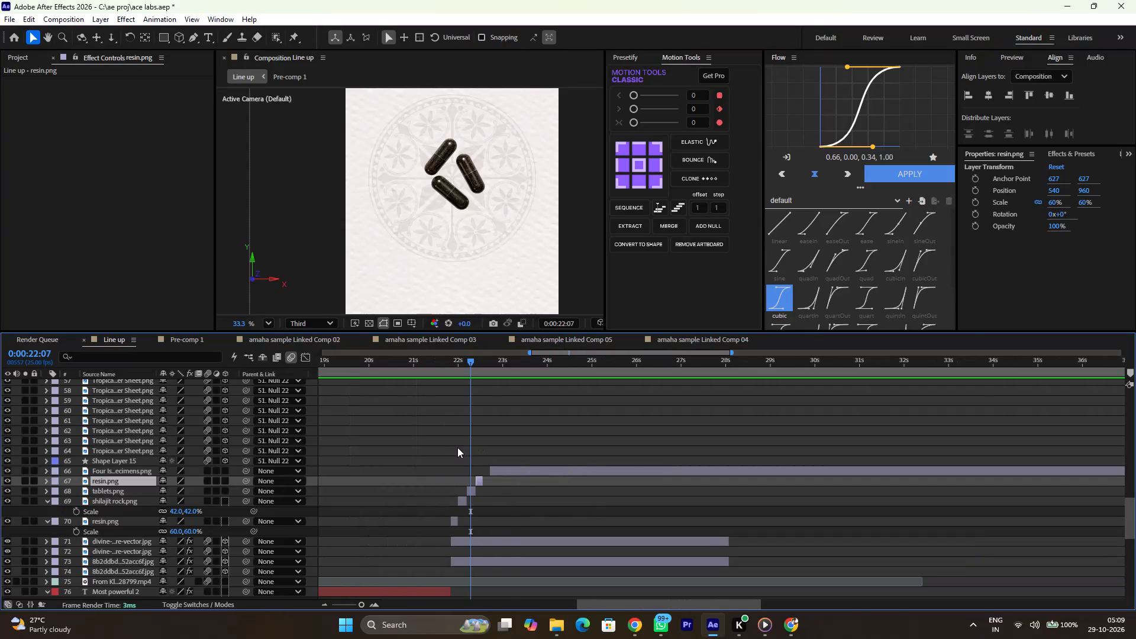
ctrl+alt+scroll(457, 447, up, 2)
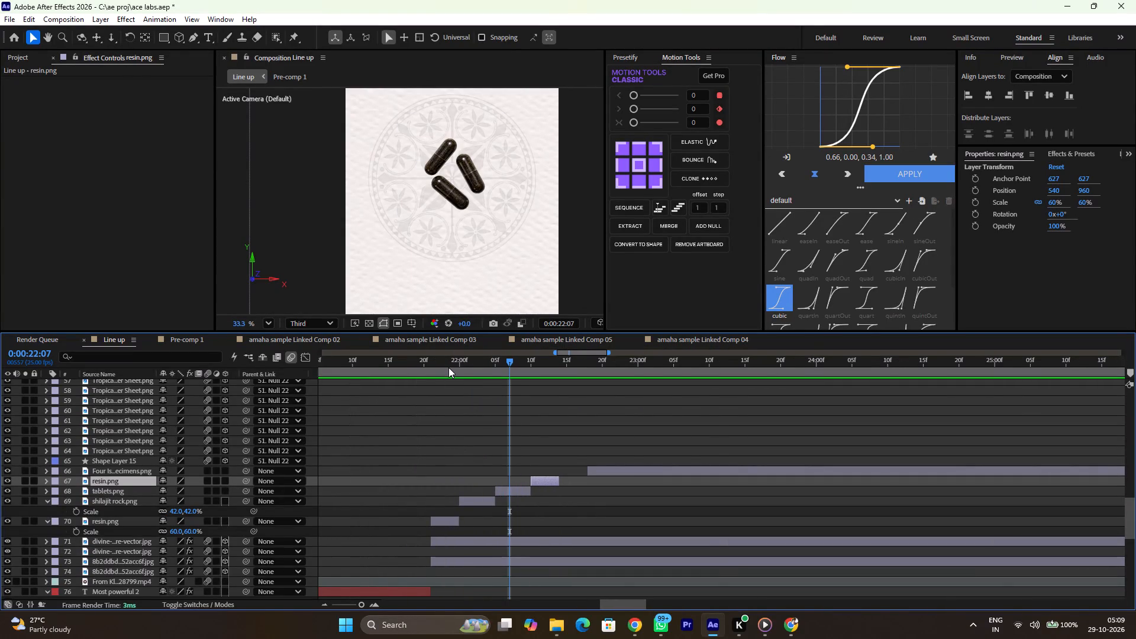
drag(448, 367, 421, 369)
key(space)
key(space)
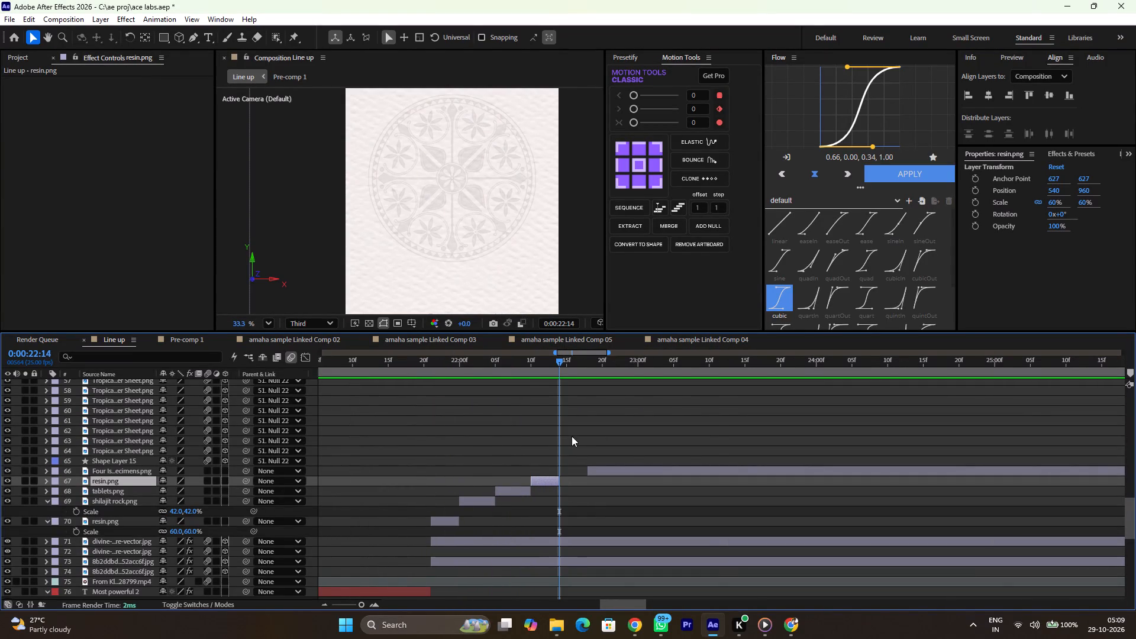
click(480, 500)
key(ctrl+d)
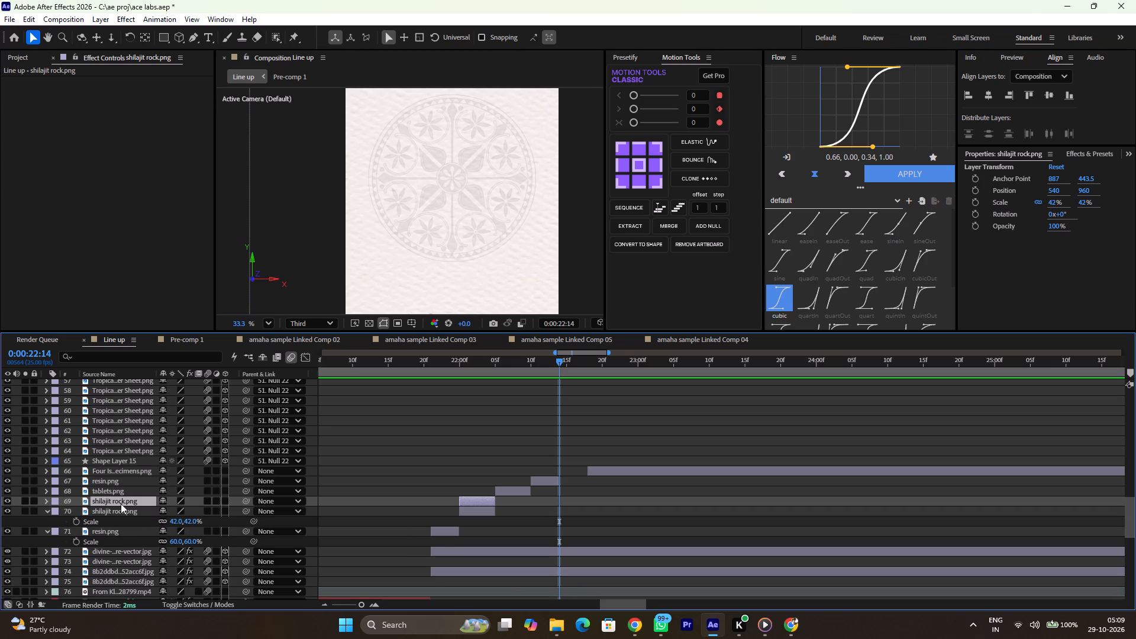
drag(122, 502, 131, 472)
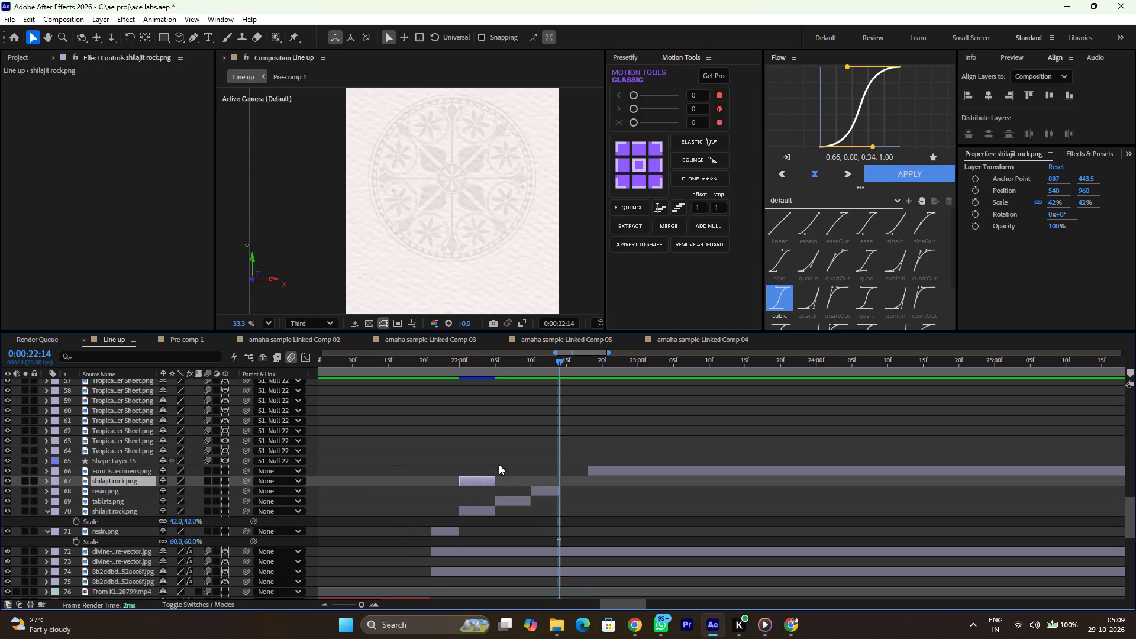
Shift the duplicated rock clip to start at 0:00:22:14 and trim its end to where the specimens clip begins.
drag(477, 480, 578, 490)
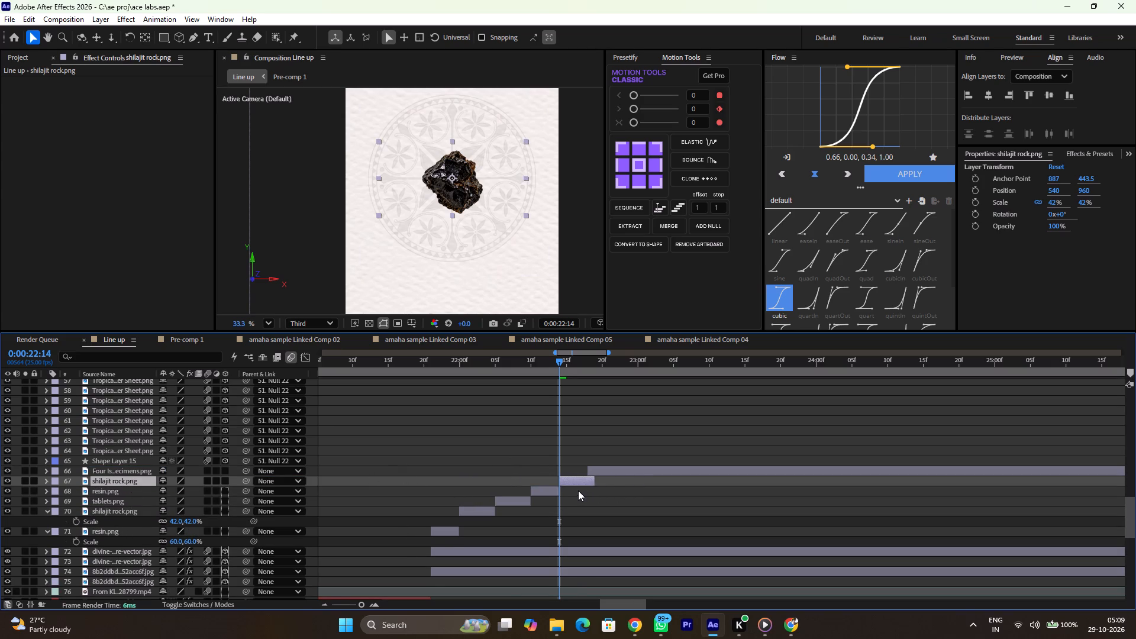
drag(595, 479, 589, 480)
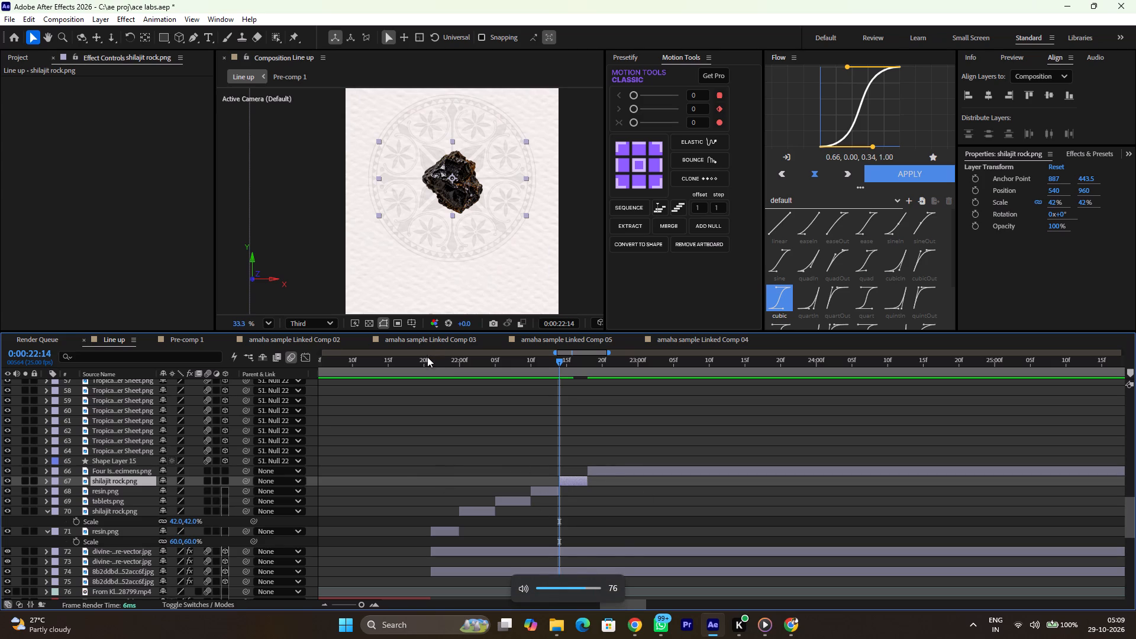
Play back the rapid image cuts from just before 0:00:21:21 to check their pacing.
drag(427, 357, 418, 359)
key(space)
key(space)
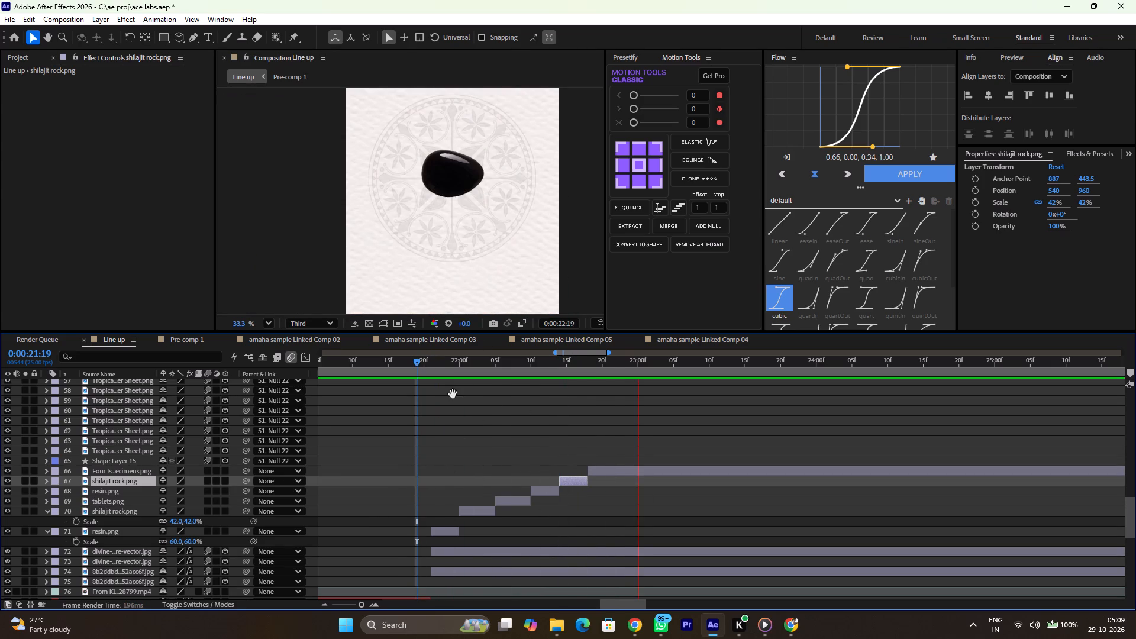
drag(429, 366, 395, 367)
key(space)
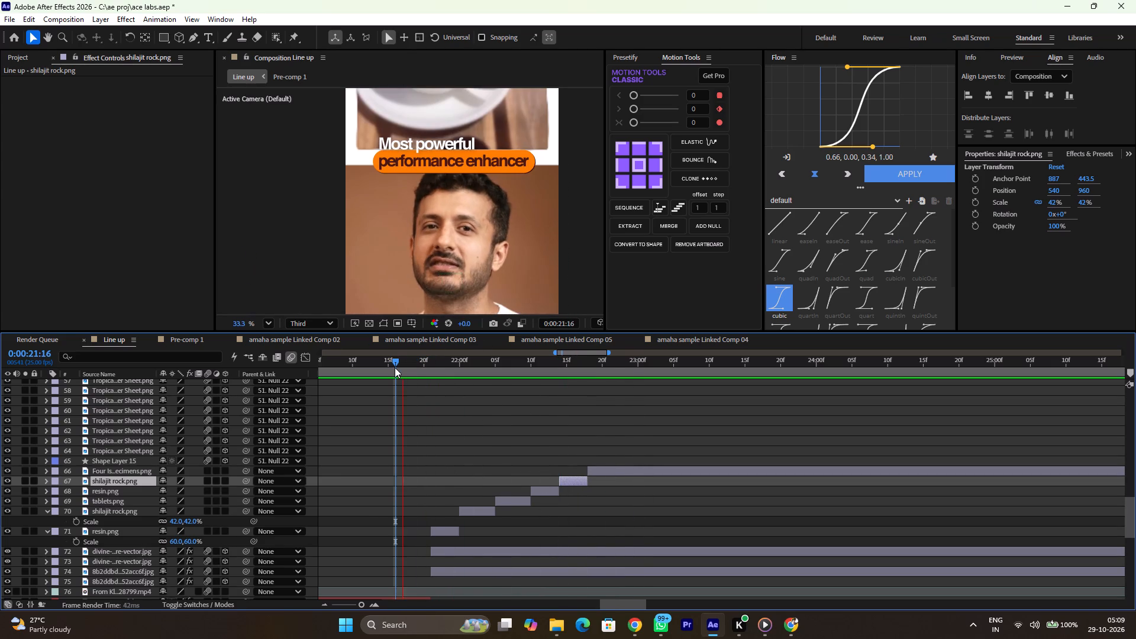
key(space)
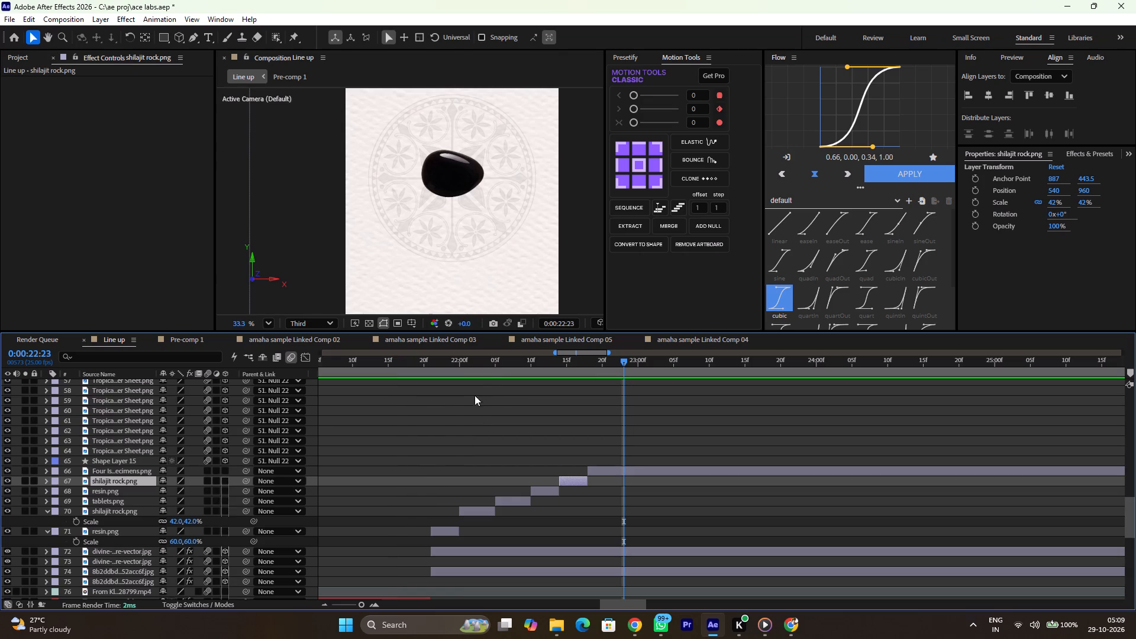
Add a text layer over the resin jar at 0:00:21:21 containing square brackets separated by nine spaces.
drag(461, 362, 429, 363)
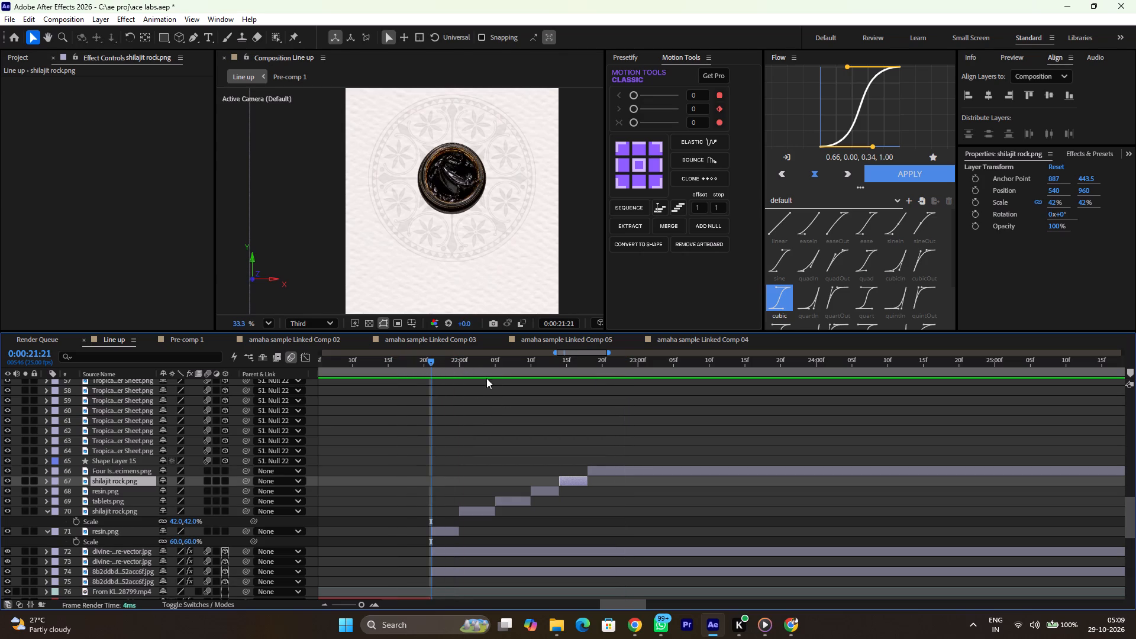
scroll(454, 260, down, 2)
ctrl+scroll(454, 260, down, 2)
scroll(454, 260, left, 1)
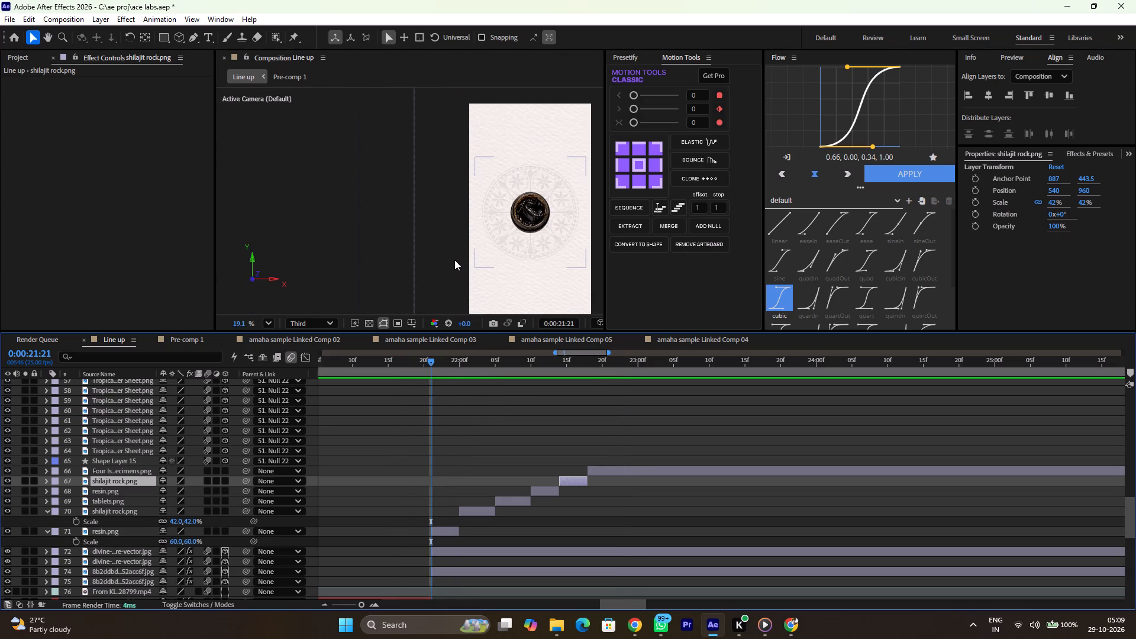
scroll(454, 260, left, 1)
ctrl+scroll(454, 260, up, 3)
ctrl+scroll(454, 260, down, 1)
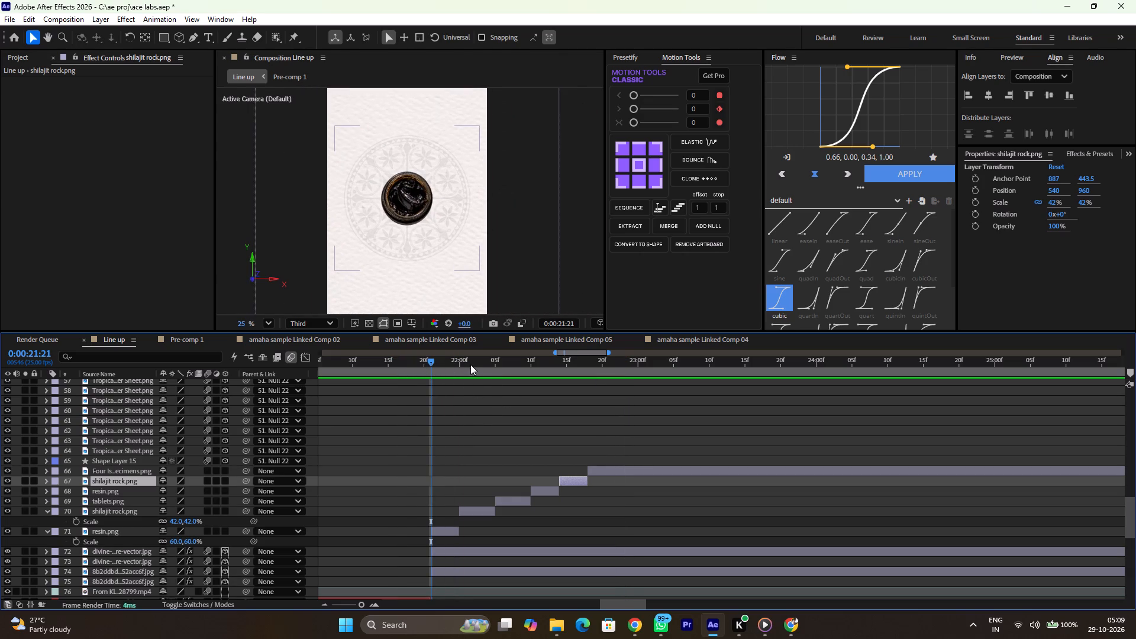
click(299, 519)
key(ctrl+t)
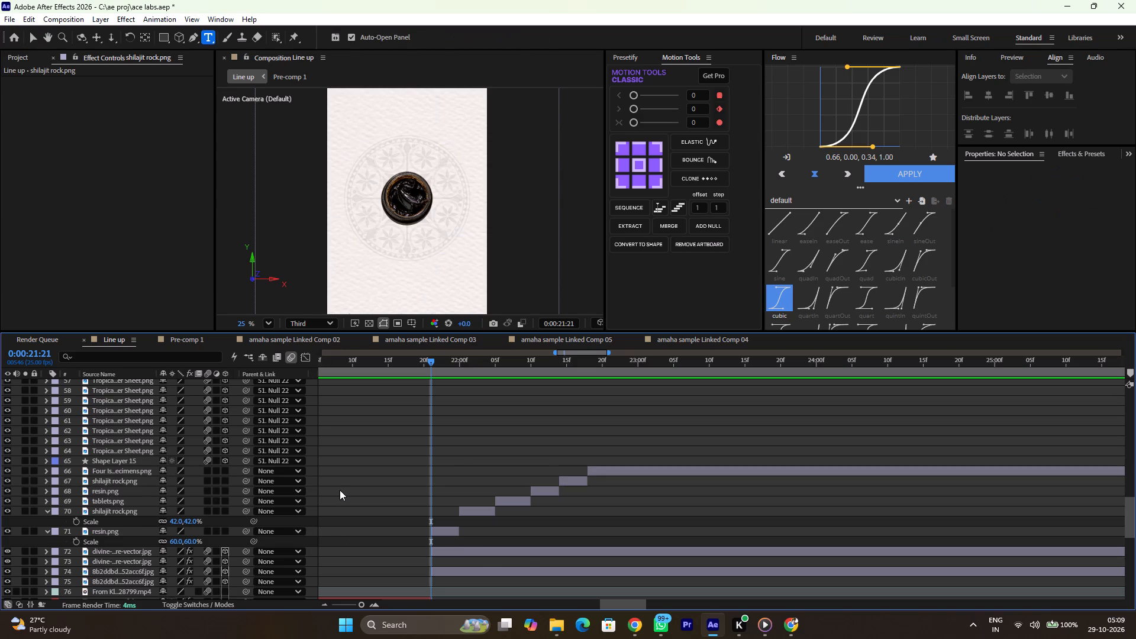
click(378, 182)
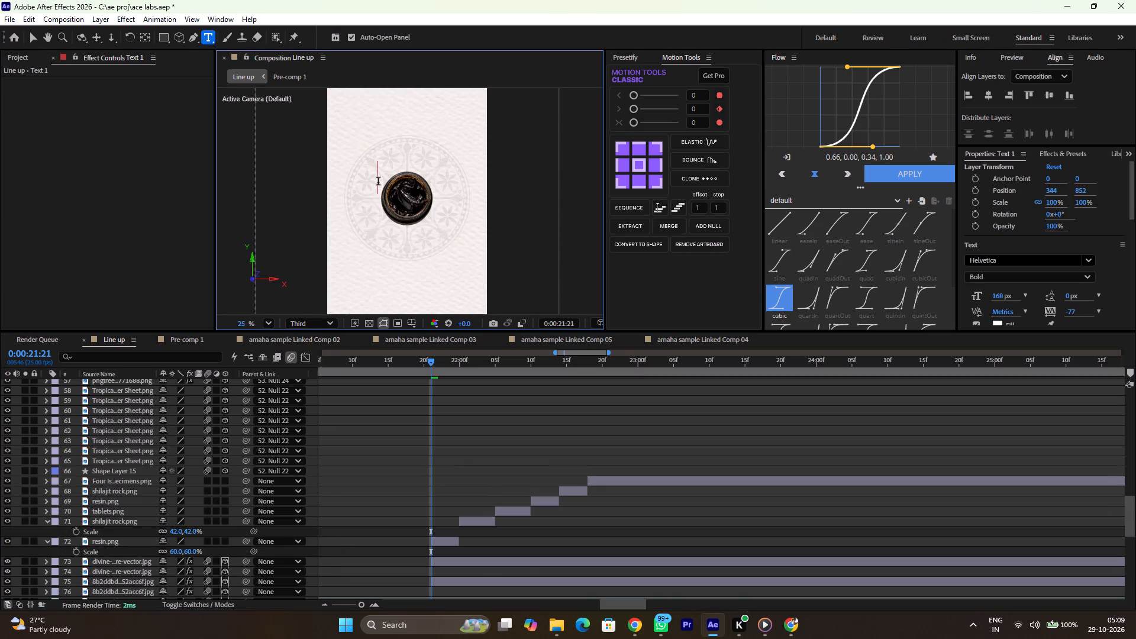
text([])
click(383, 174)
key(space)
key(space)
key(space)
key(space)
key(space)
key(space)
key(space)
key(space)
key(space)
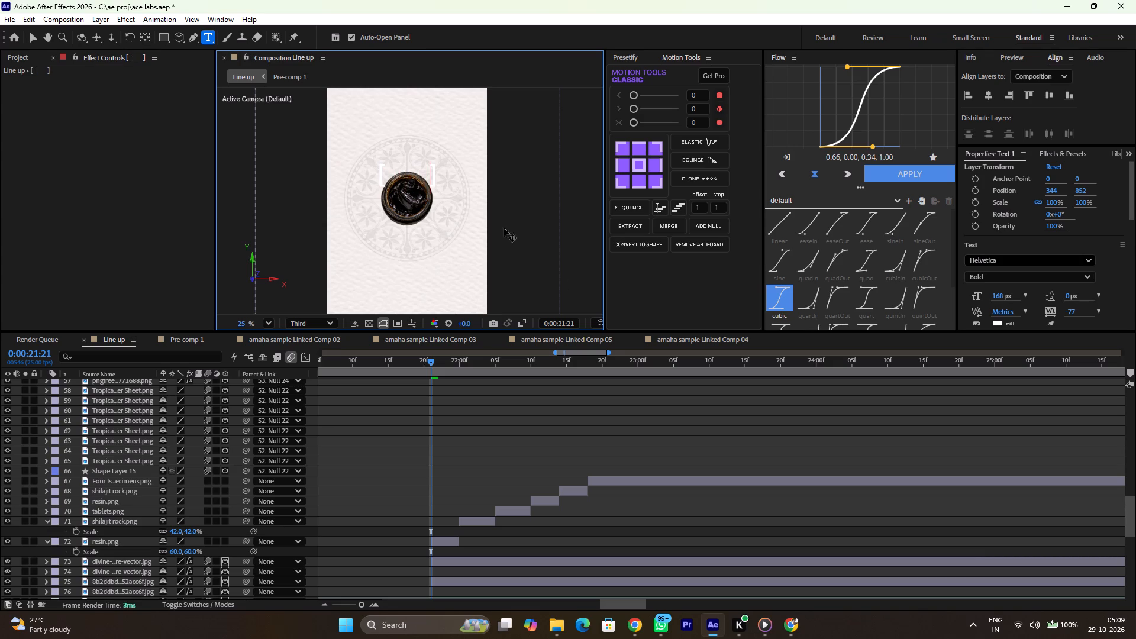
Preview different fonts on the whole bracket text and set it to Days One.
key(ctrl+a)
click(1003, 264)
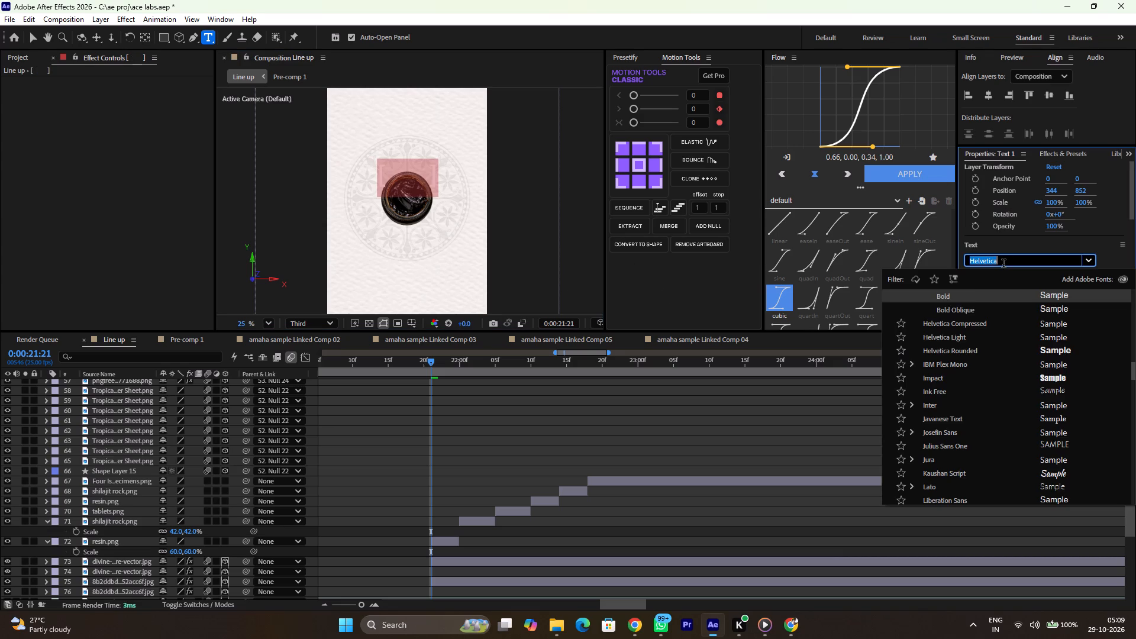
key(Down)
key(Down)
key(Down)
key(Down)
key(Right)
key(Down)
key(Down)
key(Down)
key(Down)
key(Down)
key(Down)
key(Down)
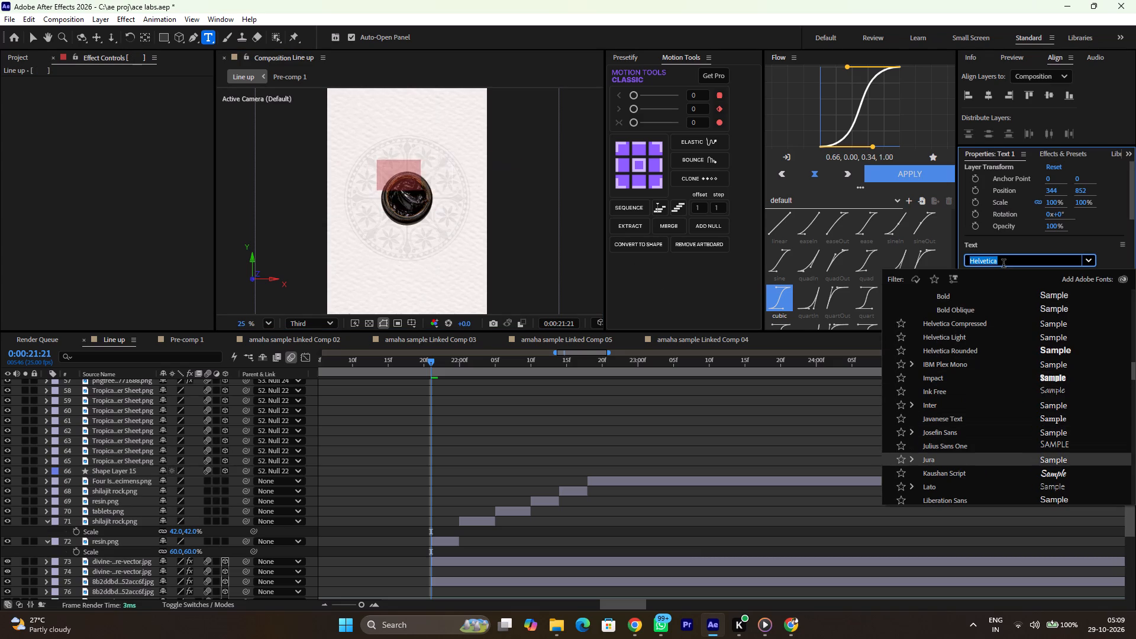
key(Down)
key(Down)
key(Down)
key(Down)
key(Down)
key(Down)
key(Down)
key(Down)
key(Down)
key(Down)
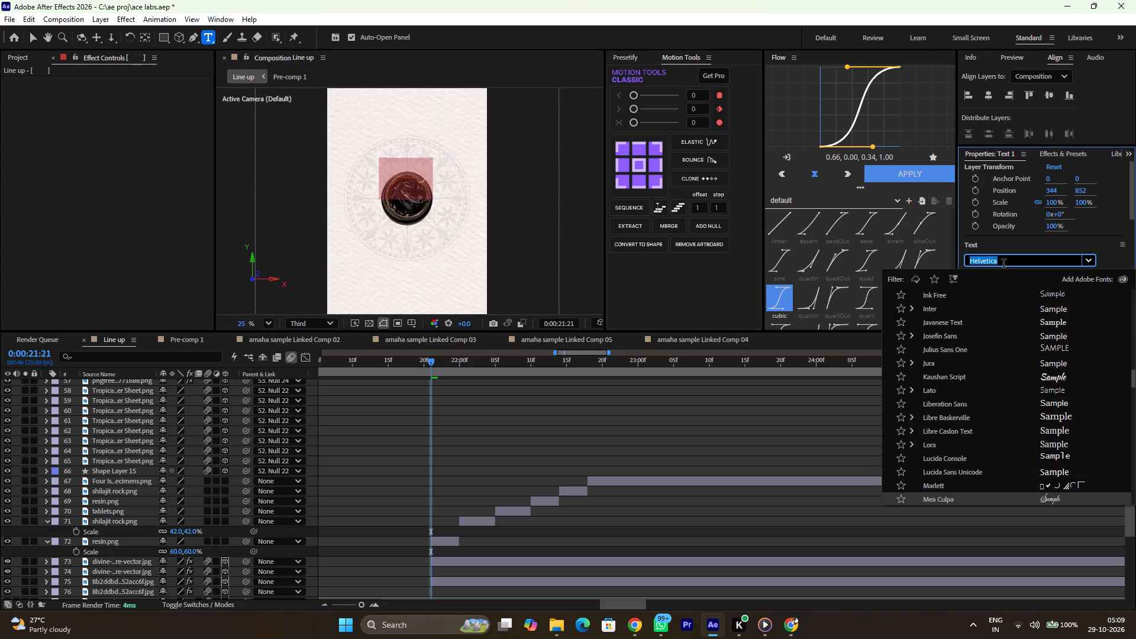
key(Up)
key(Up)
key(Up)
key(Up)
key(Up)
key(Up)
key(Up)
key(Up)
key(Up)
key(Up)
key(Up)
key(Up)
key(Up)
key(Up)
key(Up)
key(Up)
key(Up)
key(Up)
key(Up)
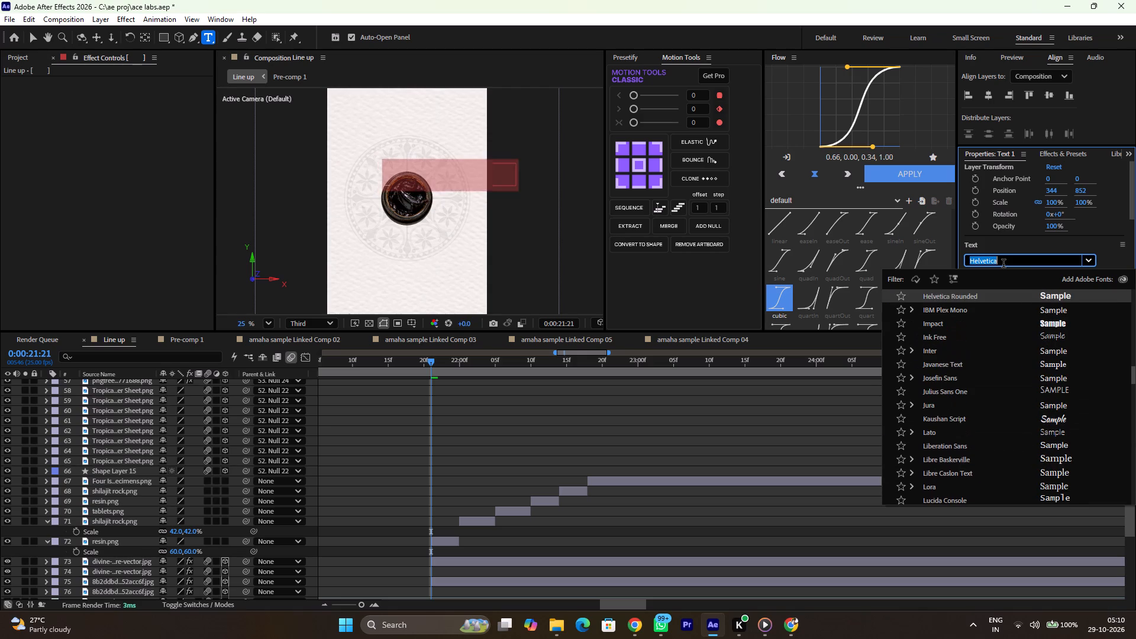
key(Down)
key(Up)
key(Up)
key(Up)
key(Up)
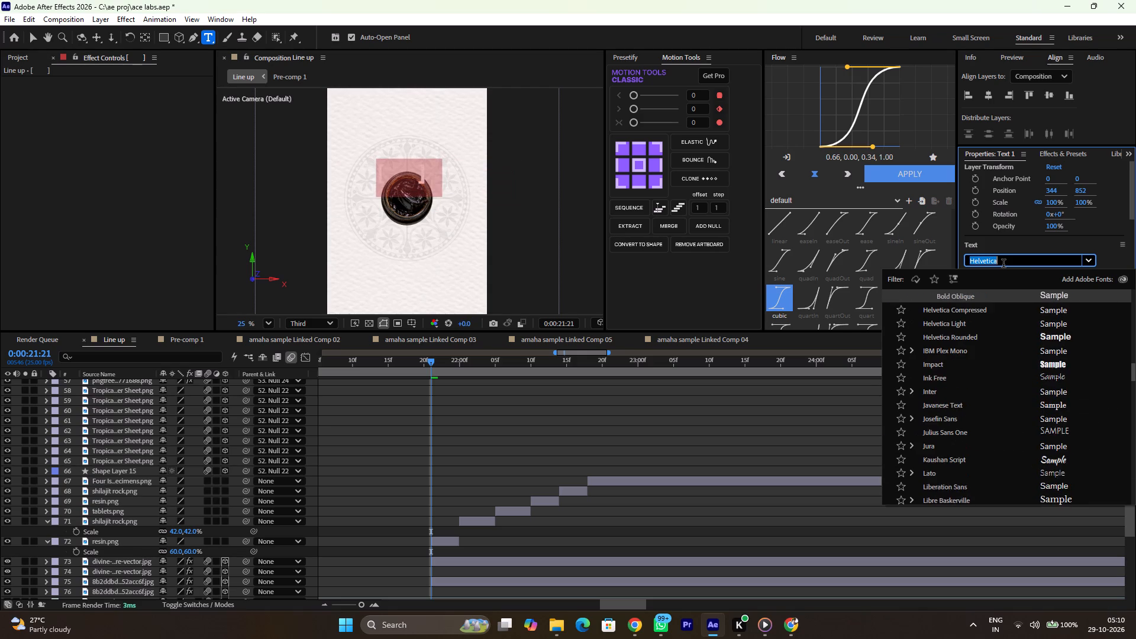
key(Up)
key(Up)
key(Down)
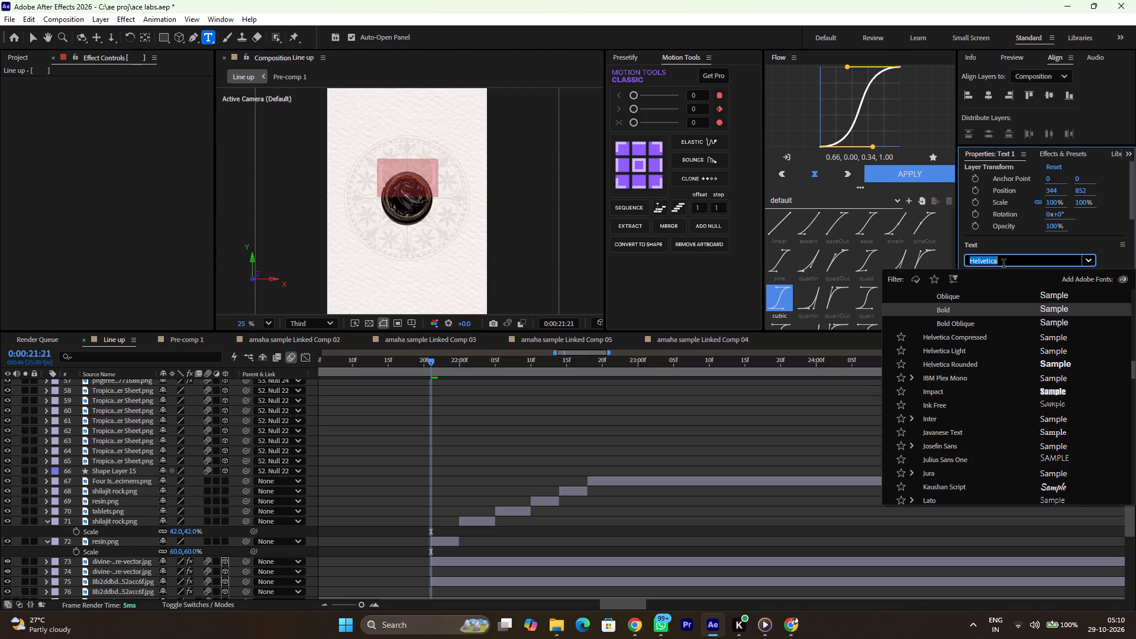
key(Up)
key(Up)
key(Up)
key(Up)
key(Up)
key(Up)
key(Up)
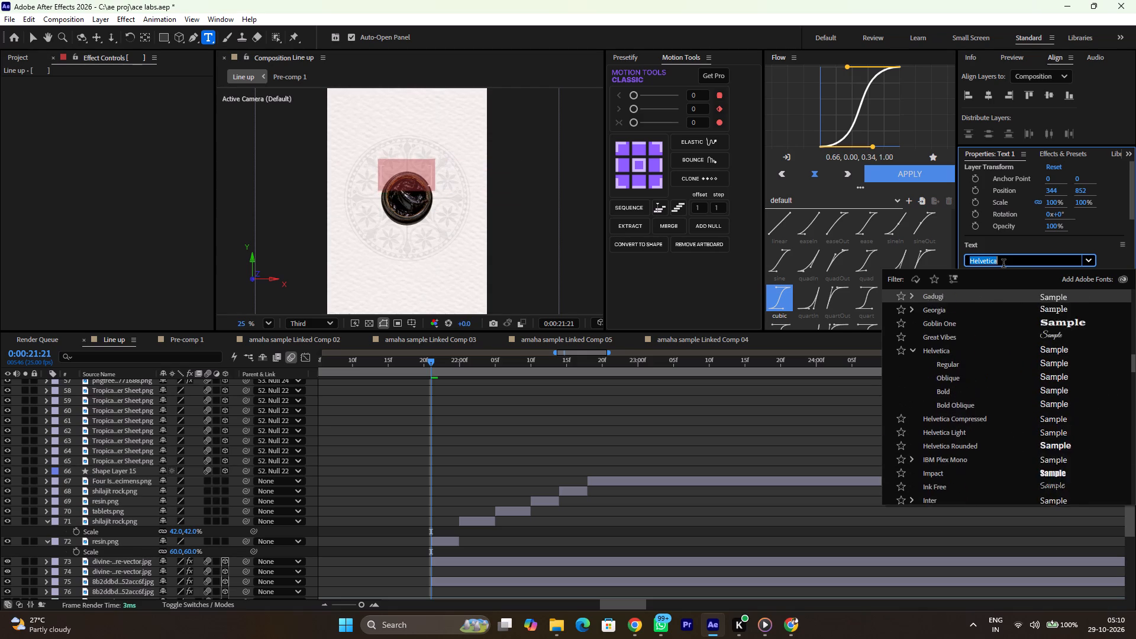
key(Up)
key(Up)
key(Up)
key(Up)
key(Up)
key(Down)
key(Down)
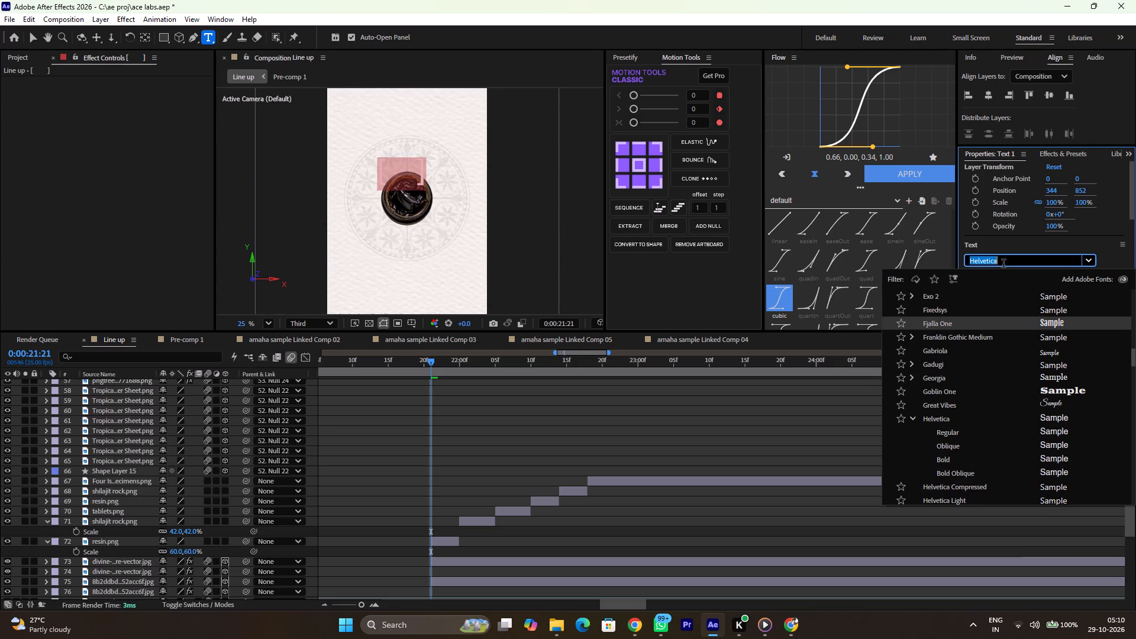
key(Up)
key(Up)
key(Up)
key(Up)
key(Up)
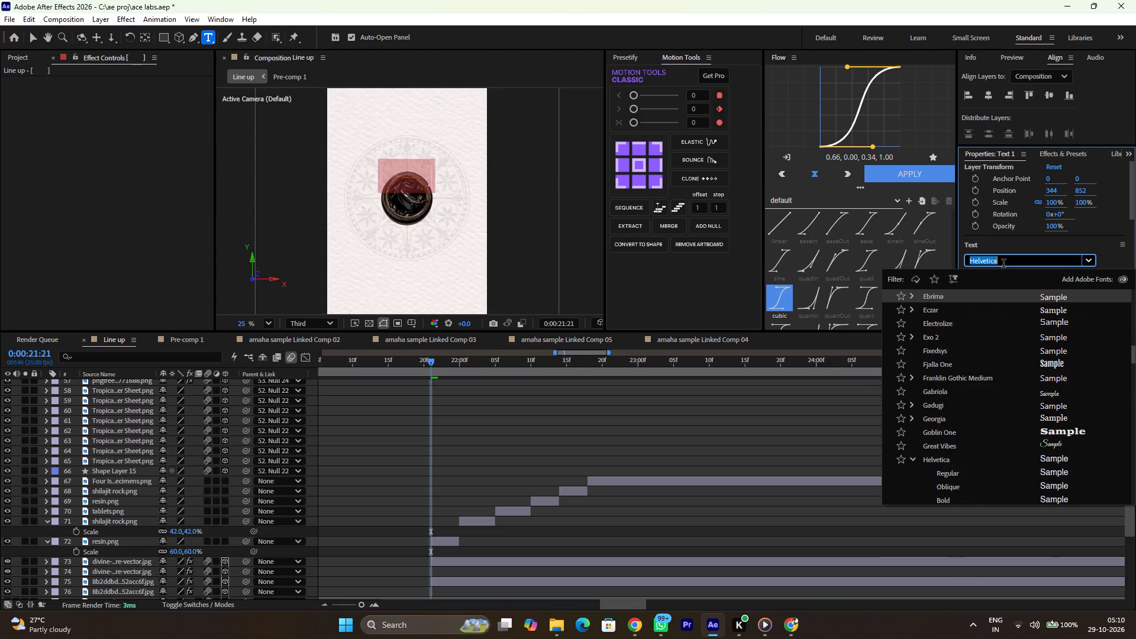
key(Up)
key(Up)
key(Up)
key(Down)
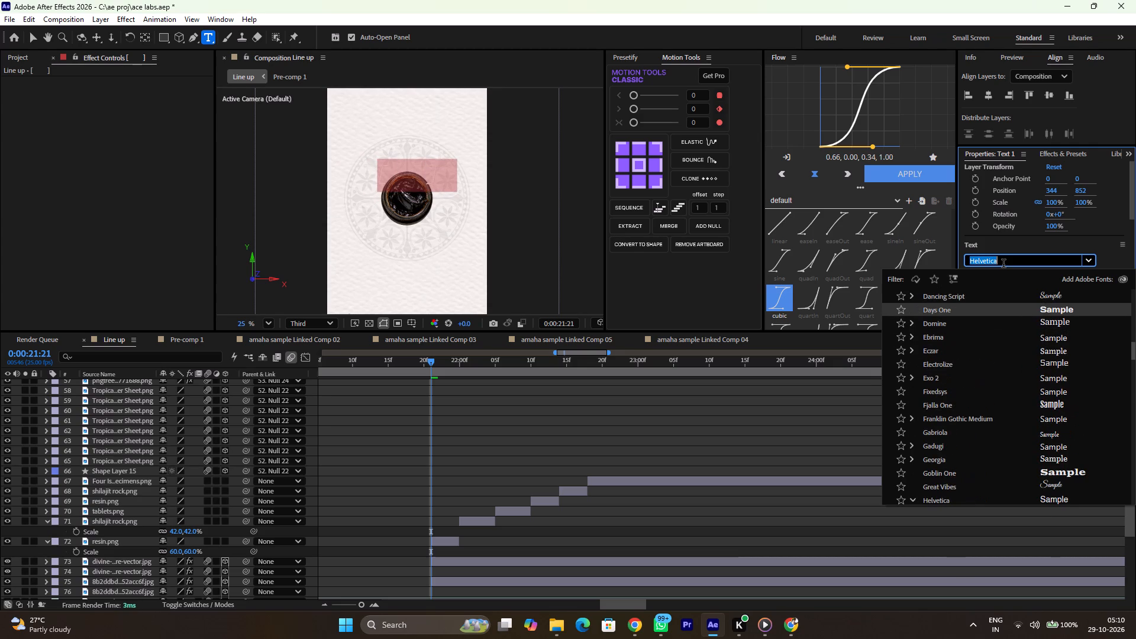
key(Up)
key(Down)
key(Return)
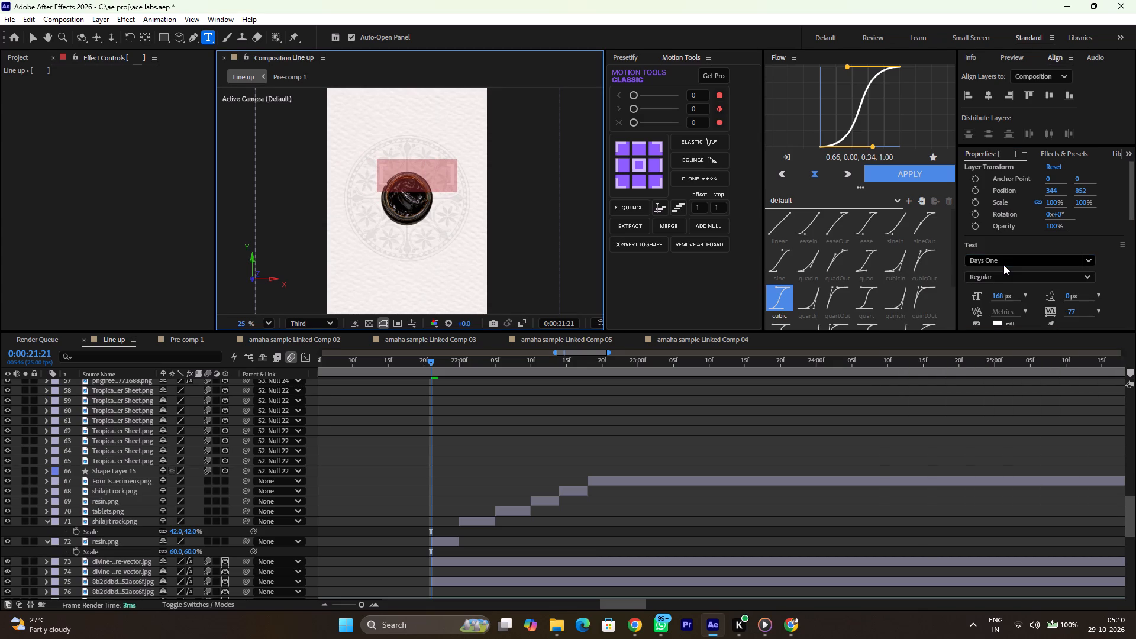
Set the bracket text's fill colour to orange FF7200.
scroll(1031, 312, down, 1)
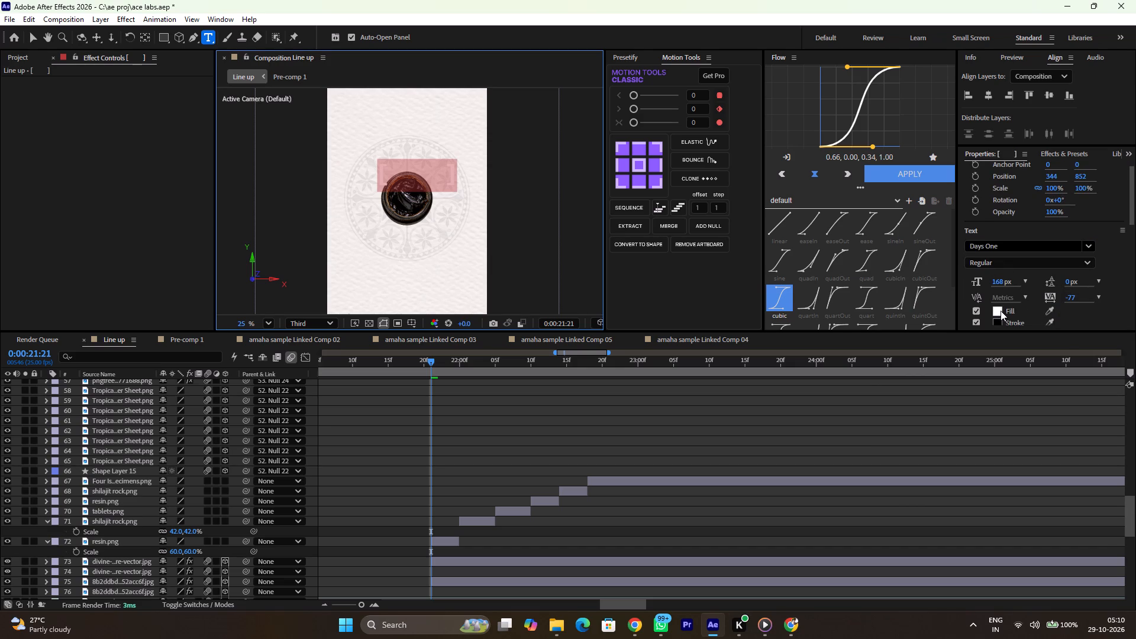
click(1001, 311)
drag(180, 156, 187, 163)
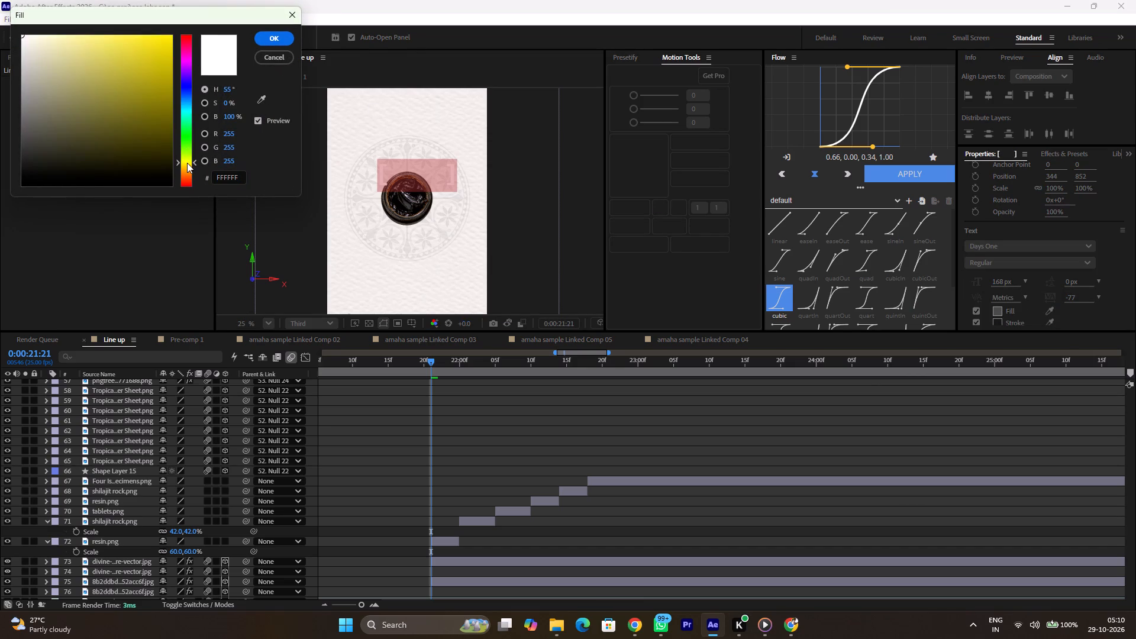
drag(187, 163, 187, 164)
drag(139, 105, 263, 0)
drag(190, 165, 191, 175)
click(278, 38)
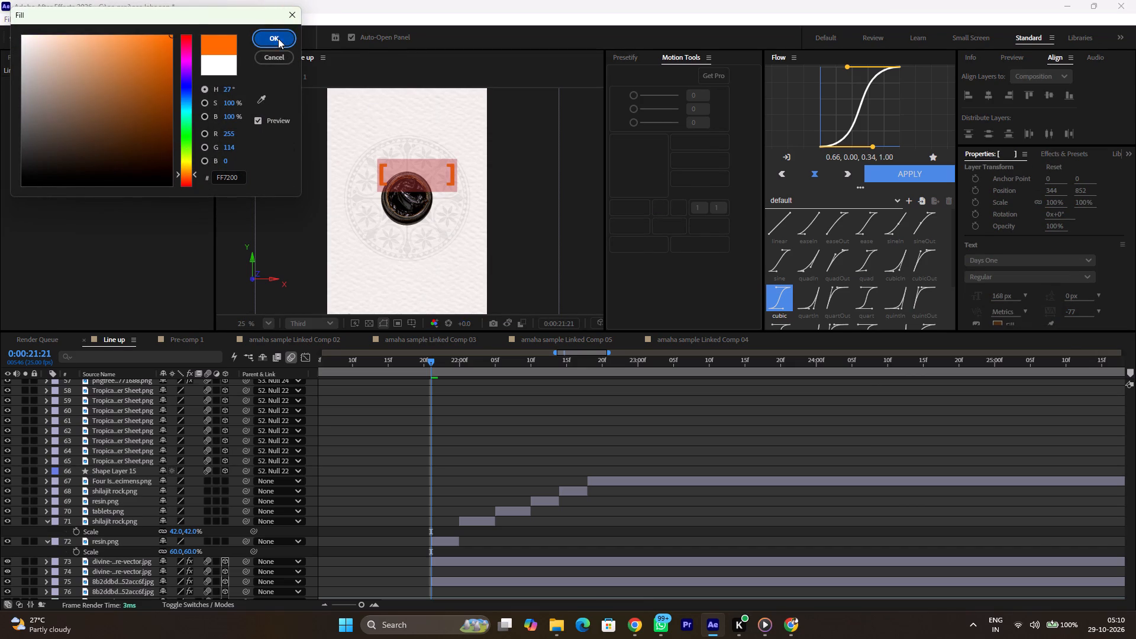
Move the bracket text layer down and across to frame the resin jar between the two brackets.
scroll(460, 484, up, 13)
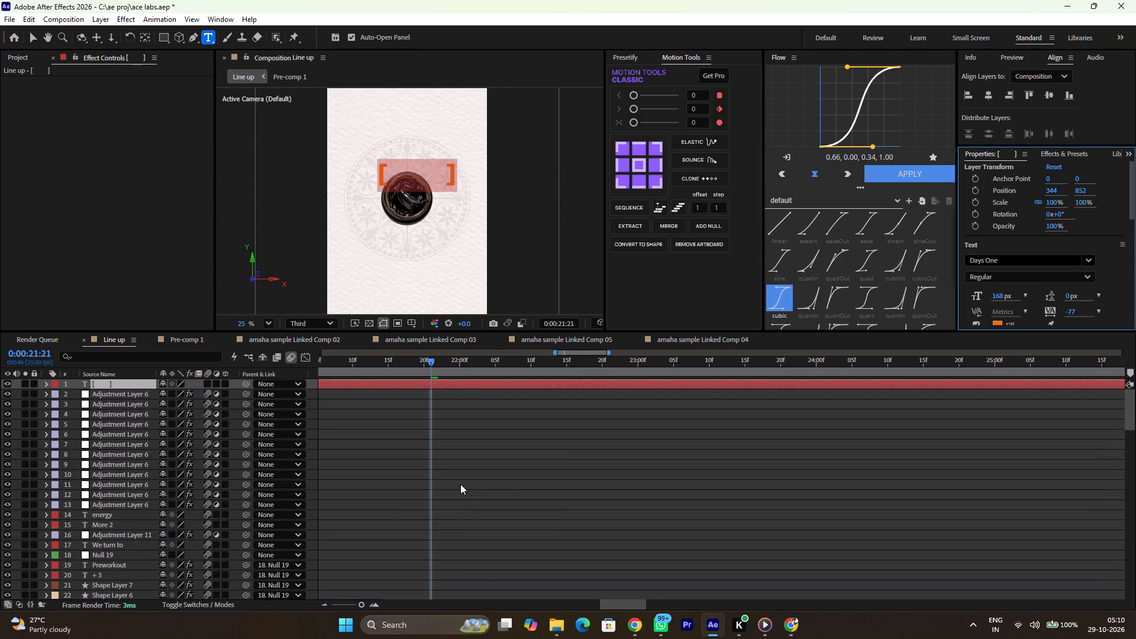
click(450, 420)
click(455, 379)
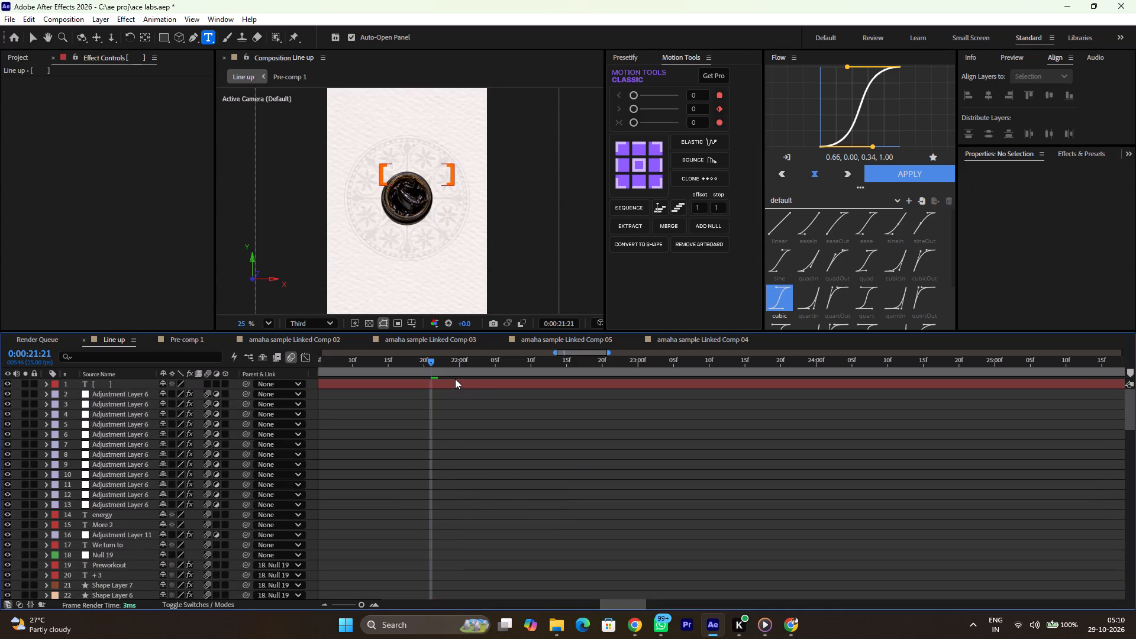
click(450, 381)
key(v)
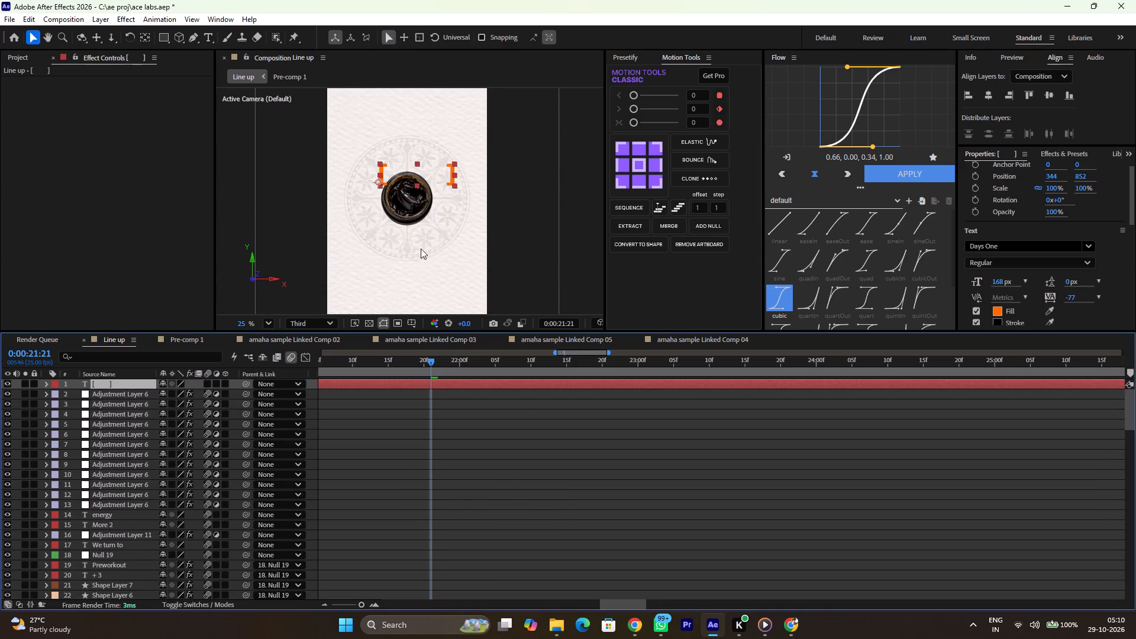
scroll(405, 209, up, 6)
drag(421, 131, 382, 182)
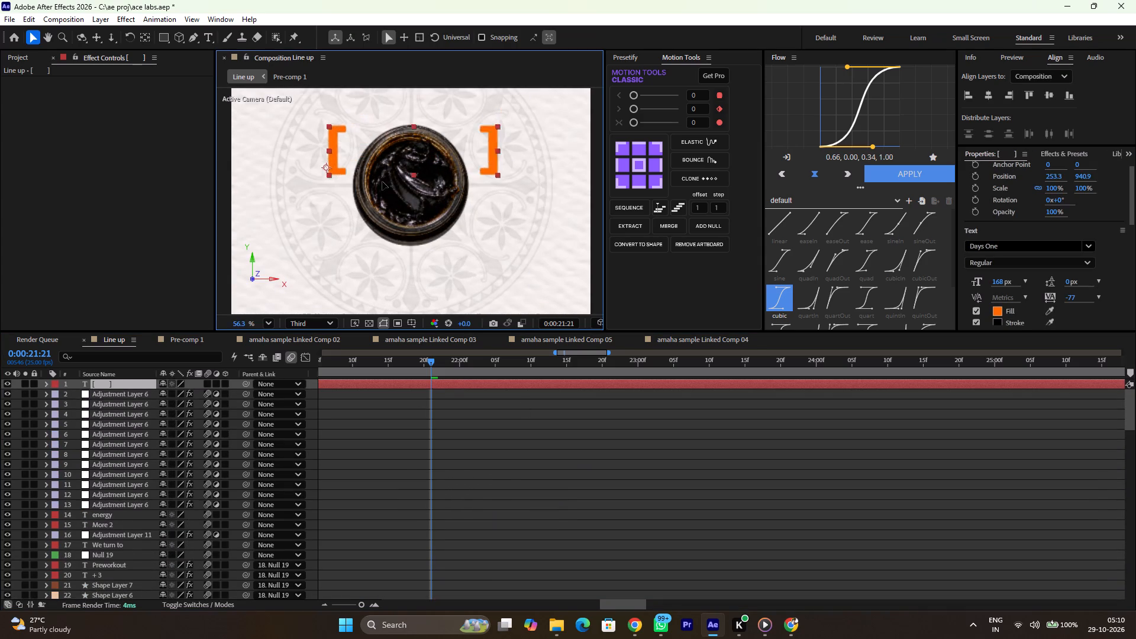
Move the bracket text down to the jar's vertical centre, at a position of about 276, 998.
drag(382, 182, 399, 180)
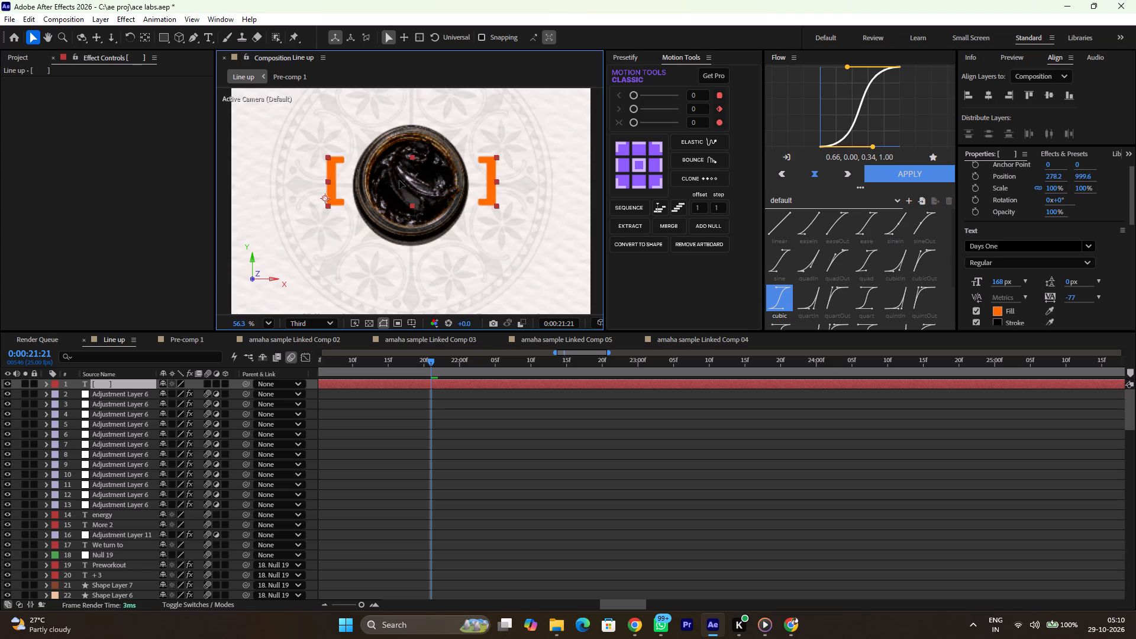
drag(399, 180, 398, 180)
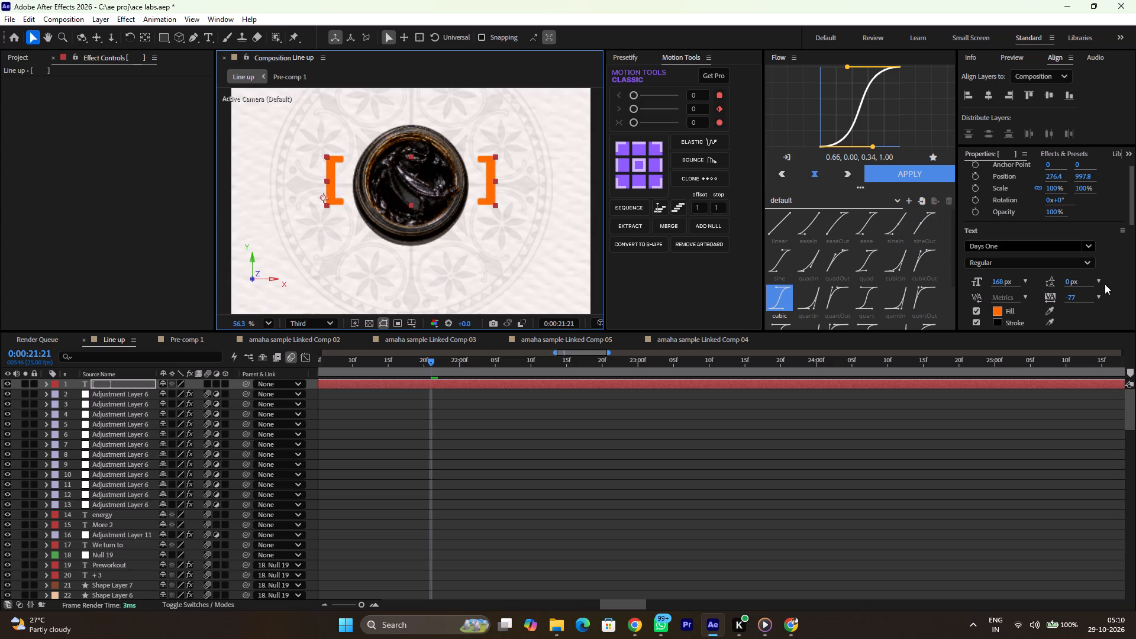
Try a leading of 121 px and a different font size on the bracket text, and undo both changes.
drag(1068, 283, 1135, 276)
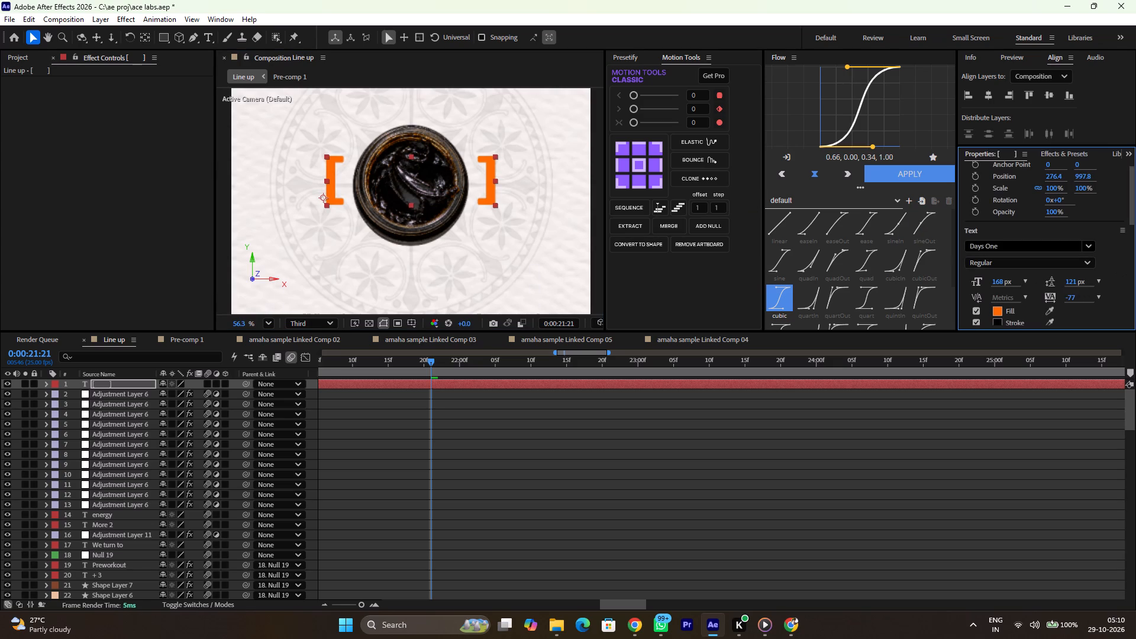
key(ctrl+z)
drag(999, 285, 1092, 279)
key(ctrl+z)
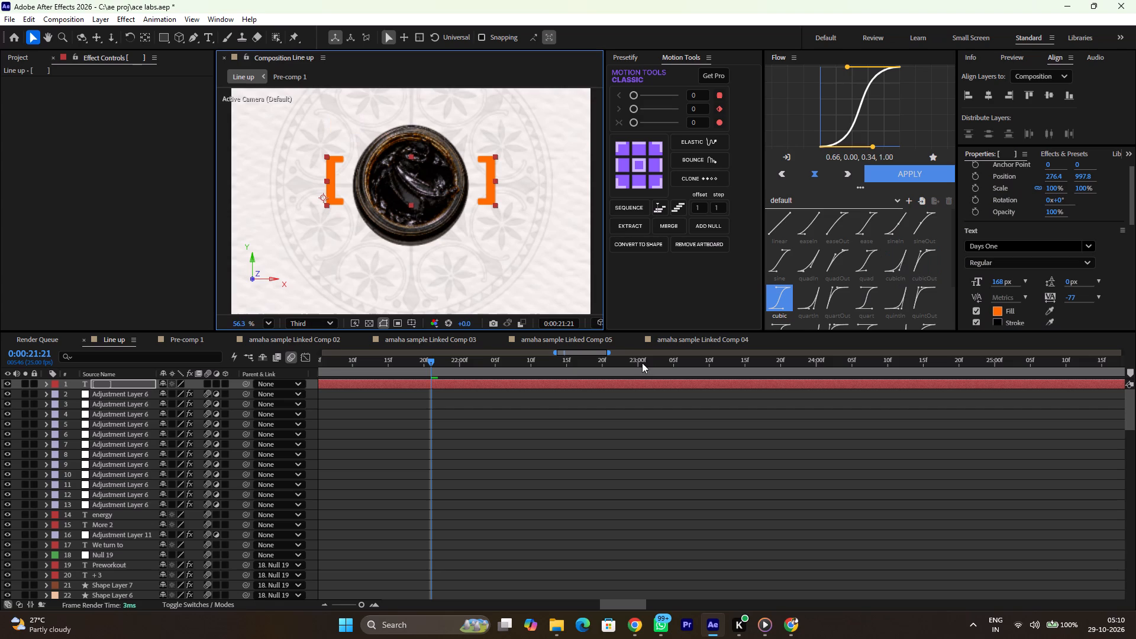
Centre the bracket text's anchor point and scale the layer to 96%.
click(636, 164)
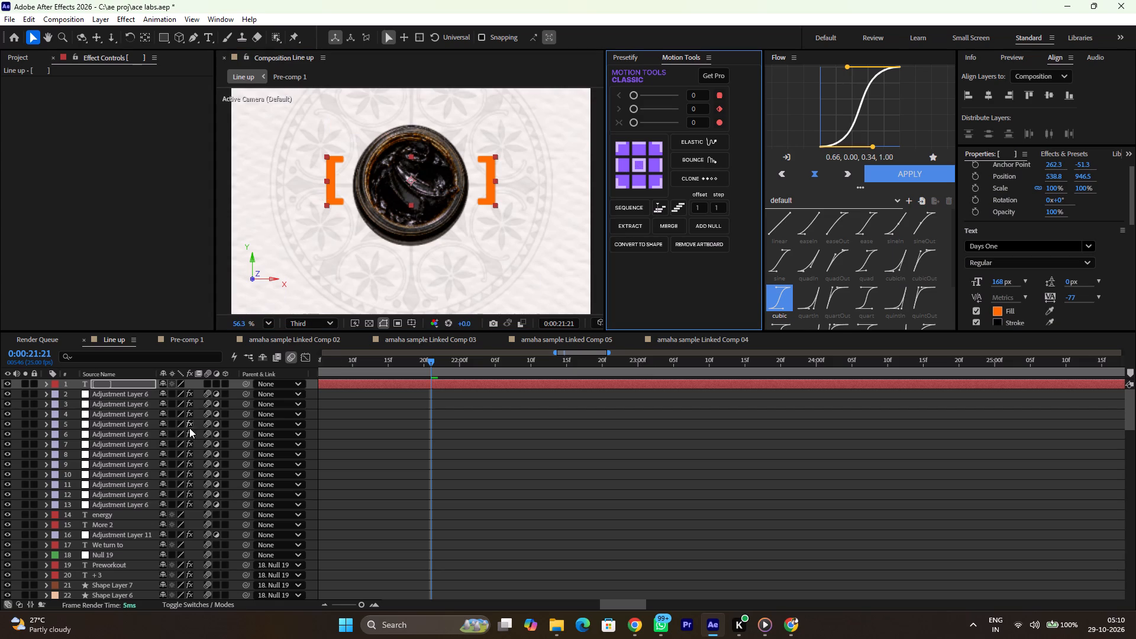
key(s)
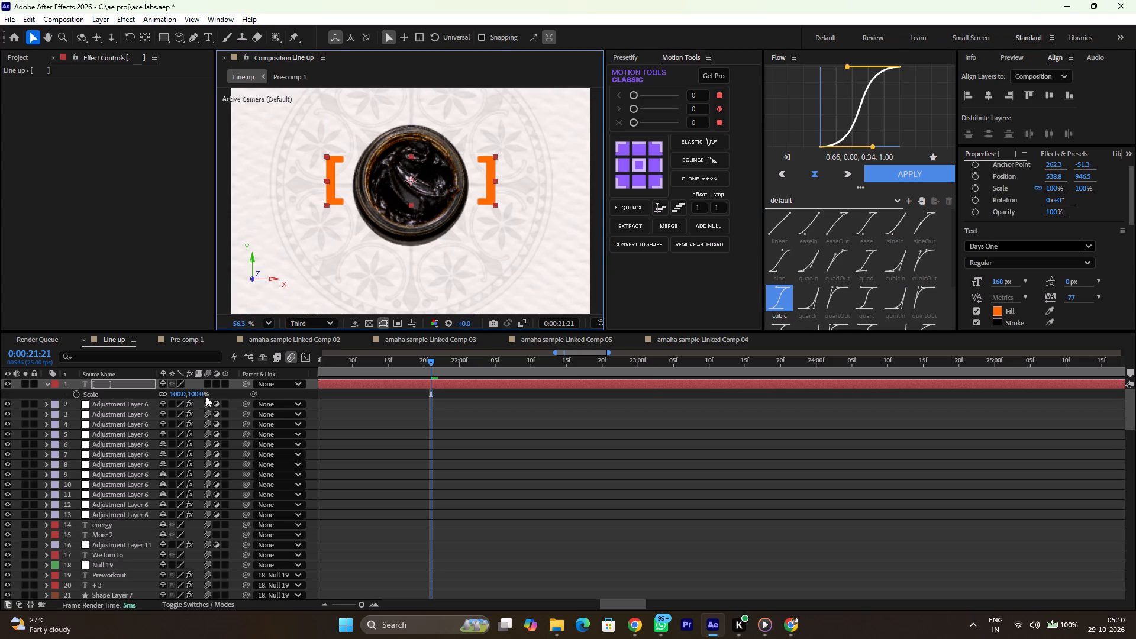
click(183, 395)
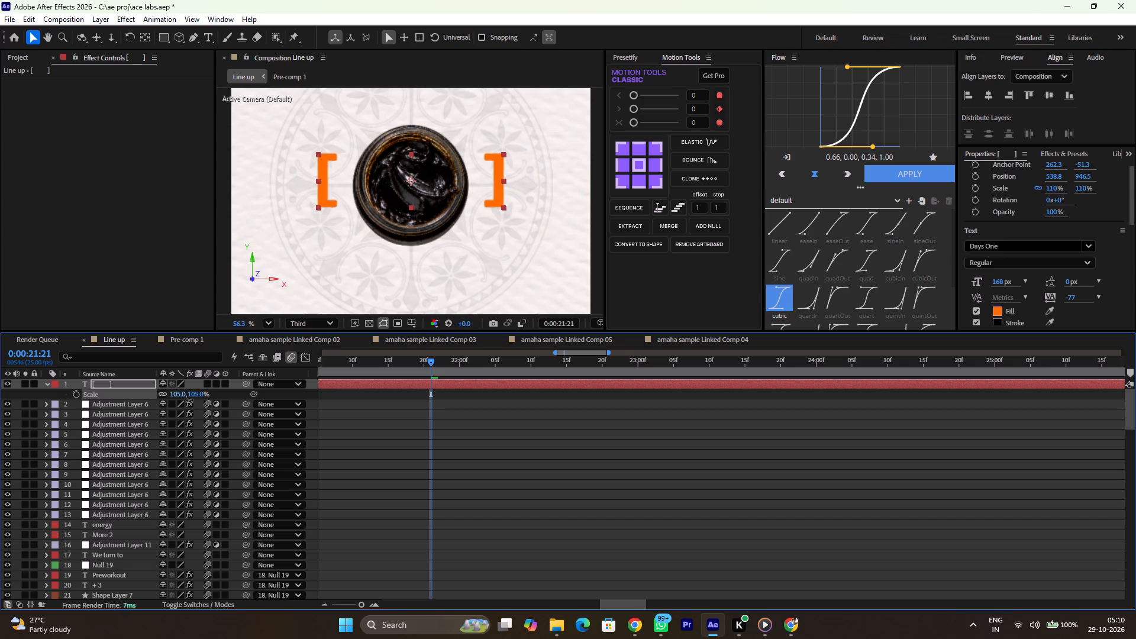
Replace the whole bracket text with a single opening square bracket.
double_click(461, 173)
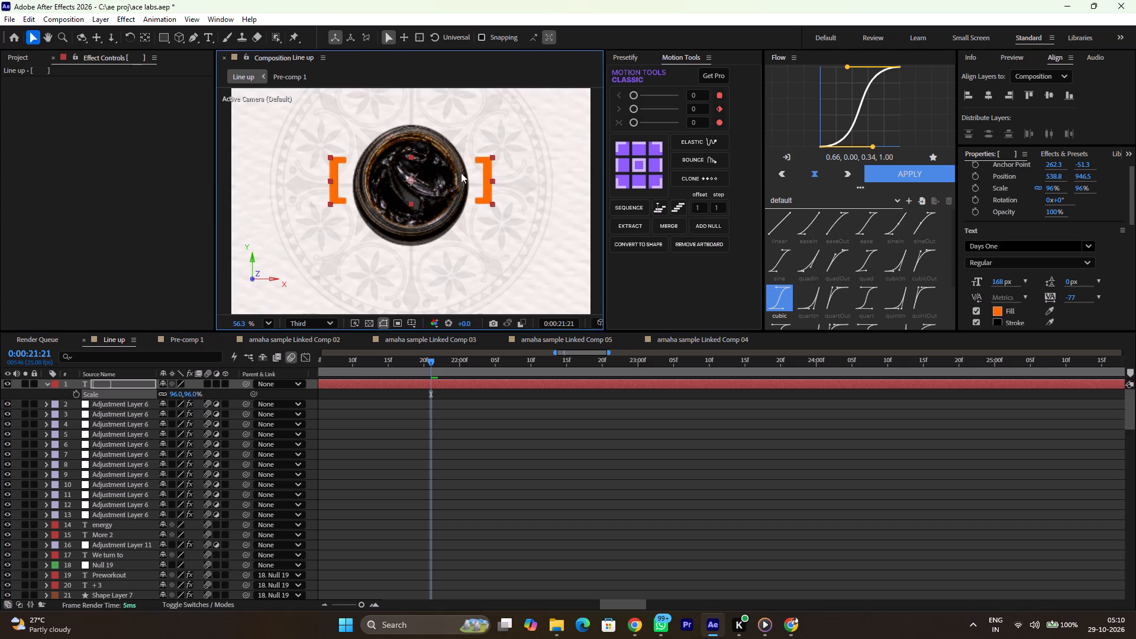
right_click(497, 169)
click(491, 169)
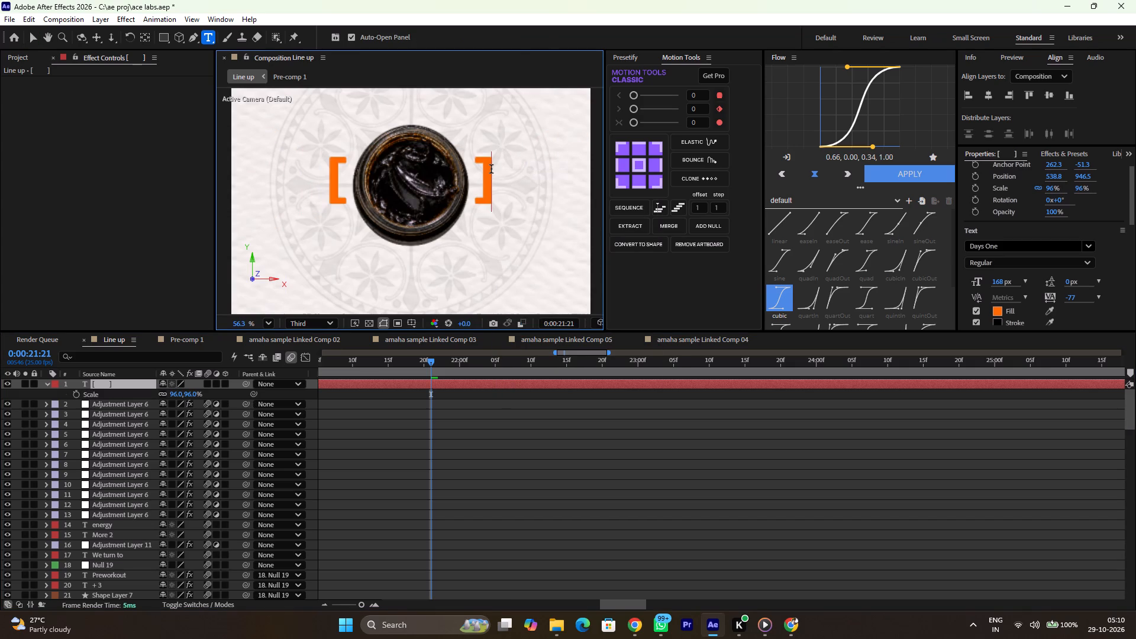
click(491, 169)
key(BackSpace)
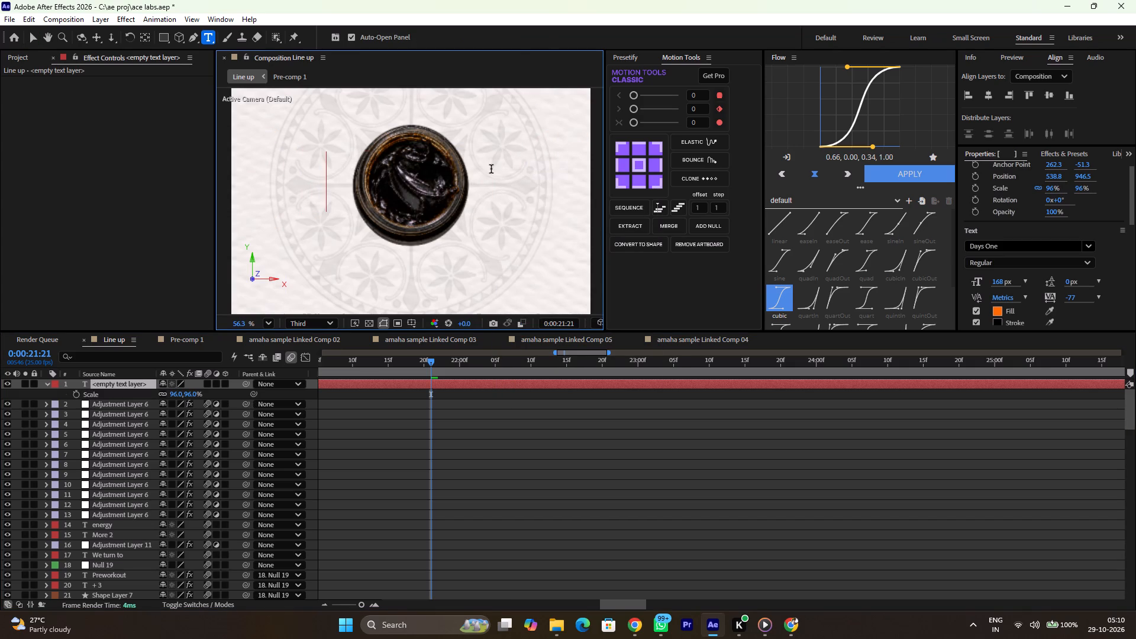
key(bracketleft)
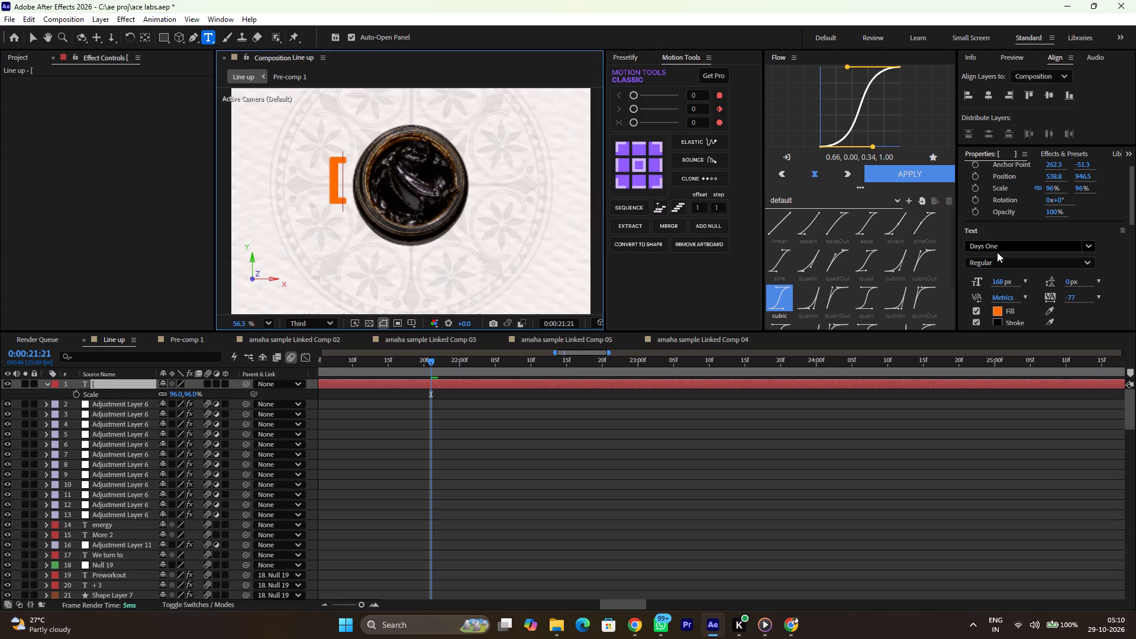
Preview different fonts on the opening bracket and set it to Archivo Narrow.
key(ctrl+a)
click(992, 246)
key(Down)
key(Down)
key(Down)
key(Down)
key(Up)
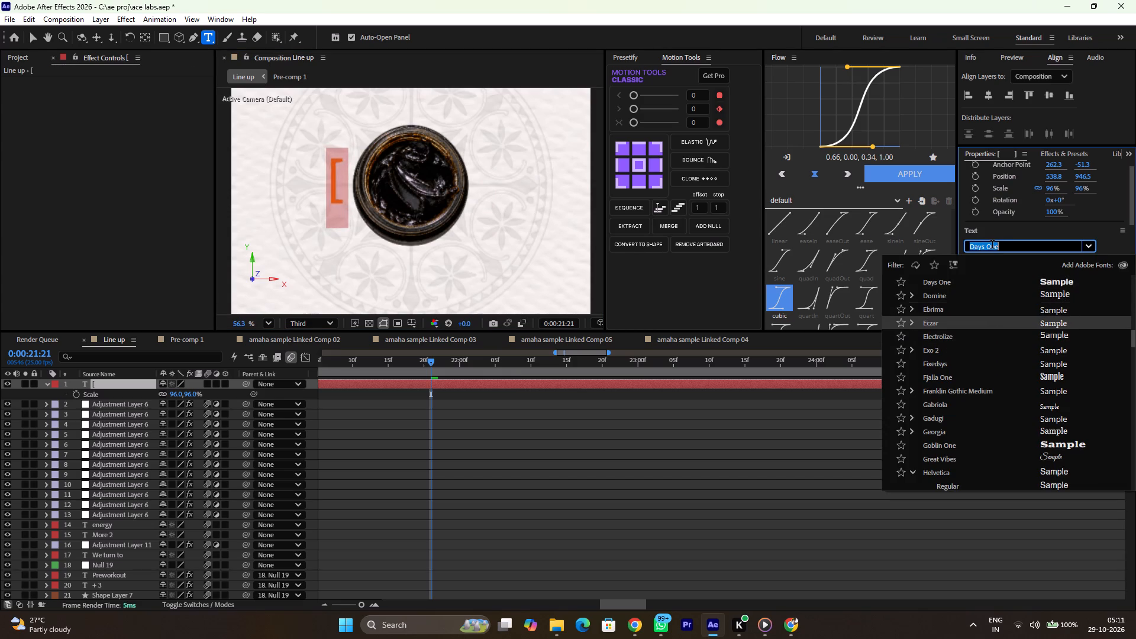
key(Up)
key(Up)
key(Up)
key(Up)
key(Up)
key(Up)
key(Up)
key(Up)
key(Up)
key(Up)
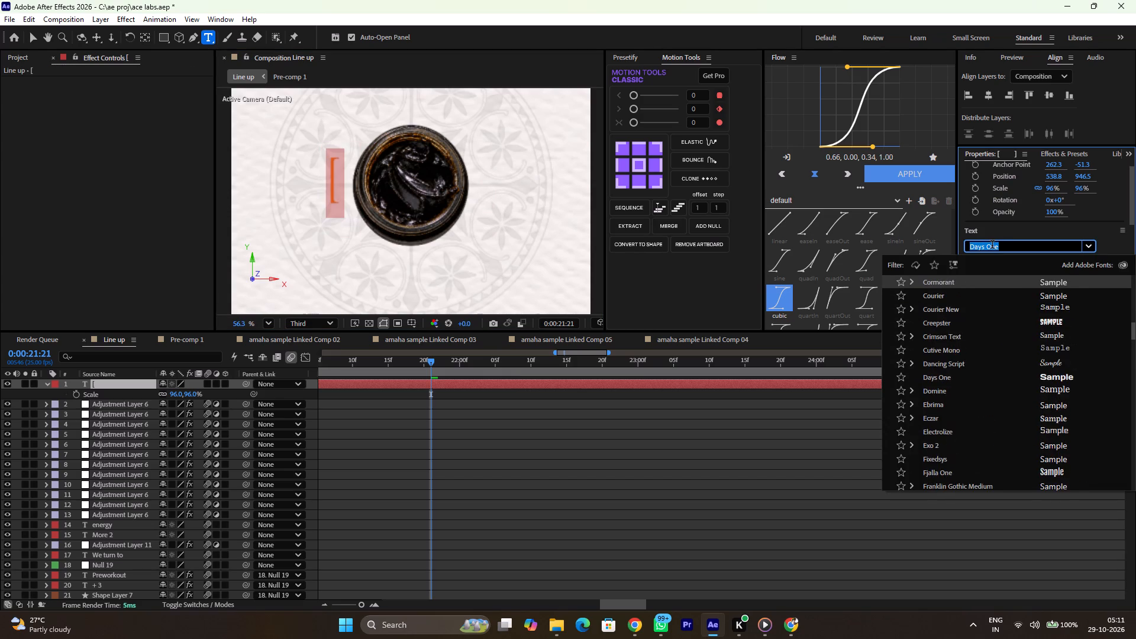
key(Up)
key(Up)
key(Up)
key(Up)
key(Up)
key(Up)
key(Up)
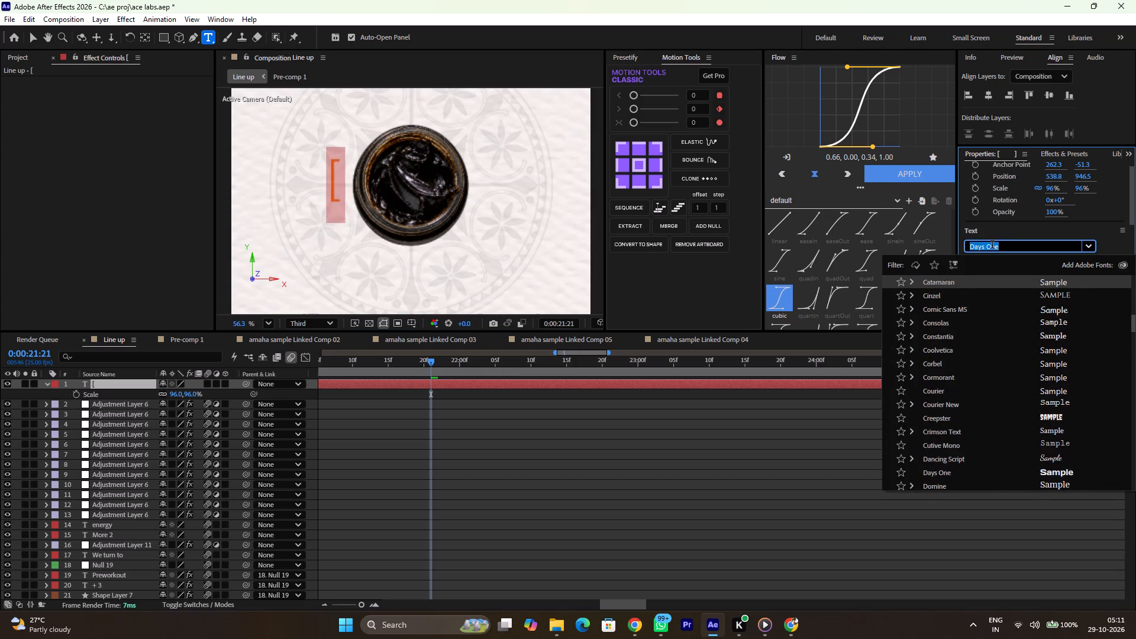
key(Up)
key(Up)
key(Up)
key(Up)
key(Up)
key(Up)
key(Down)
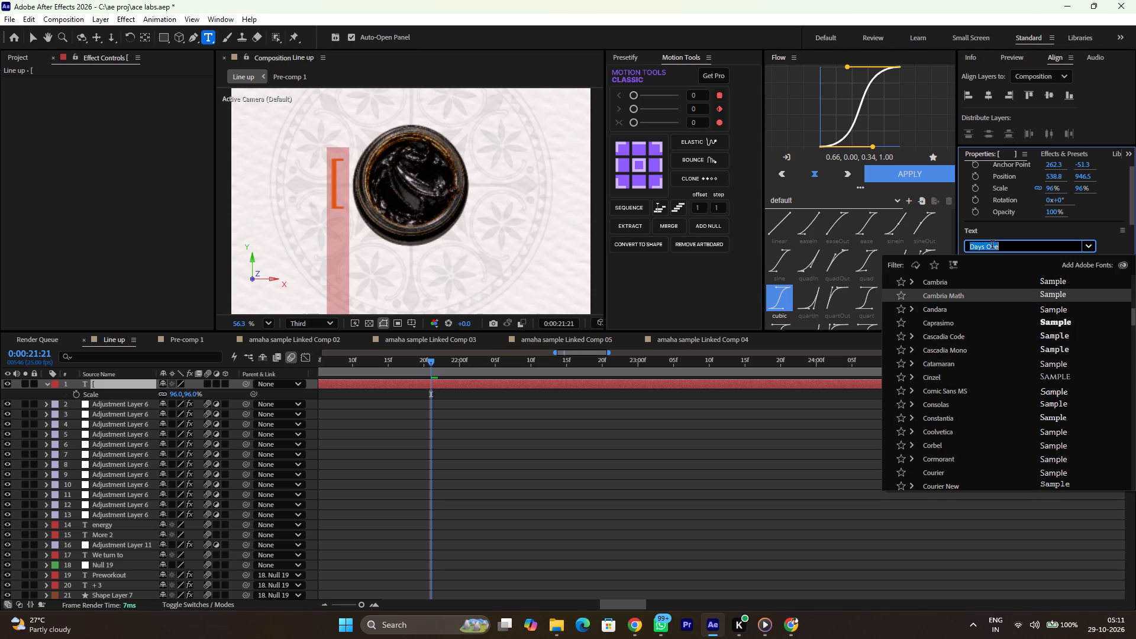
key(Down)
key(Up)
key(Up)
key(Up)
key(Up)
key(Up)
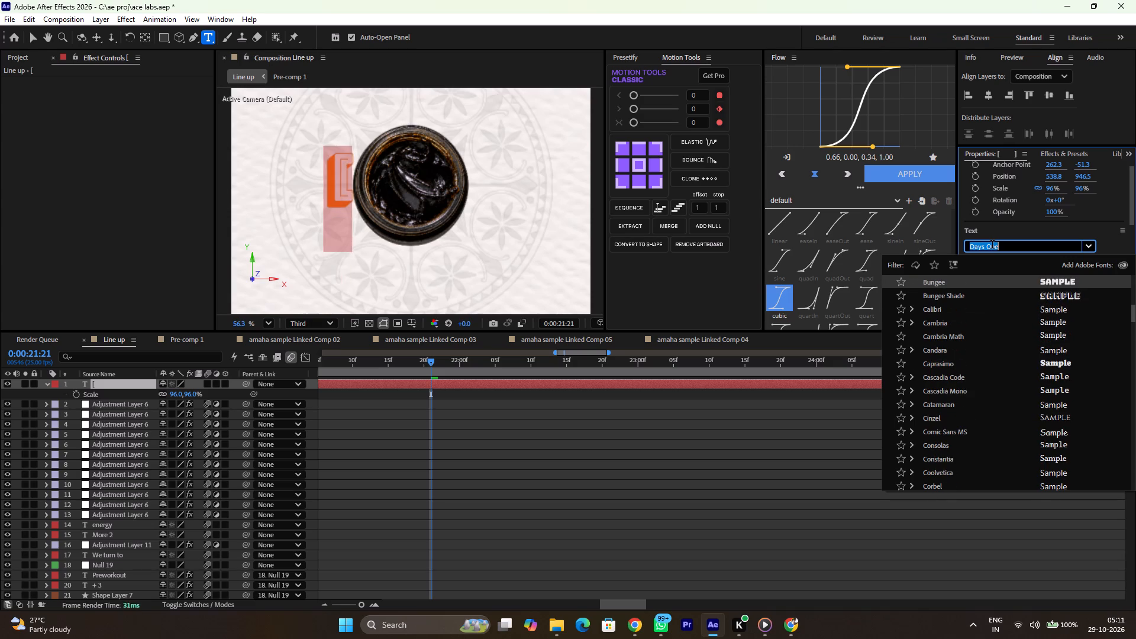
key(Up)
key(Up)
key(Up)
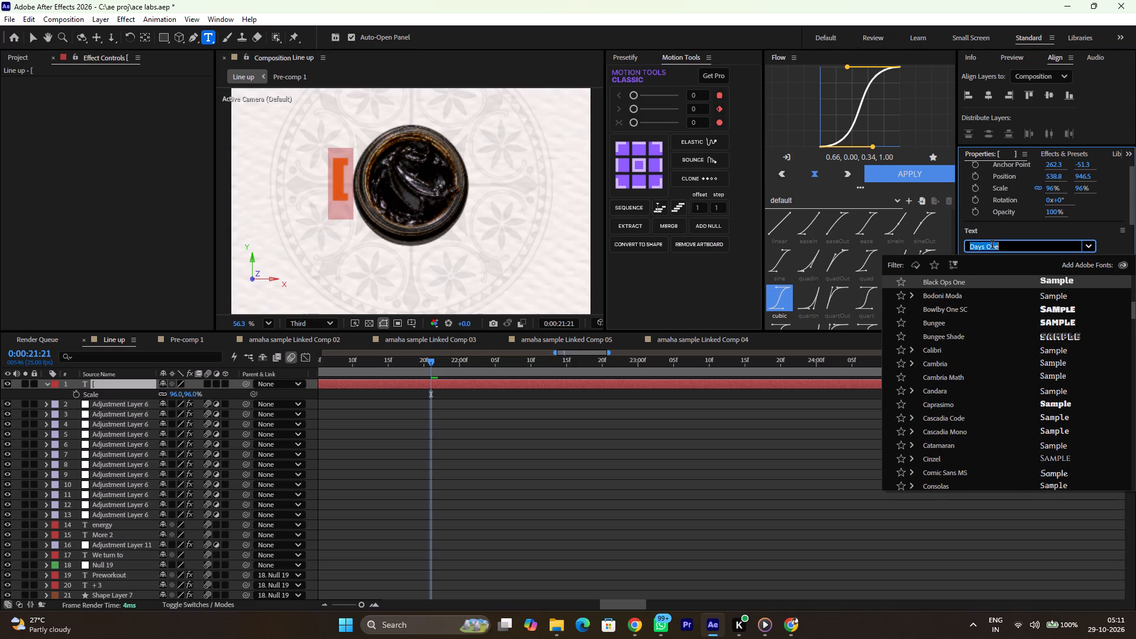
key(Up)
key(Up)
key(Up)
key(Up)
key(Up)
key(Up)
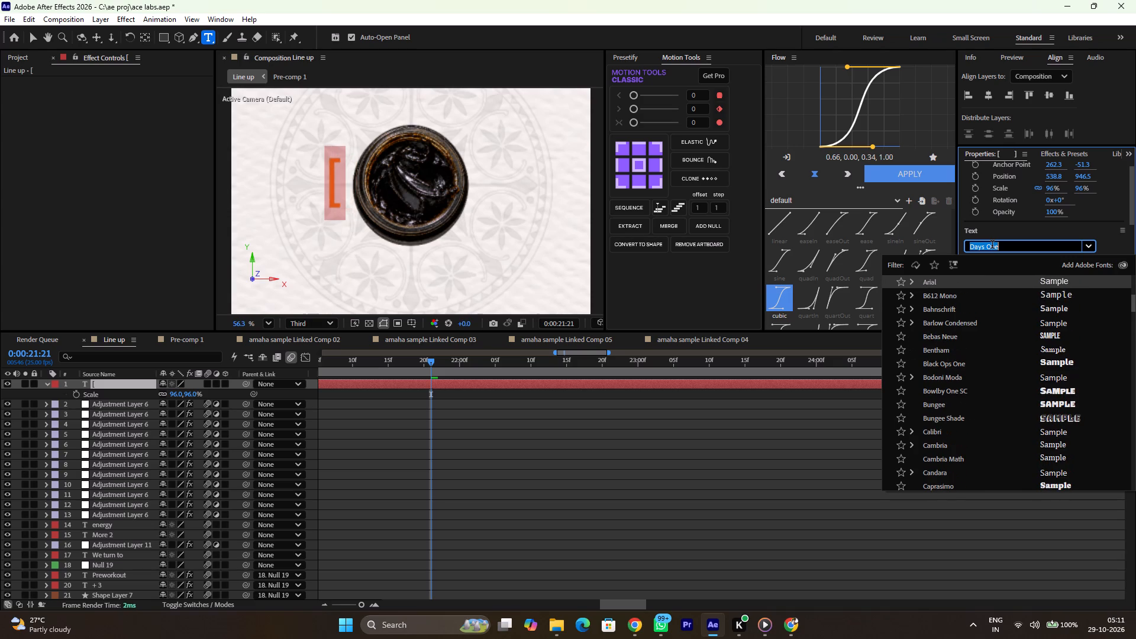
key(Down)
key(Up)
key(Up)
key(Up)
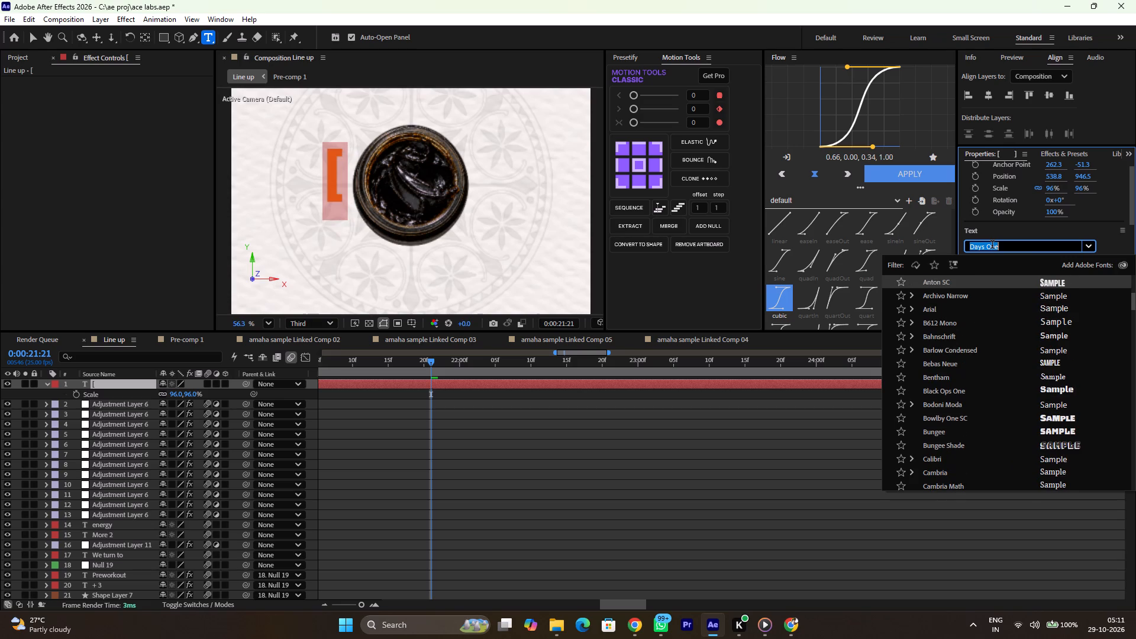
key(Down)
key(Return)
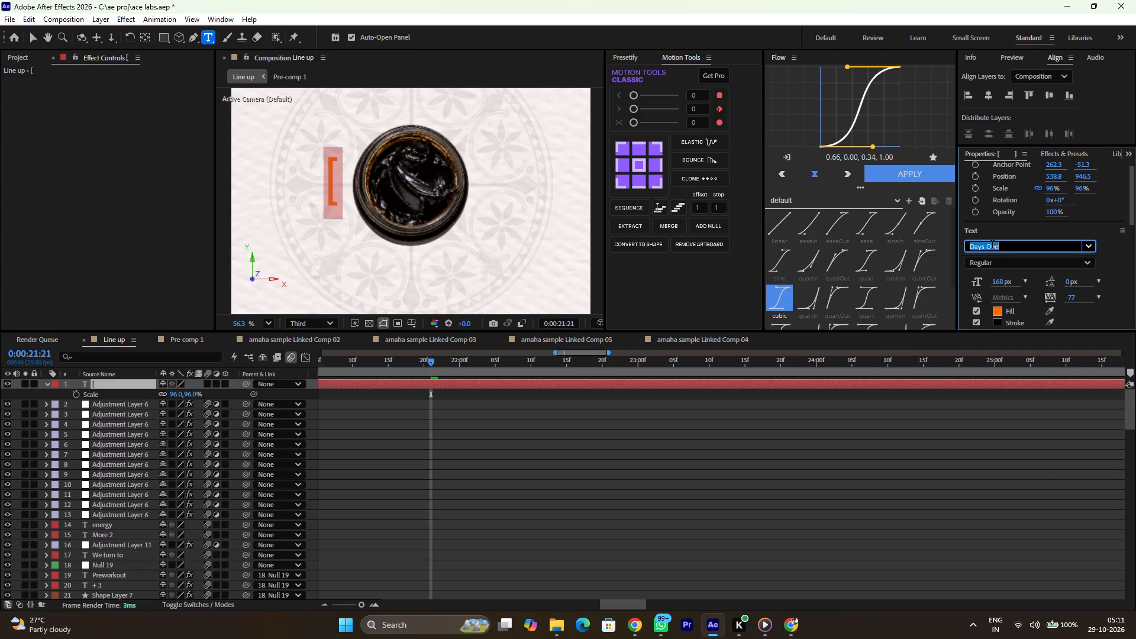
click(448, 486)
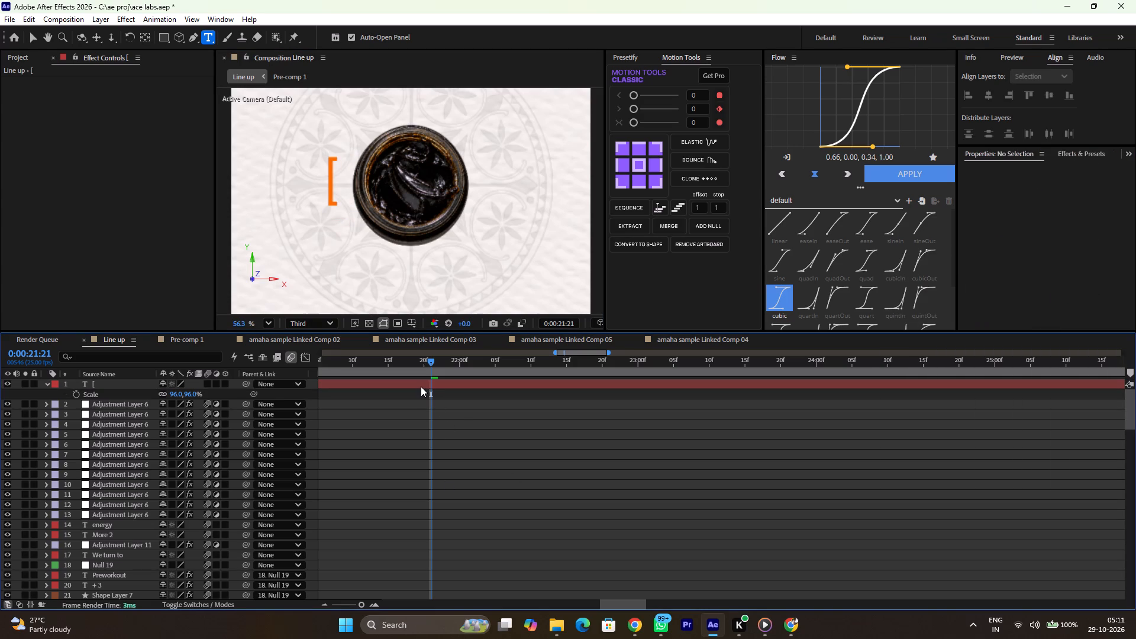
Centre the opening bracket's anchor point on the glyph and scale the layer up to 238%.
click(421, 386)
key(s)
key(s)
click(119, 382)
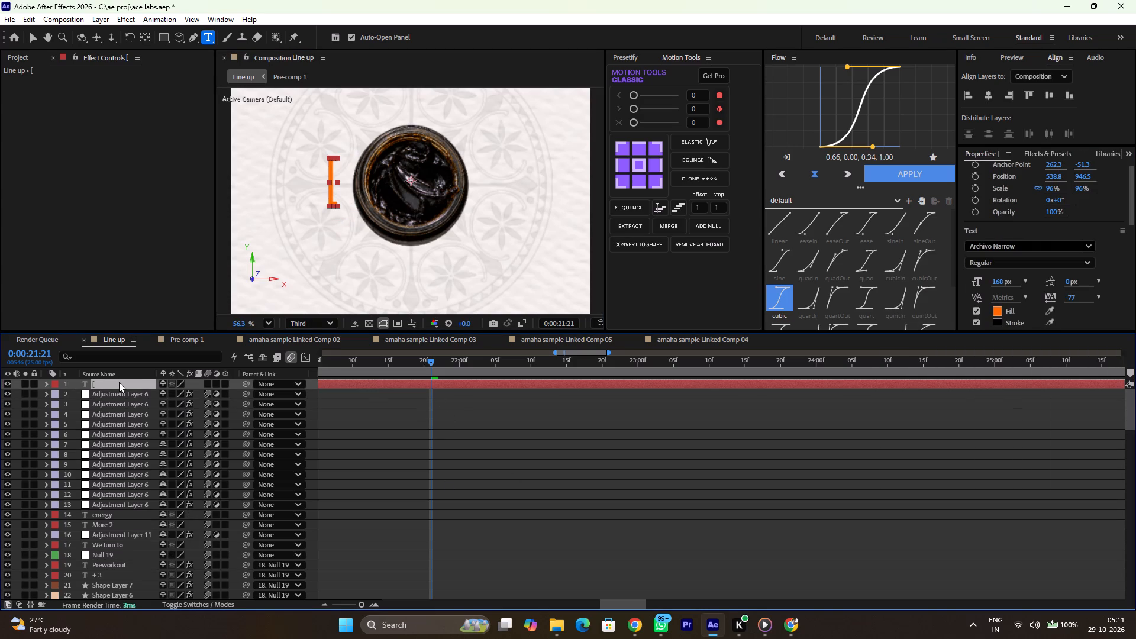
key(s)
drag(176, 392, 301, 435)
key(ctrl+z)
click(641, 162)
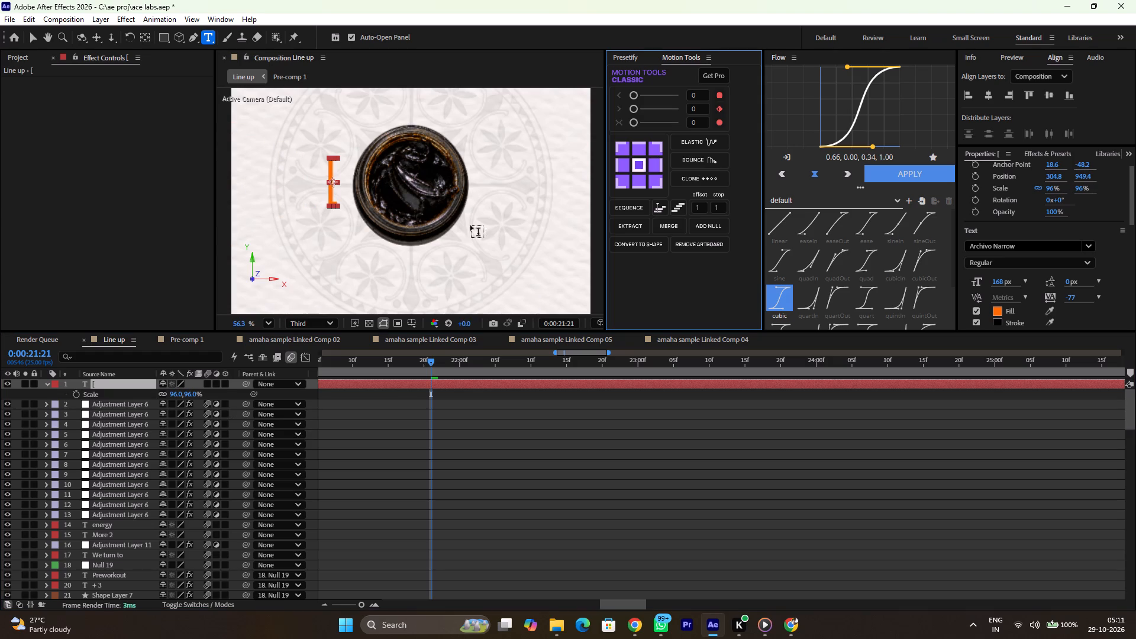
scroll(267, 357, right, 1)
drag(176, 396, 290, 412)
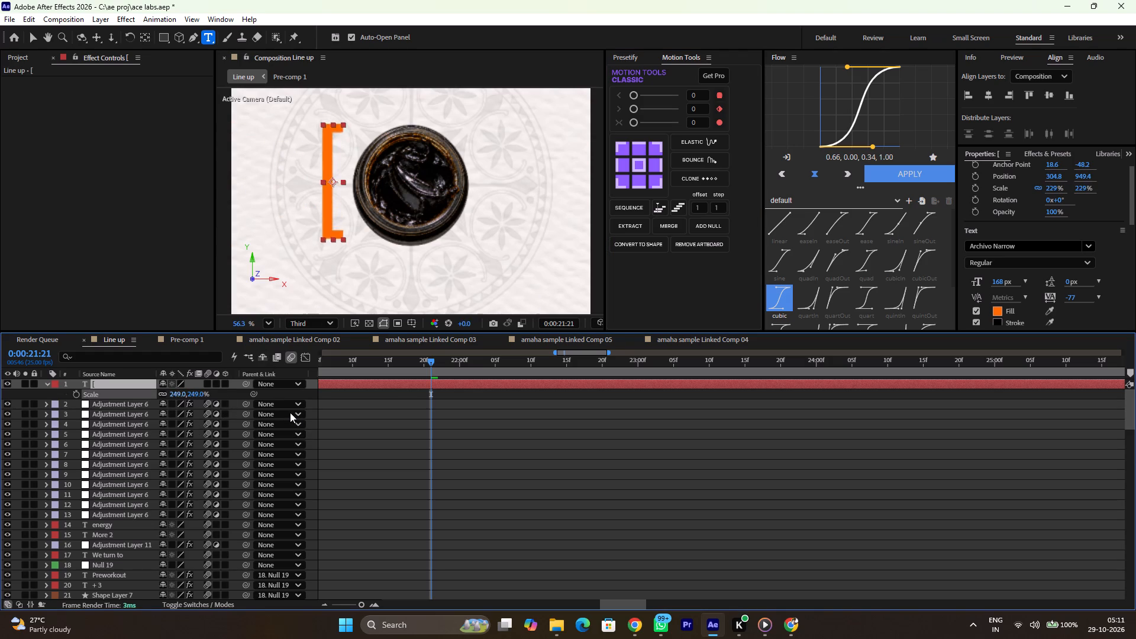
scroll(290, 412, right, 1)
drag(290, 412, 280, 416)
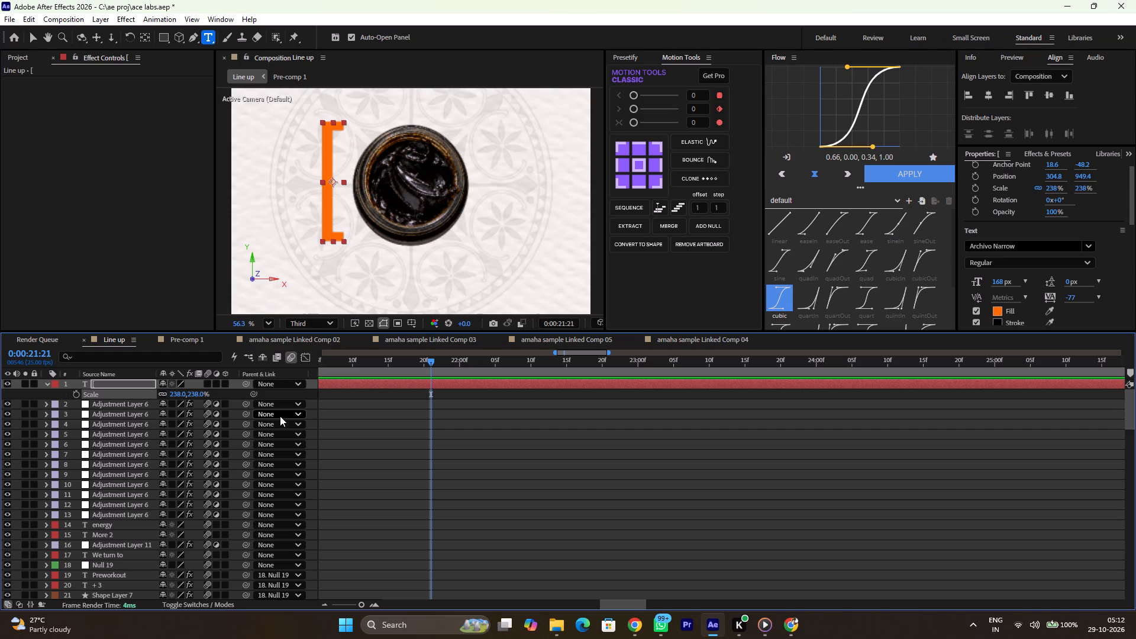
Duplicate the opening bracket layer and shift the copy horizontally to the jar's opposite side, at about x 745.
key(ctrl+d)
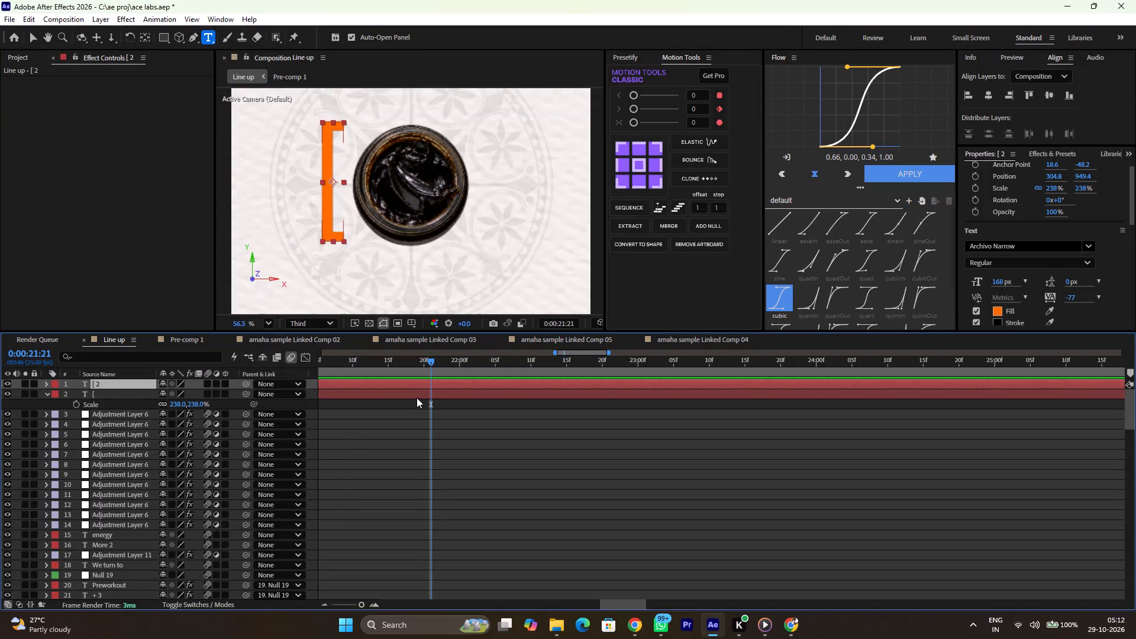
key(shift+Right)
key(shift+Right)
key(shift+Right)
key(shift+Right)
key(shift+Right)
key(shift+Right)
key(shift+Right)
key(shift+Right)
key(shift+Right)
key(shift+Right)
key(shift+Right)
key(shift+Right)
key(shift+Right)
key(shift+Right)
key(shift+Right)
key(shift+Right)
key(shift+Right)
key(shift+Right)
key(shift+Right)
key(shift+Right)
key(shift+Right)
key(shift+Right)
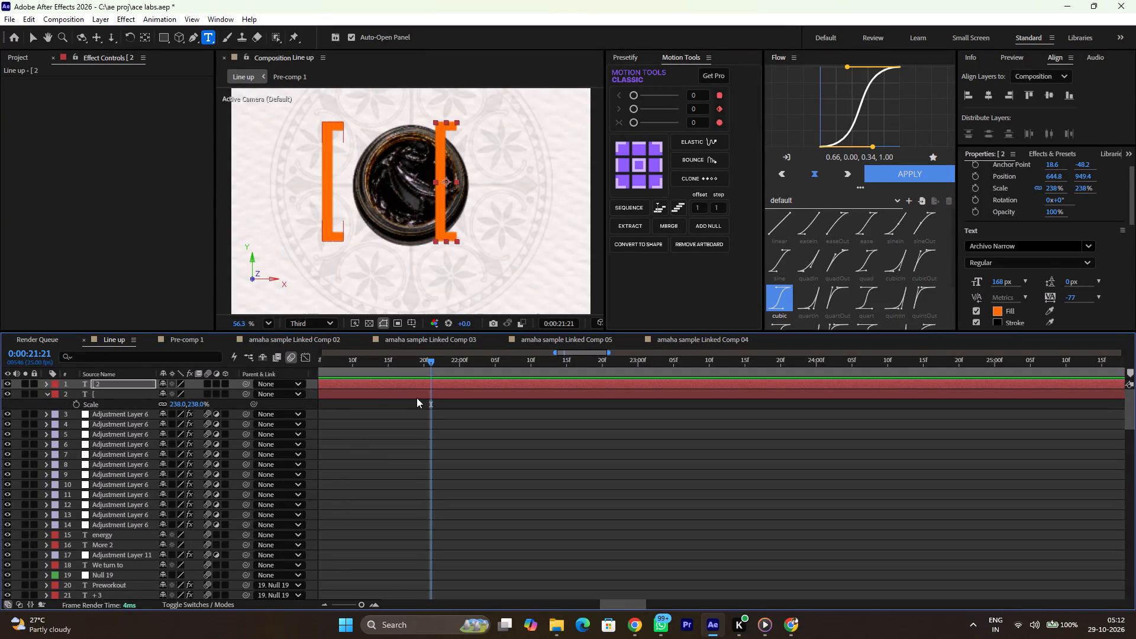
key(shift+Right)
key(shift+Right)
key(shift+Right)
key(shift+Right)
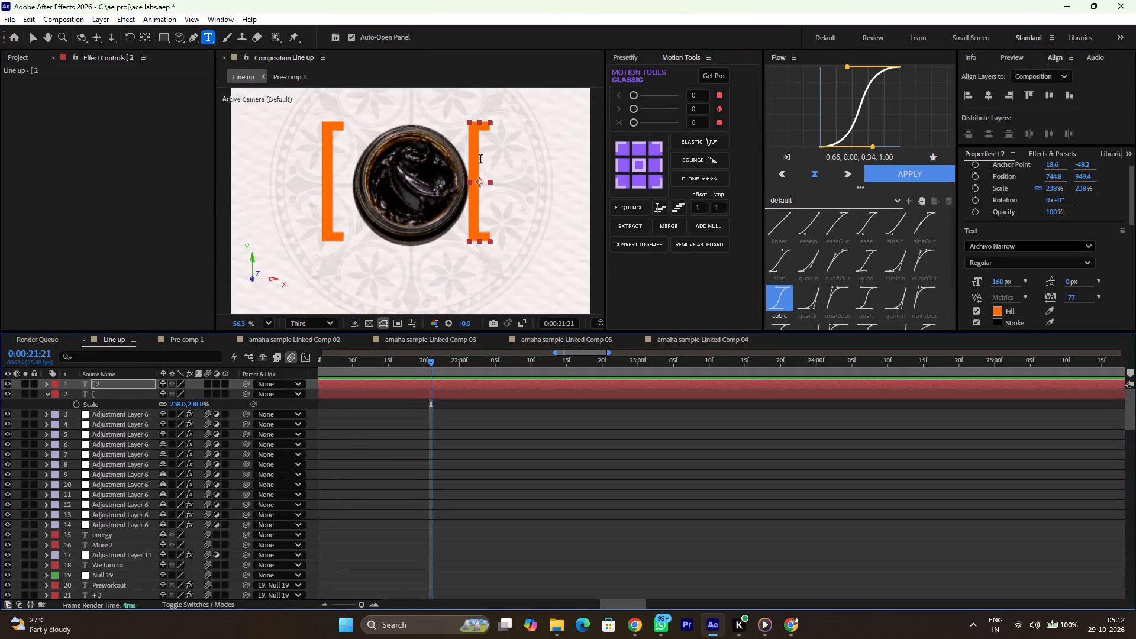
Change the duplicated layer's text to a closing square bracket.
double_click(480, 159)
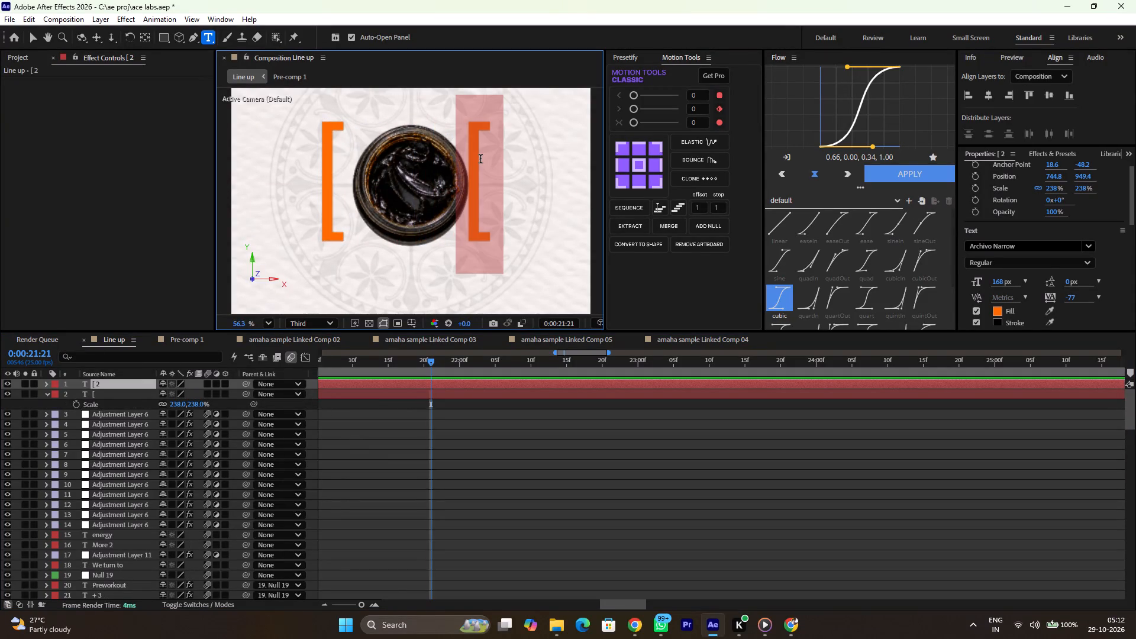
key(bracketright)
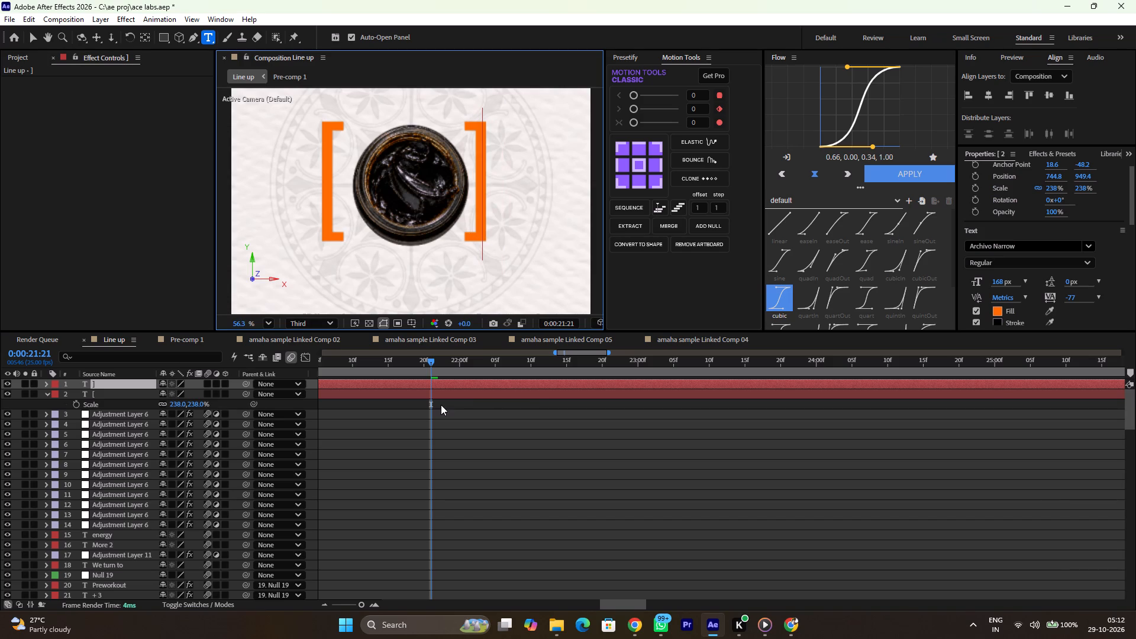
click(441, 405)
Nudge the closing bracket outward from the jar to about x 769.
click(440, 382)
key(Right)
key(Right)
key(Right)
key(Right)
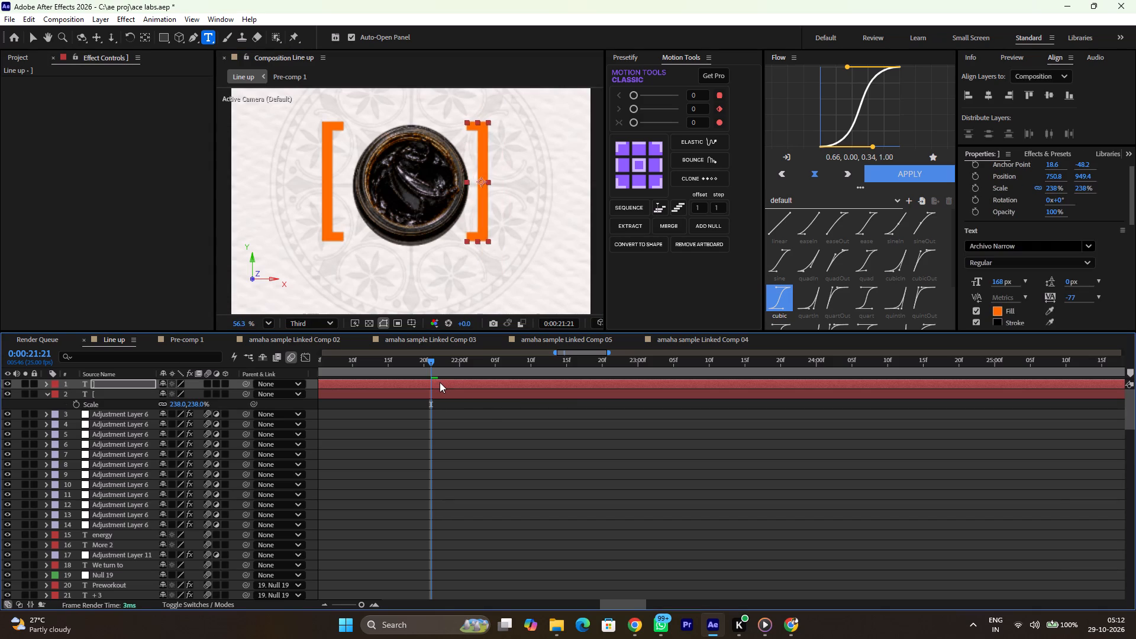
key(Right)
key(Right)
key(Right)
key(Right)
key(Right)
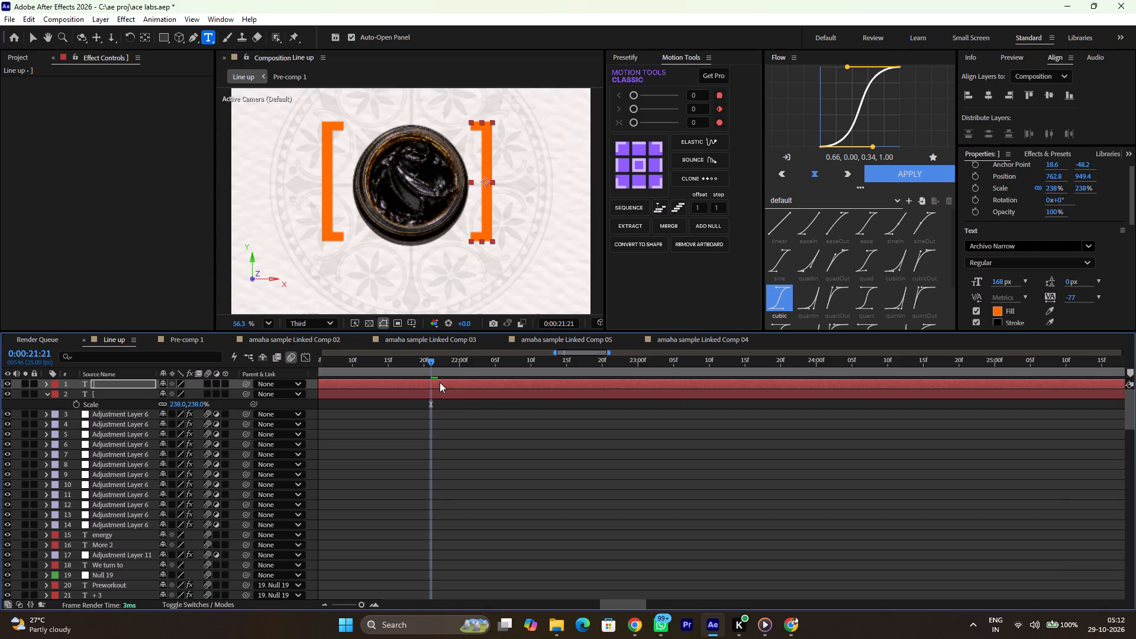
key(Right)
key(Right)
key(Right)
Scrub between about 0:00:21:17 and 0:00:21:24 to check the brackets around the cut to the resin jar.
drag(439, 367, 471, 374)
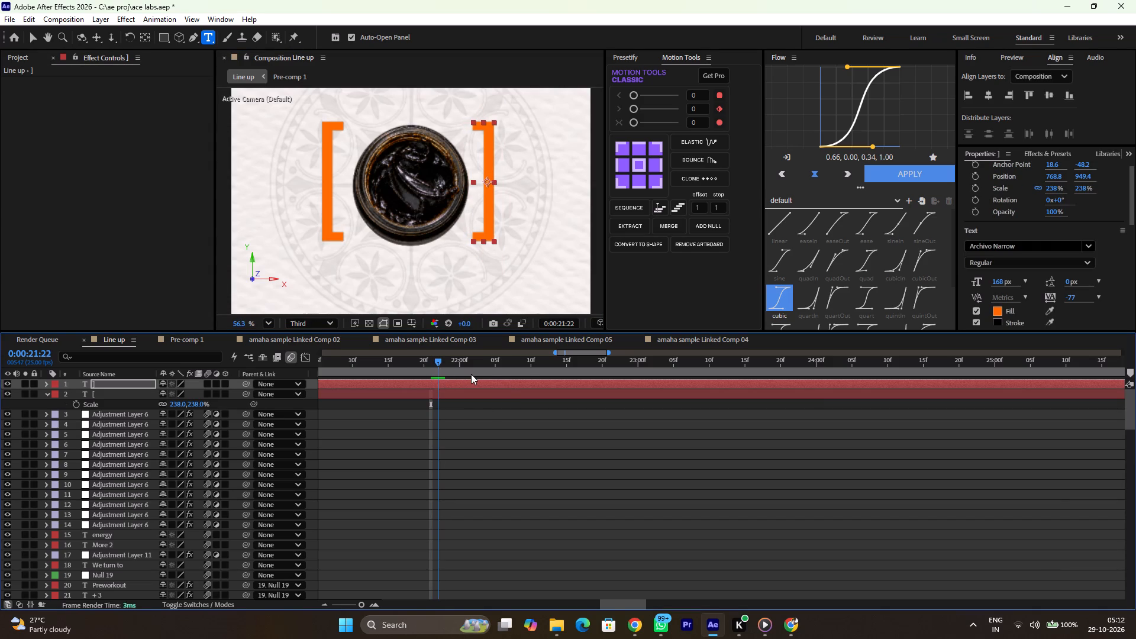
drag(471, 374, 388, 395)
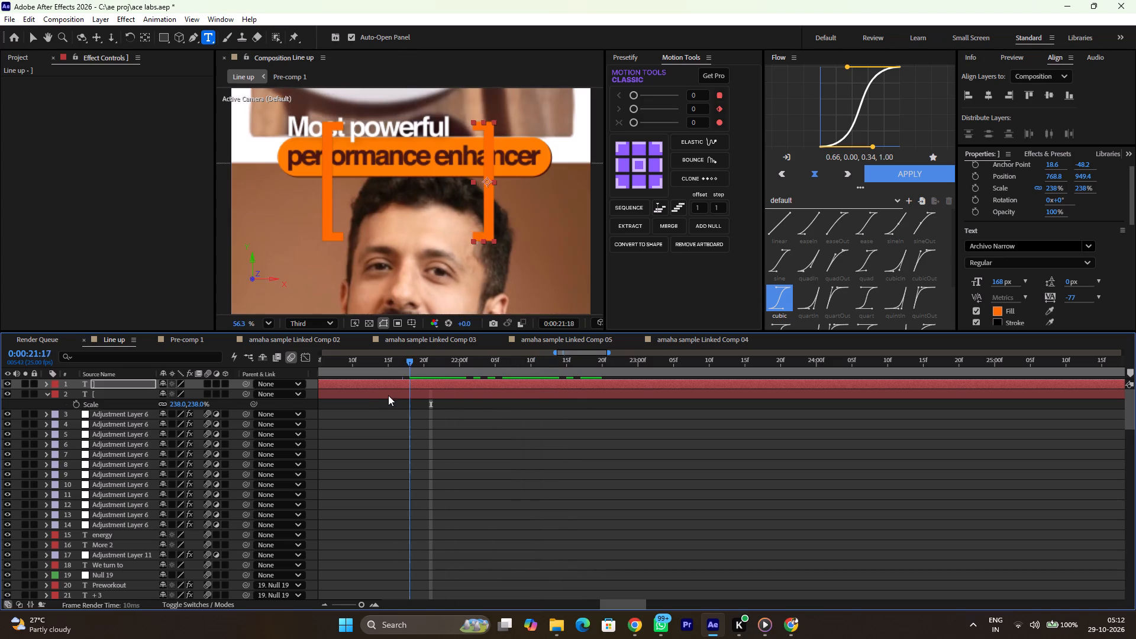
drag(388, 395, 450, 409)
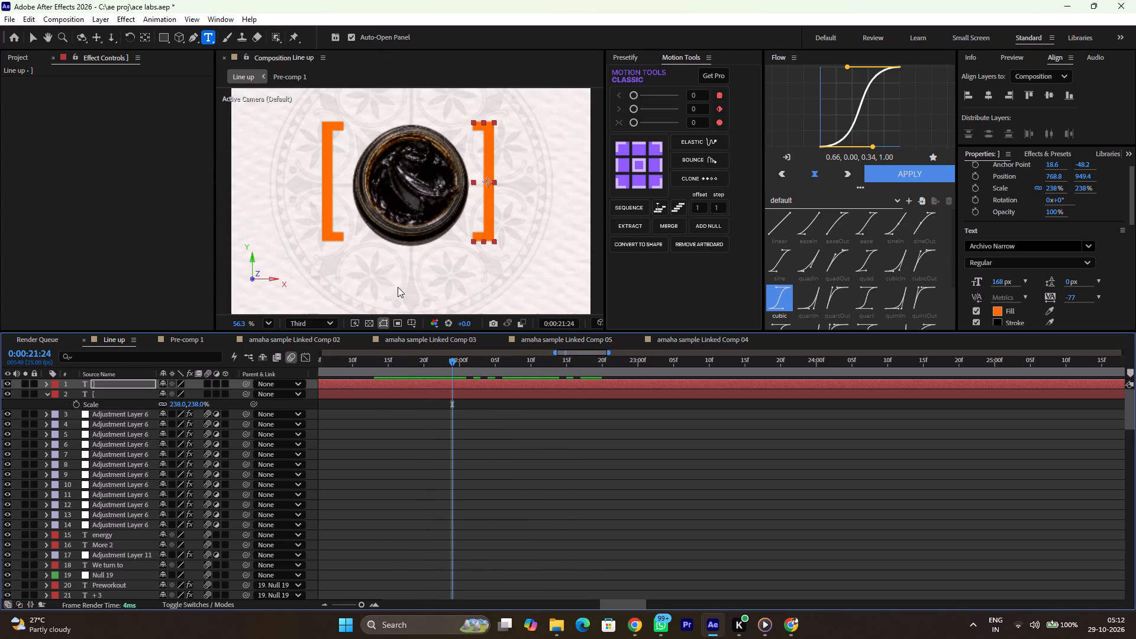
Show the rulers and place two vertical and two horizontal guides around the resin jar's outer edges at 0:00:21:24.
key(ctrl+r)
drag(221, 143, 377, 183)
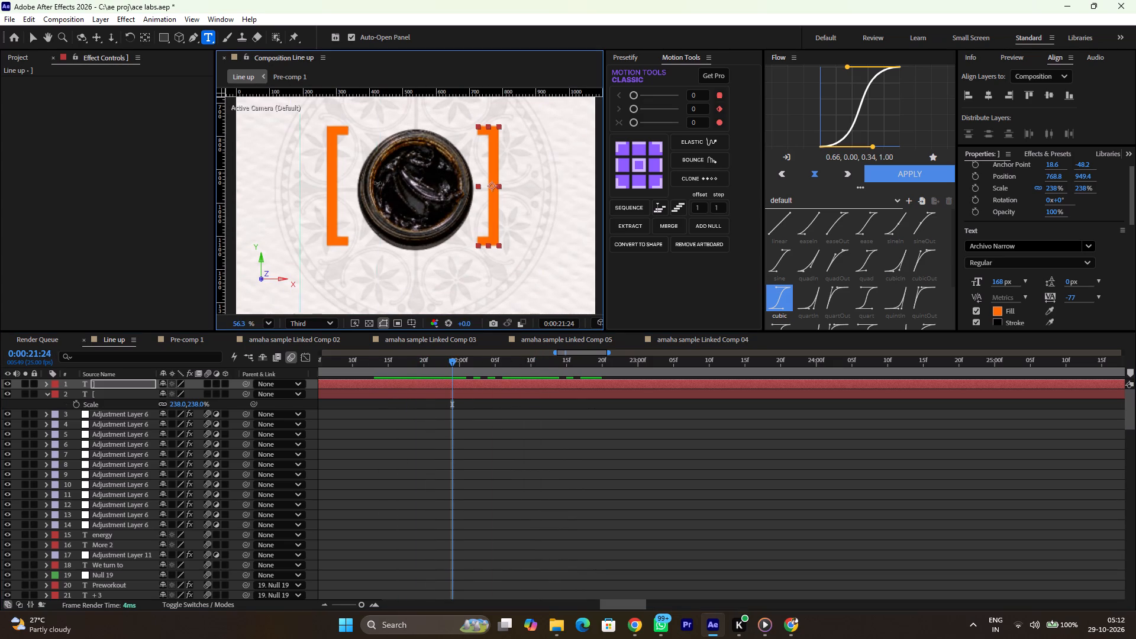
drag(377, 183, 357, 181)
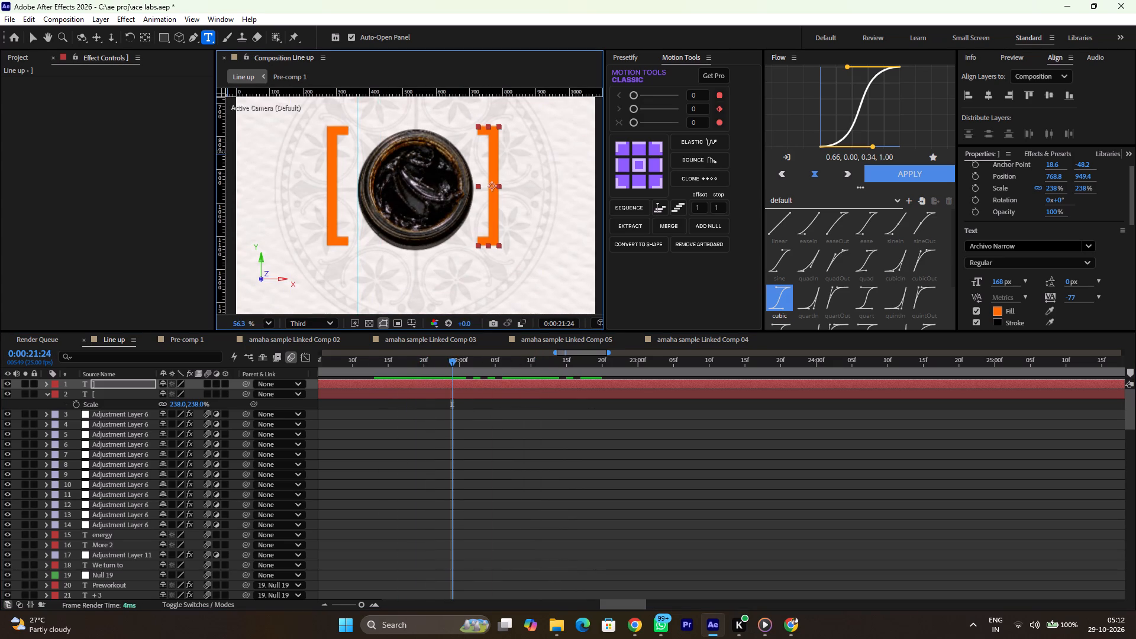
drag(222, 153, 470, 170)
drag(470, 170, 473, 173)
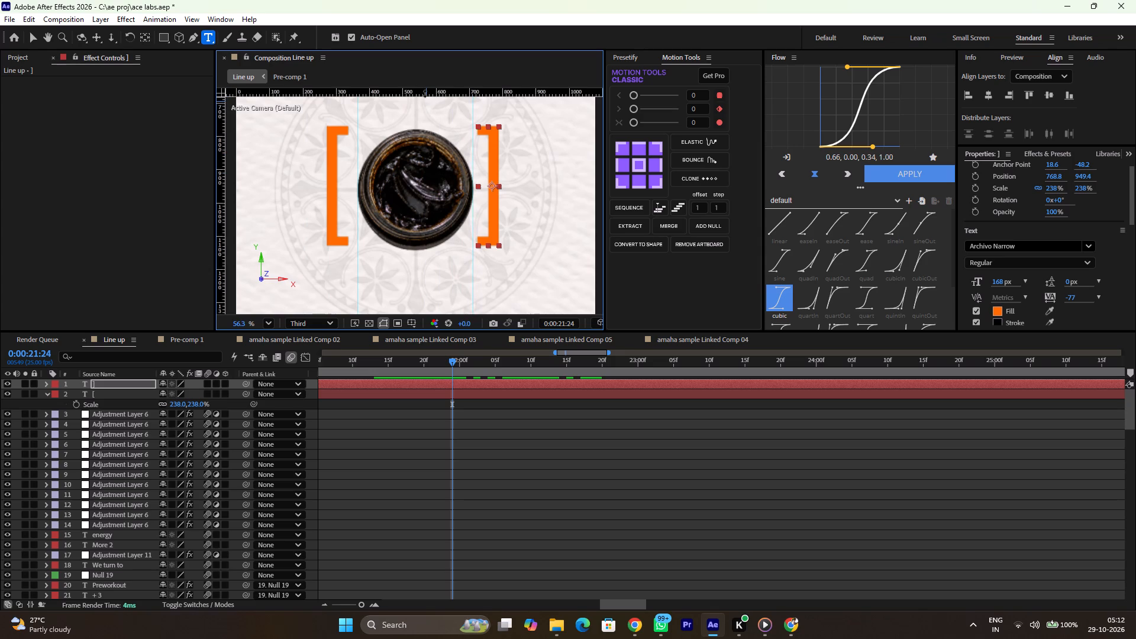
drag(424, 93, 420, 131)
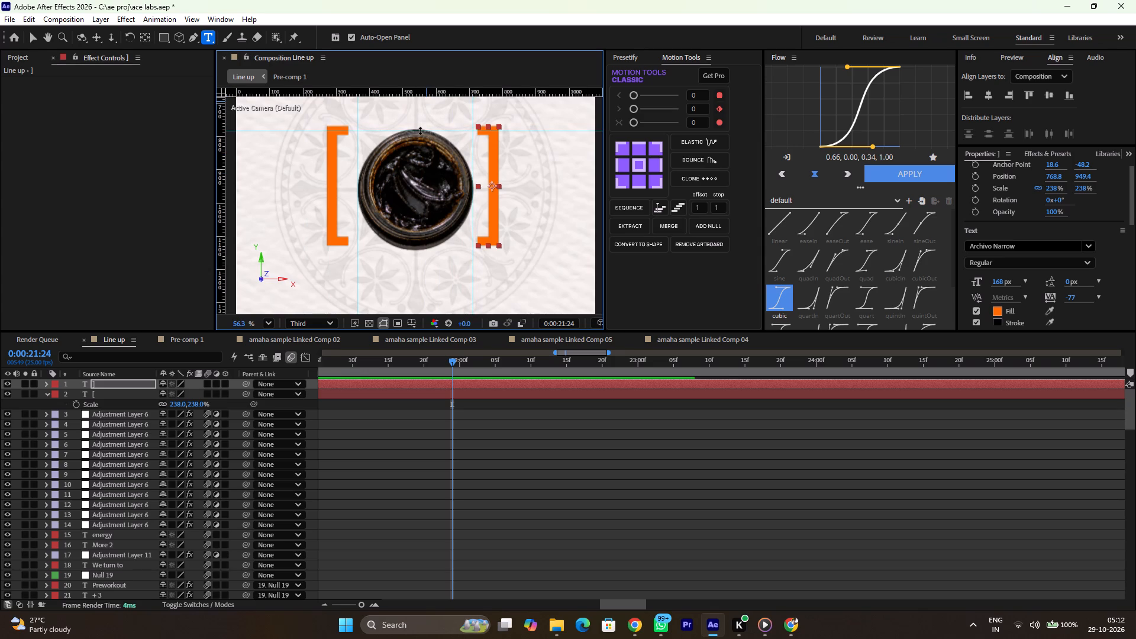
drag(420, 131, 420, 130)
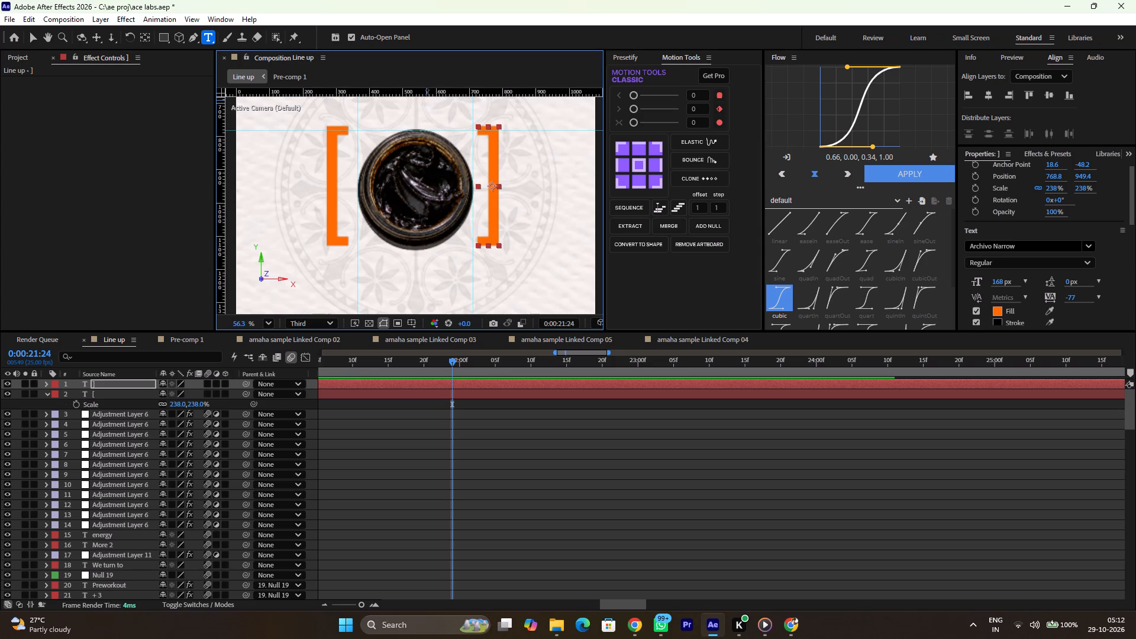
drag(427, 92, 427, 250)
At 0:00:22:01, nudge the first shilajit rock.png layer to position 536, 930 to centre the rock within the guides.
drag(459, 364, 468, 364)
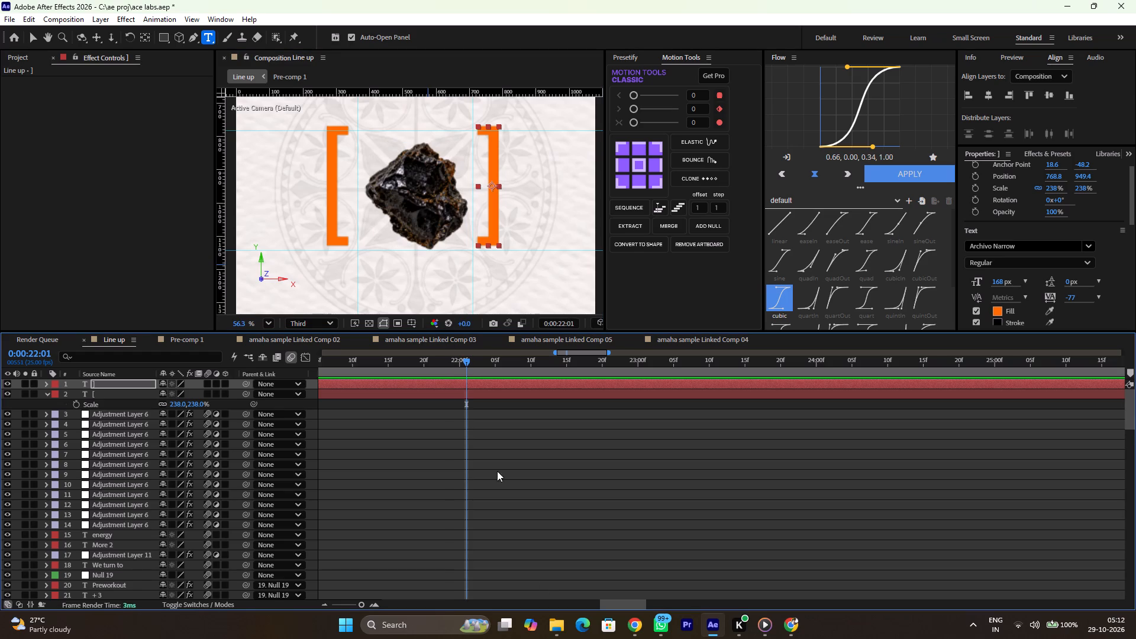
scroll(541, 584, down, 3)
scroll(516, 522, up, 2)
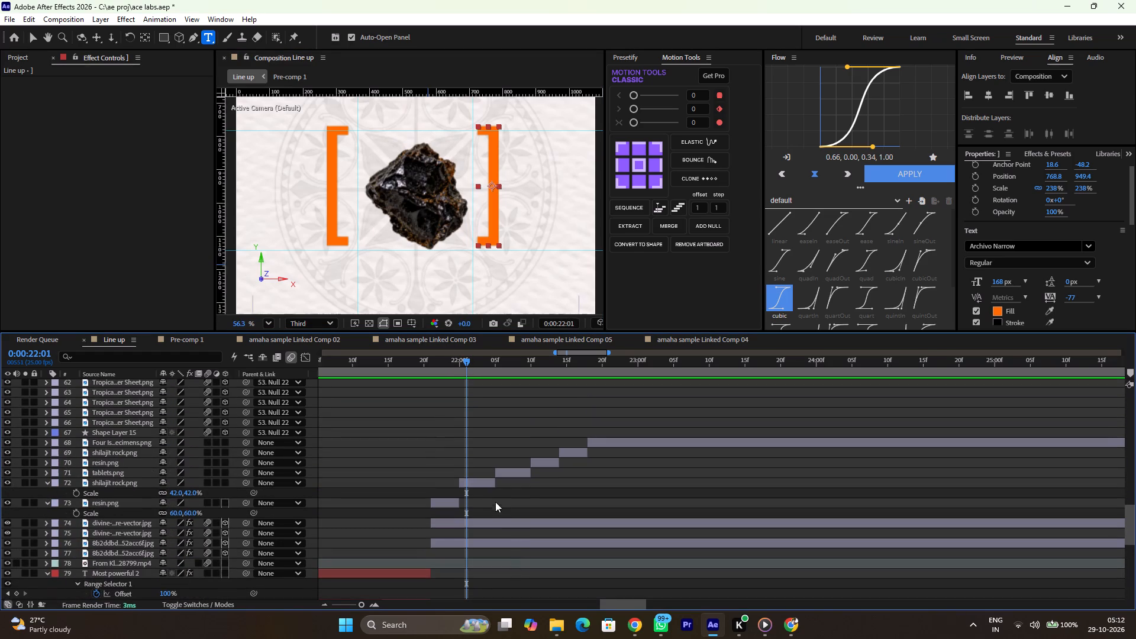
click(482, 486)
key(Up)
key(Up)
key(Up)
key(Up)
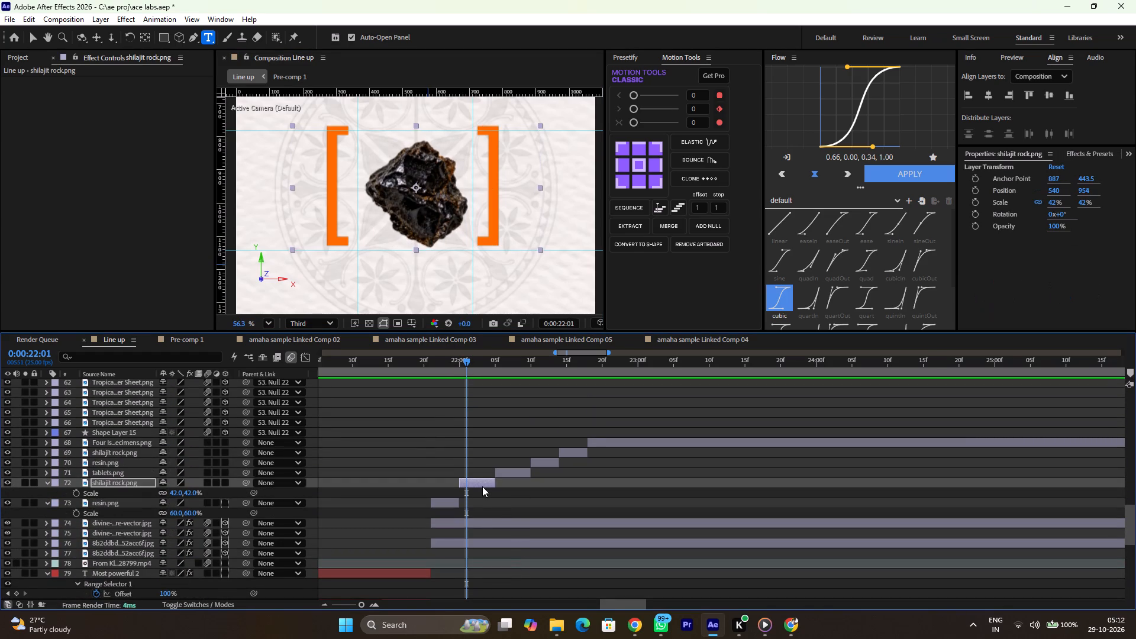
key(Up)
key(Up)
key(Up)
key(Up)
key(Up)
key(Up)
key(Up)
key(Up)
key(Up)
key(Up)
key(Left)
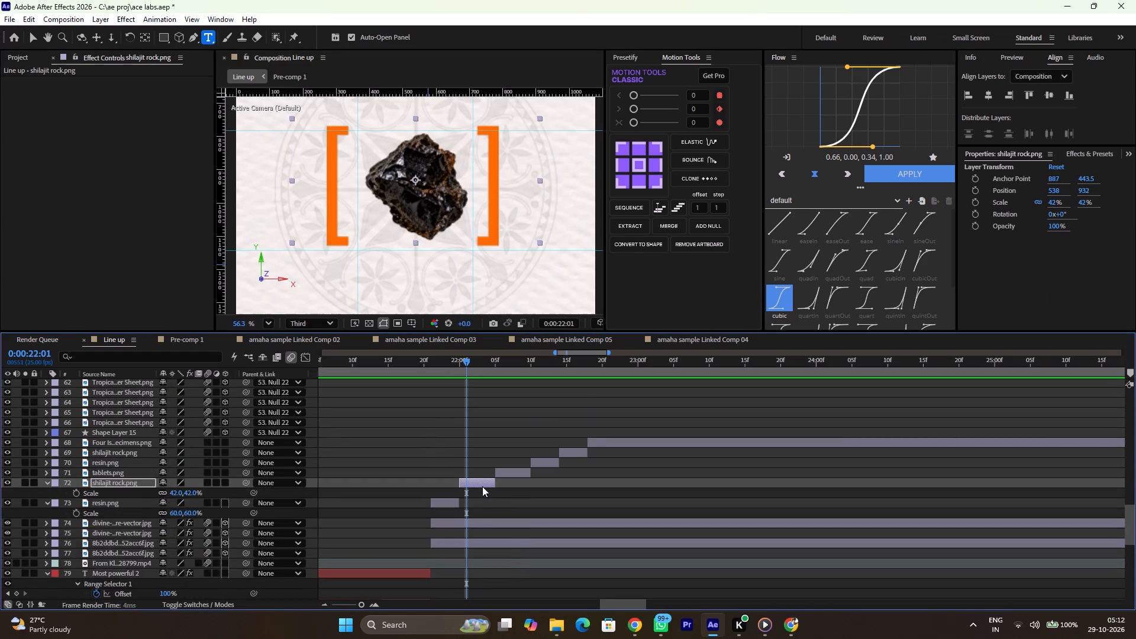
key(Left)
key(Up)
Scale the first shilajit rock.png layer to 47% so the rock fills the guide frame.
key(s)
key(s)
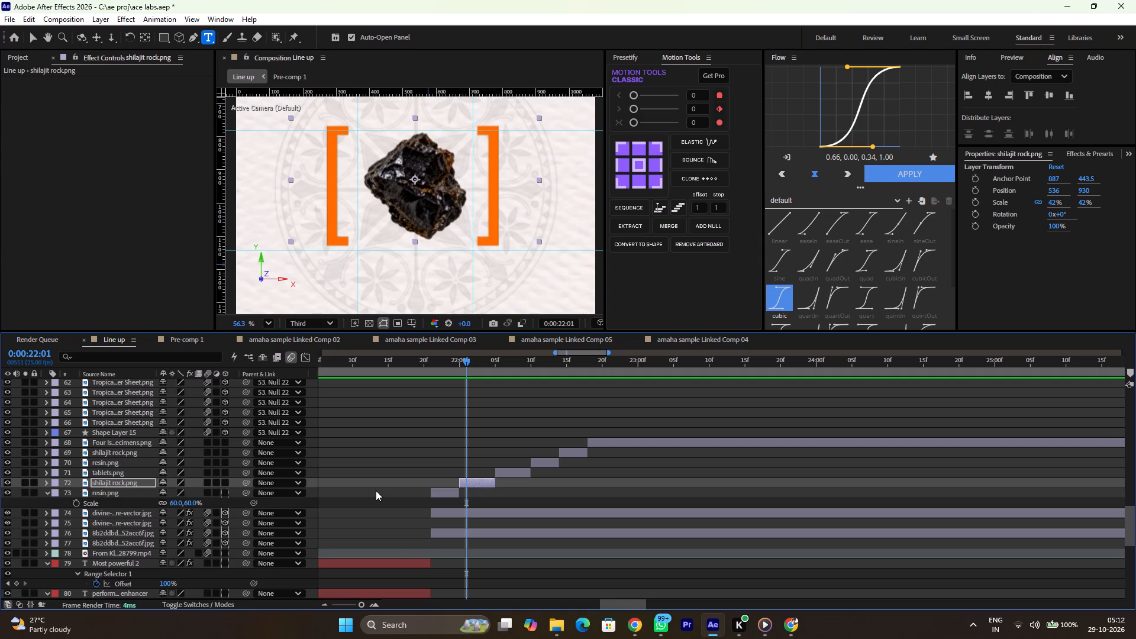
click(176, 489)
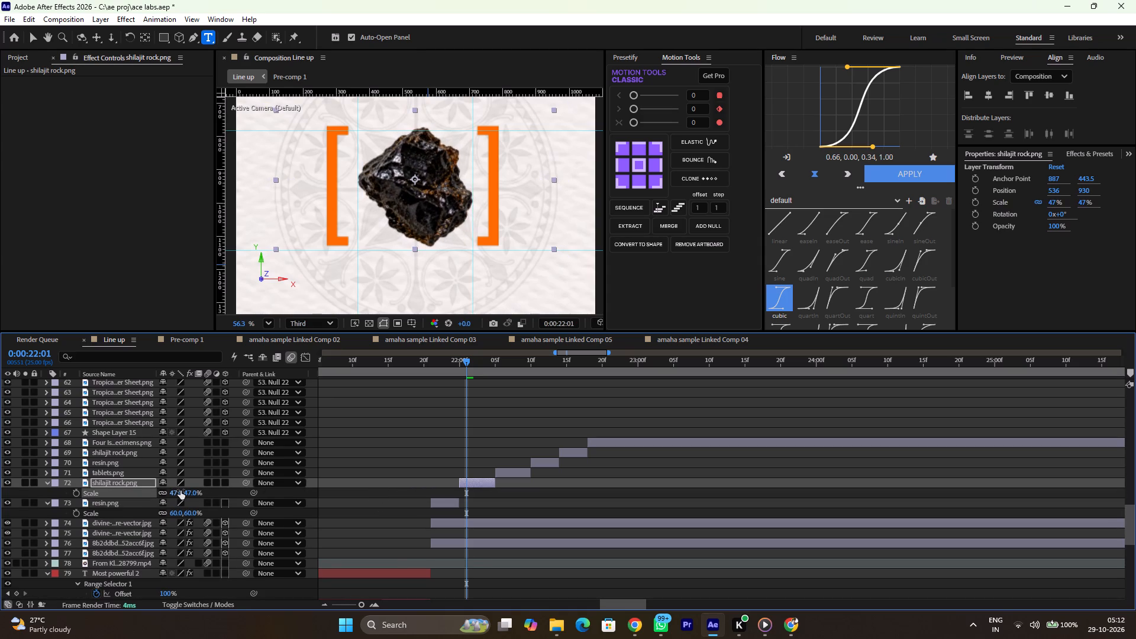
At 0:00:22:07, nudge the tablets.png layer to position 534, 930 to centre the capsules within the guides.
click(515, 470)
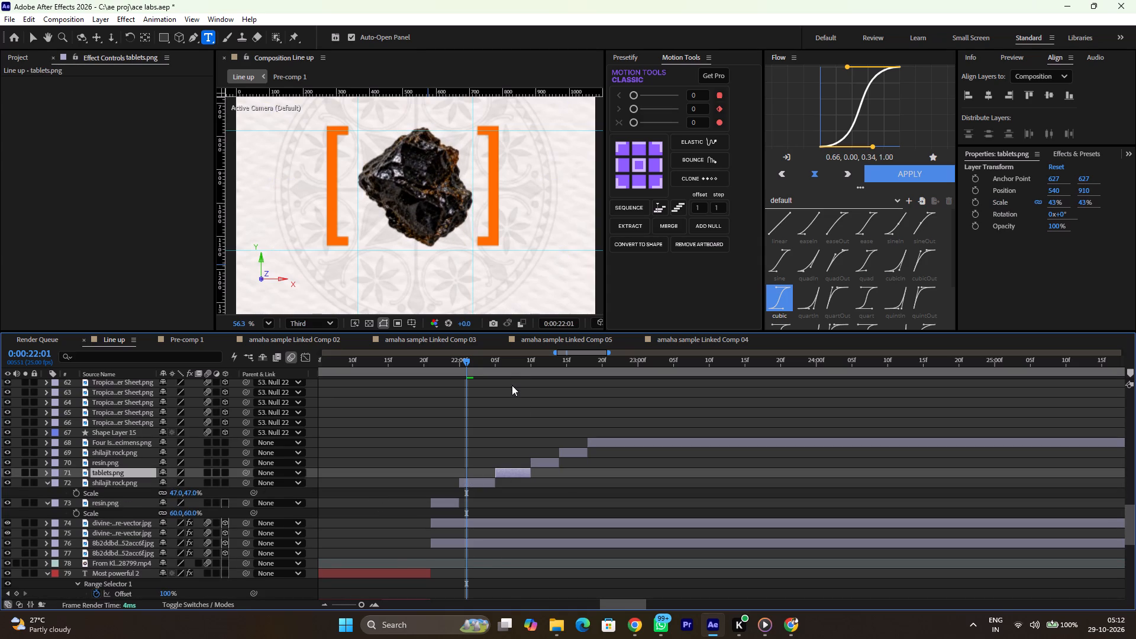
click(509, 365)
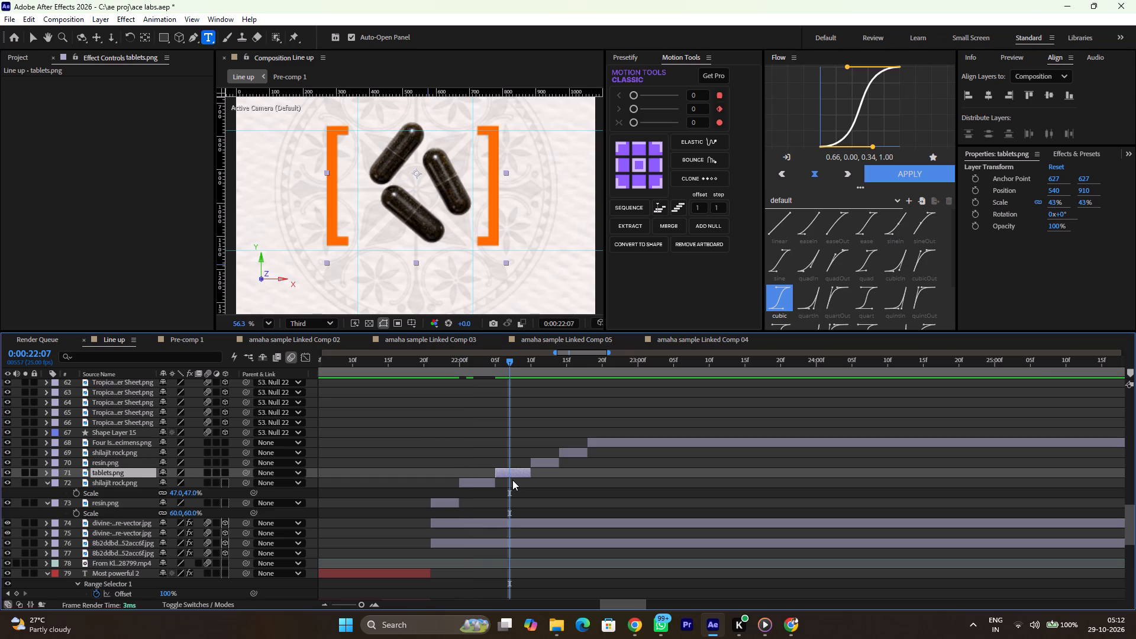
key(Down)
key(Down)
key(Down)
key(Down)
key(Down)
key(Down)
key(Down)
key(Down)
key(Down)
key(Down)
key(Down)
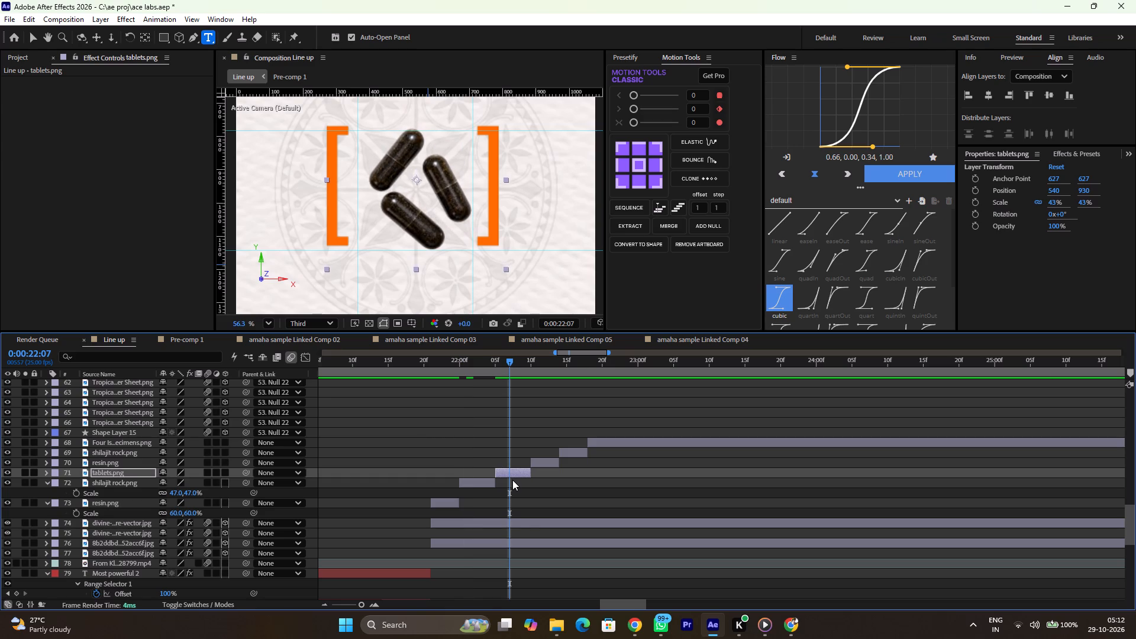
key(Left)
key(Left)
key(Left)
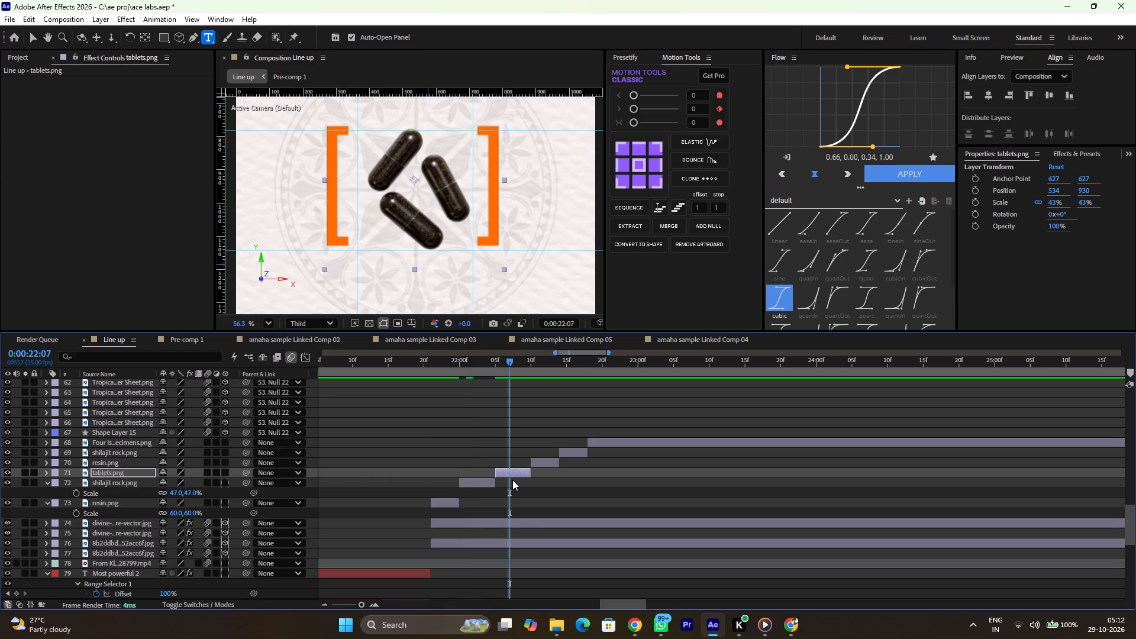
key(Left)
key(Left)
key(Right)
key(Right)
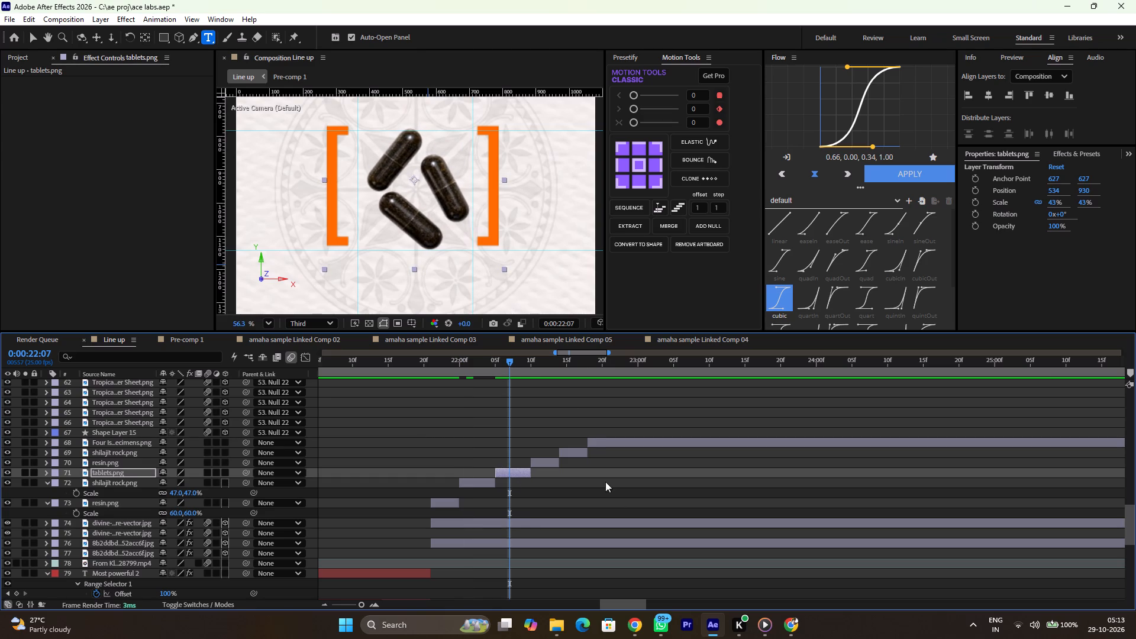
Copy the first shilajit rock.png layer's 47% scale onto the second shilajit rock.png layer at 0:00:22:16.
drag(516, 358, 542, 370)
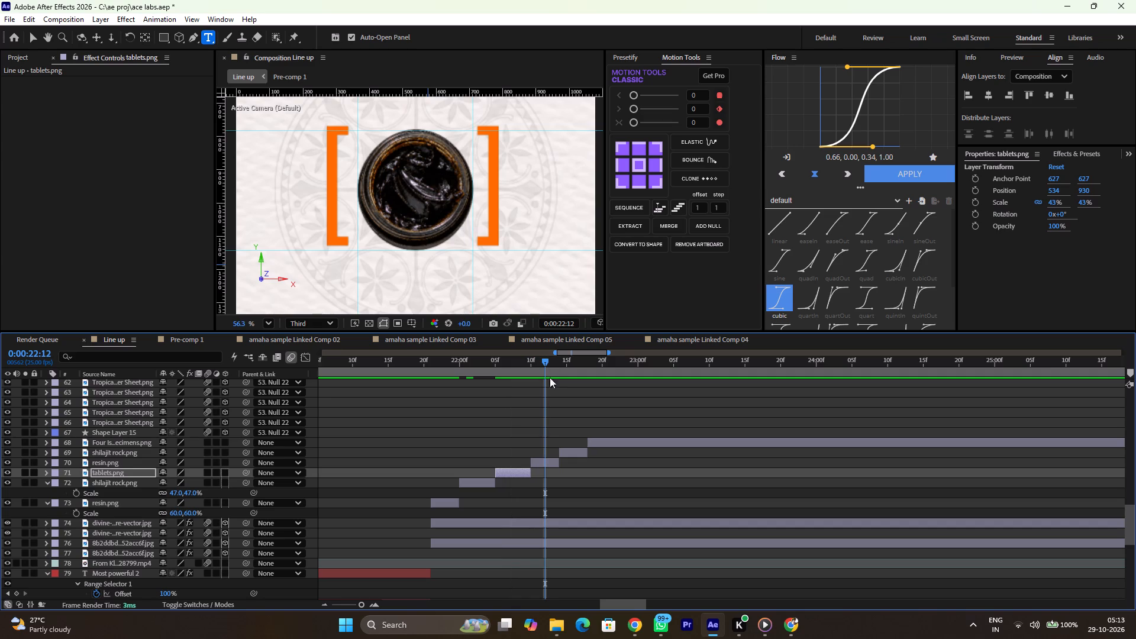
drag(554, 356, 570, 368)
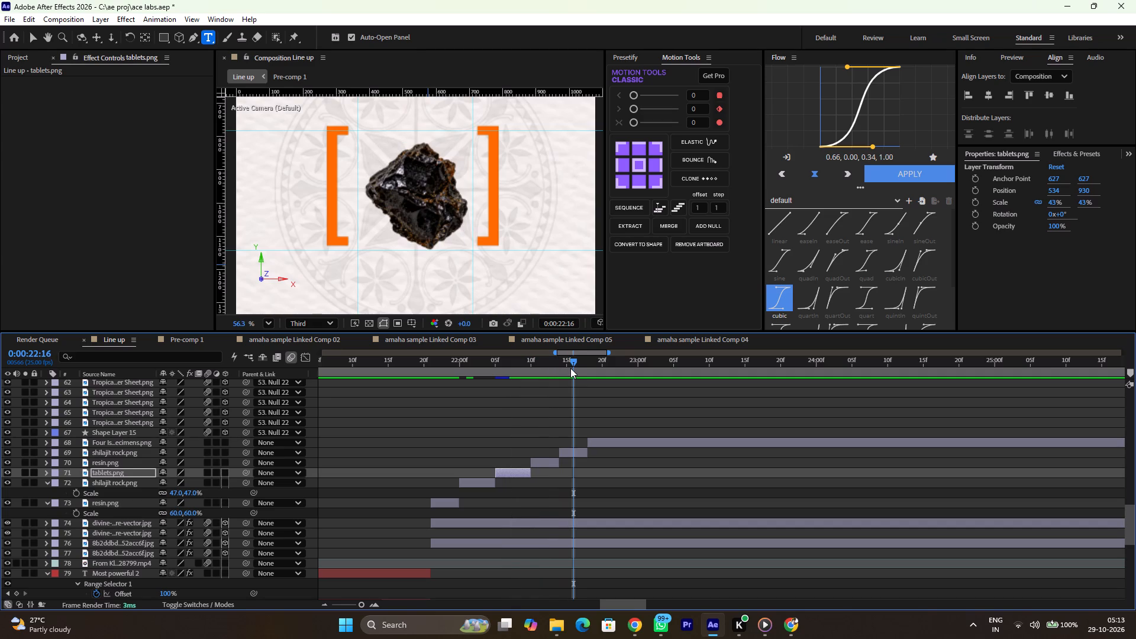
click(570, 450)
click(476, 480)
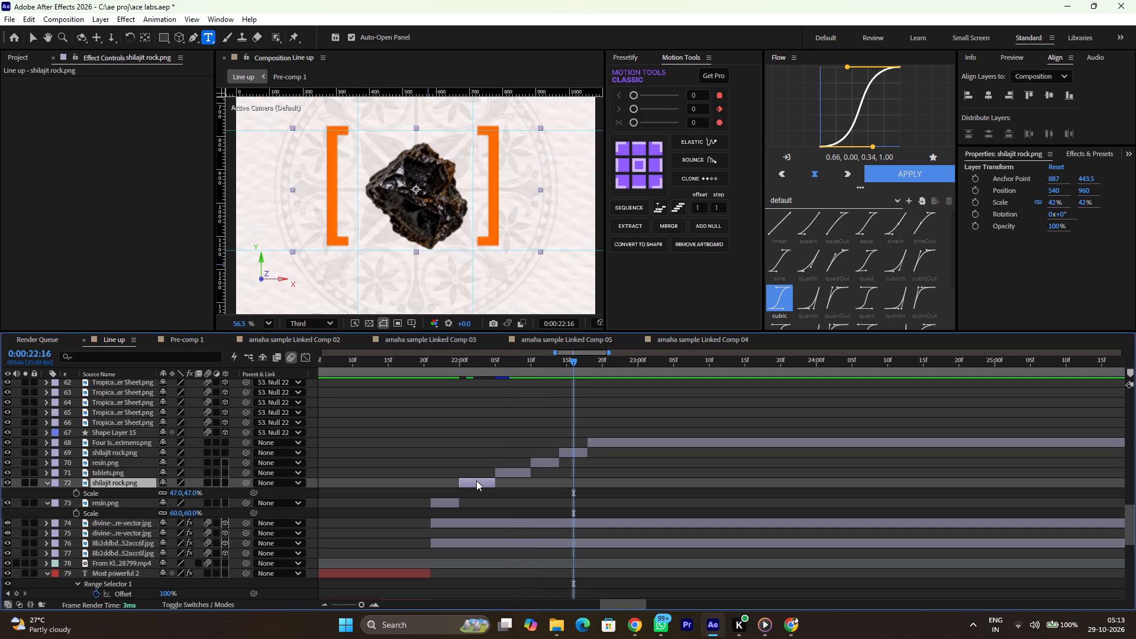
click(120, 490)
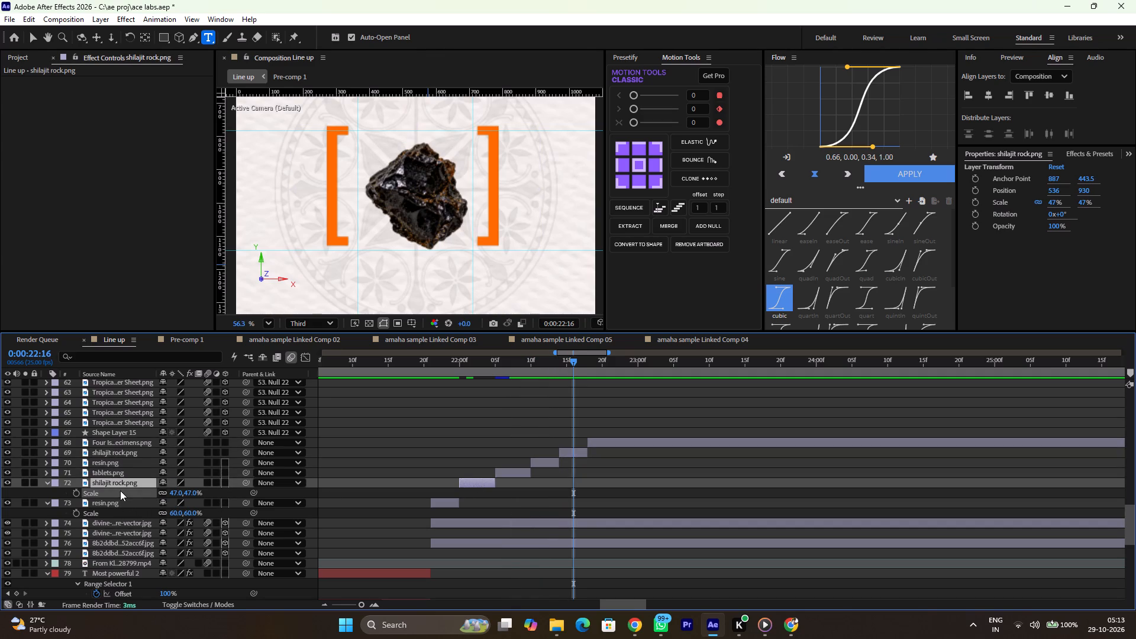
key(ctrl+c)
key(ctrl+c)
key(ctrl+c)
ctrl+click(575, 450)
key(ctrl+v)
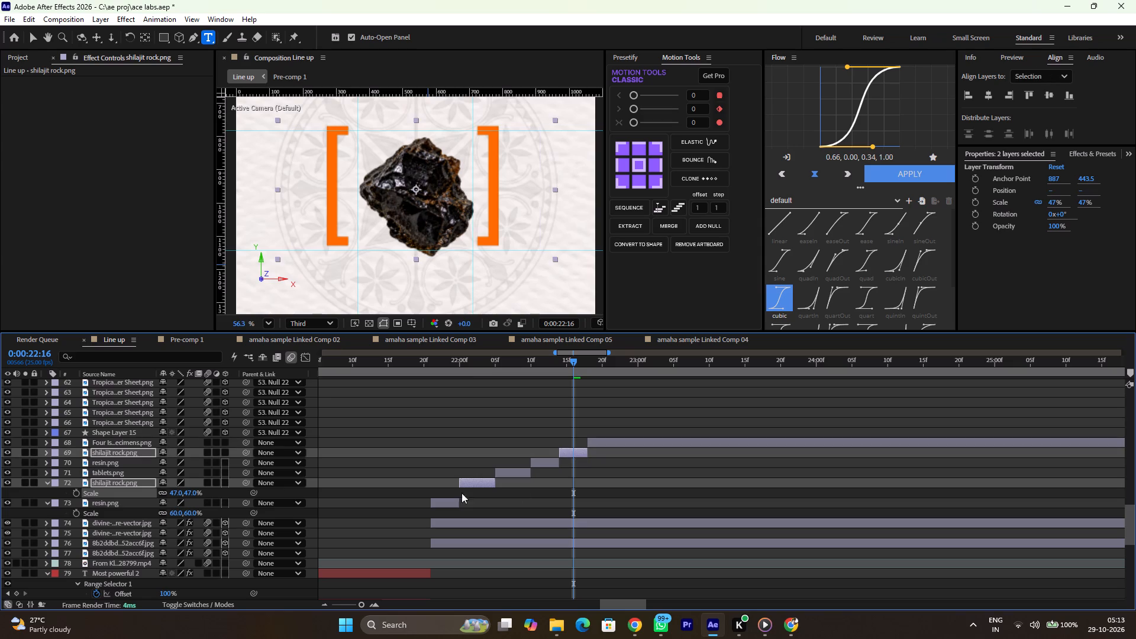
Copy the first shilajit rock.png layer's position of 536, 930 onto the second shilajit rock.png layer.
click(118, 480)
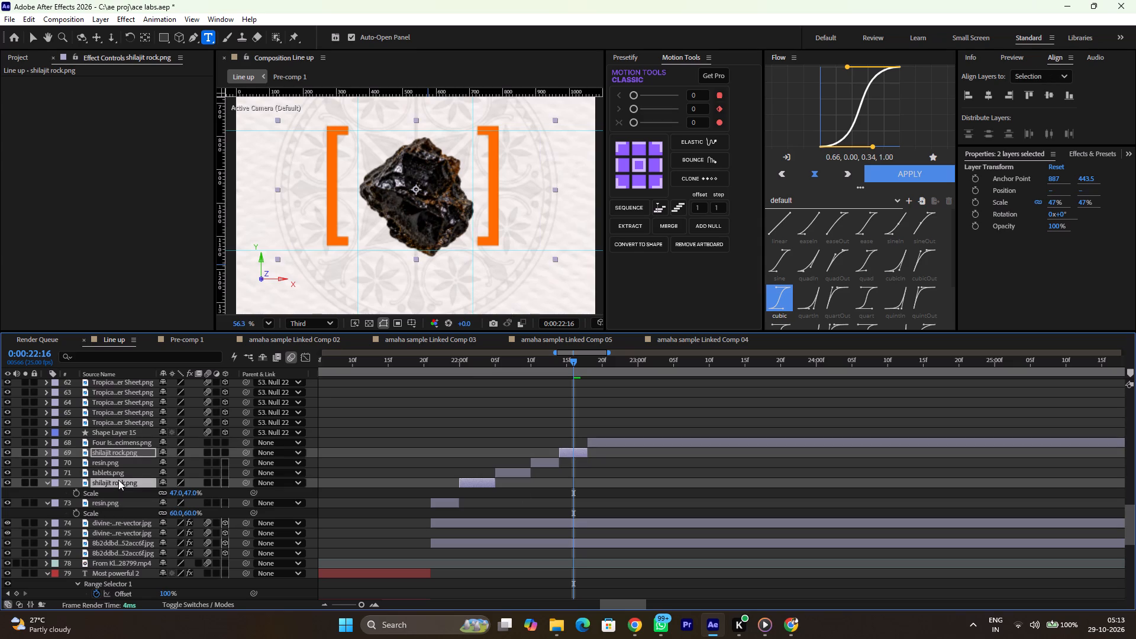
key(p)
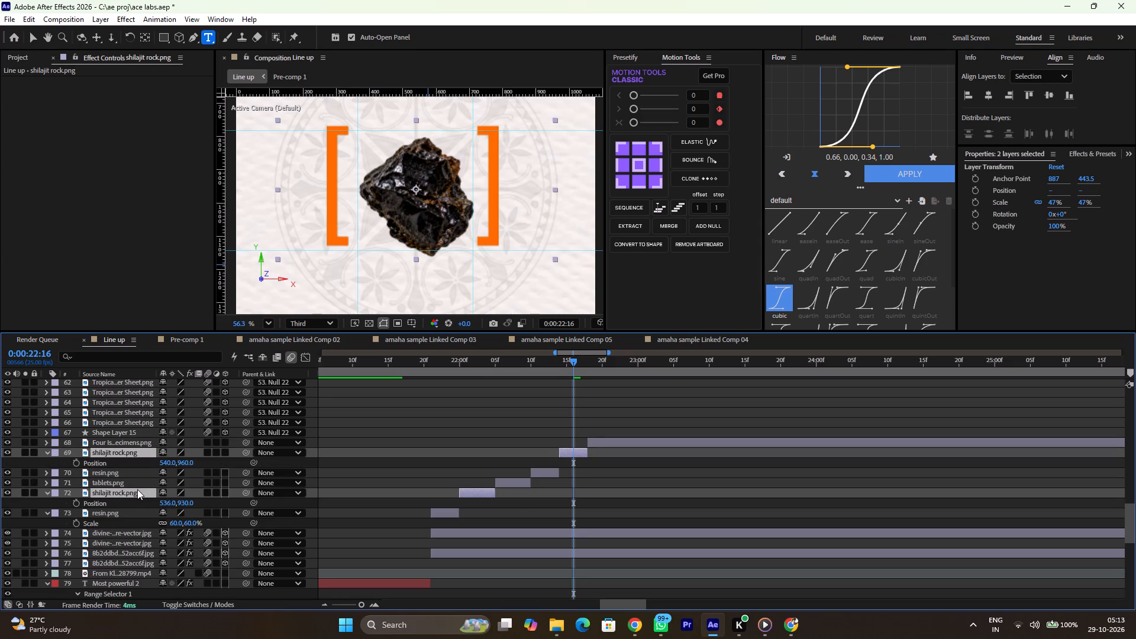
click(120, 502)
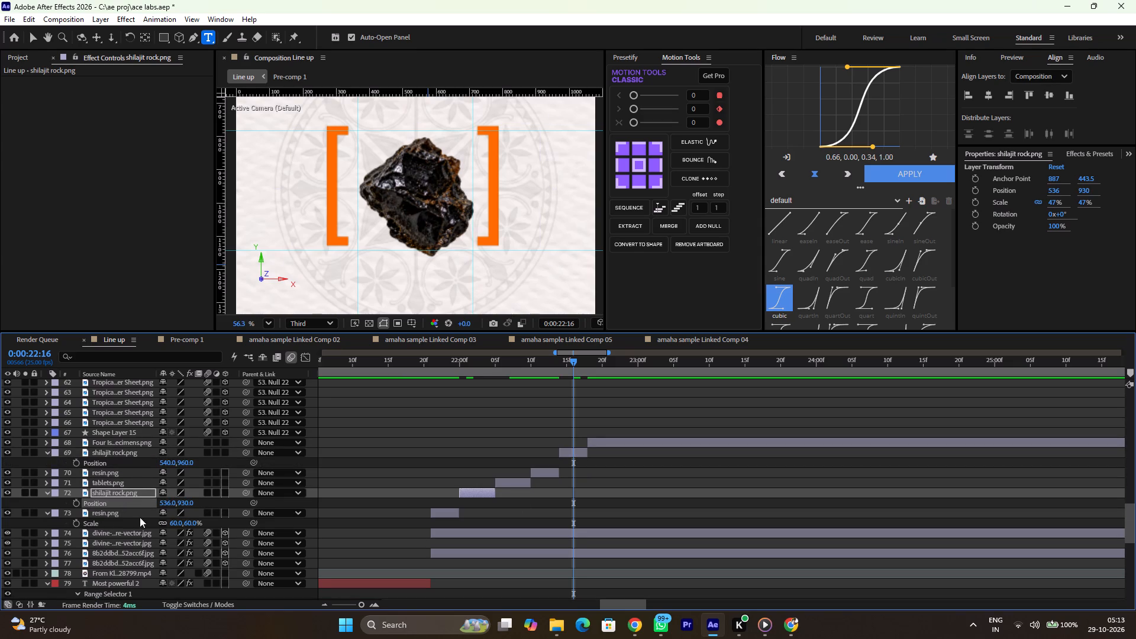
key(ctrl+c)
key(ctrl+c)
key(ctrl+c)
click(133, 451)
key(ctrl+v)
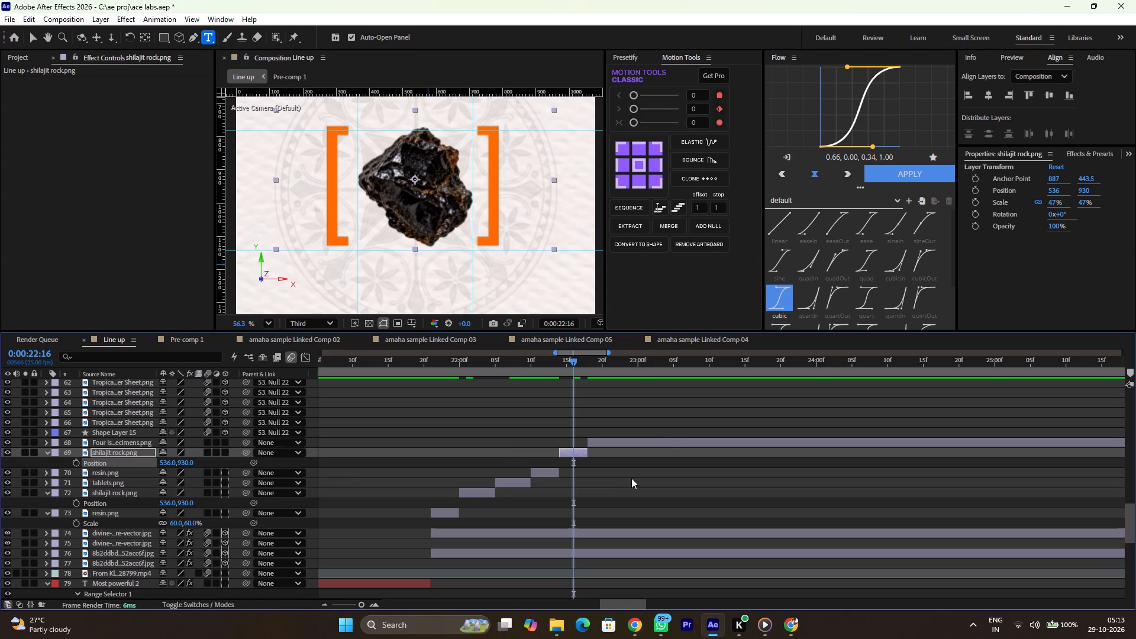
Check the Four Isolated Natural Specimens image against the guides at 0:00:22:20.
drag(578, 364, 601, 367)
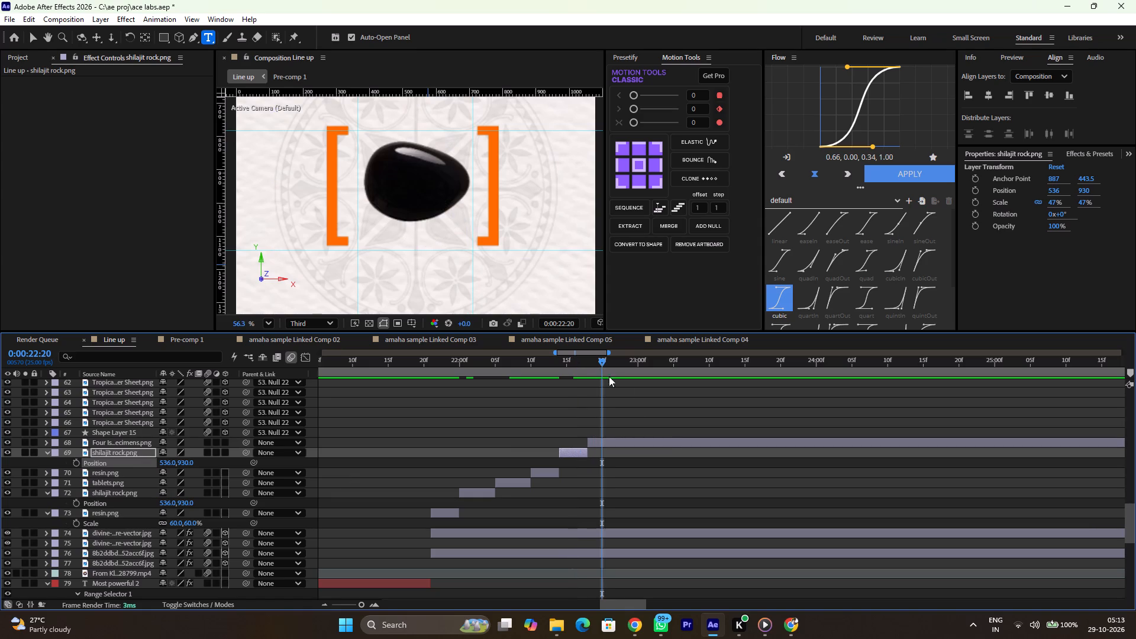
click(615, 440)
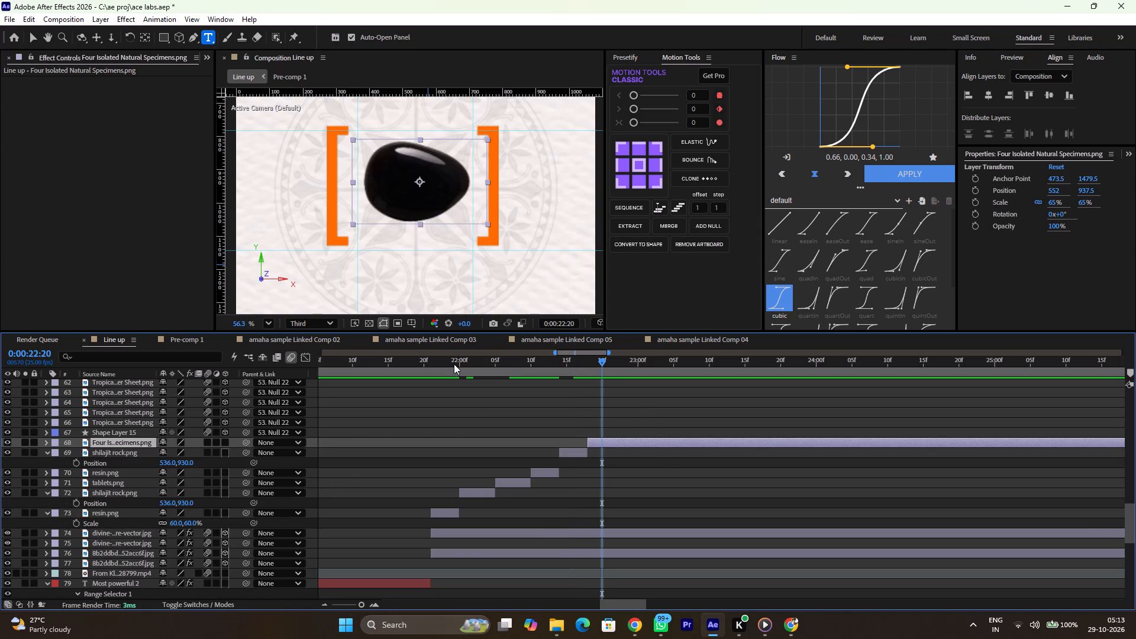
Return to 0:00:21:21, hide the rulers and remove all four guides from the composition.
drag(454, 365, 433, 388)
ctrl+scroll(424, 196, down, 7)
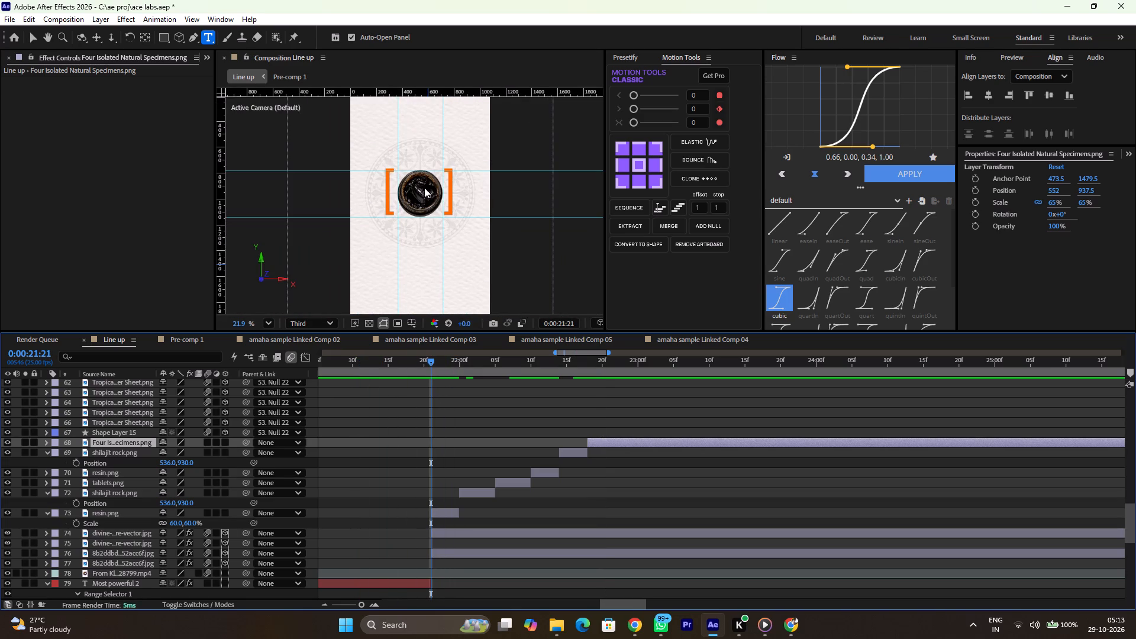
key(ctrl+r)
key(v)
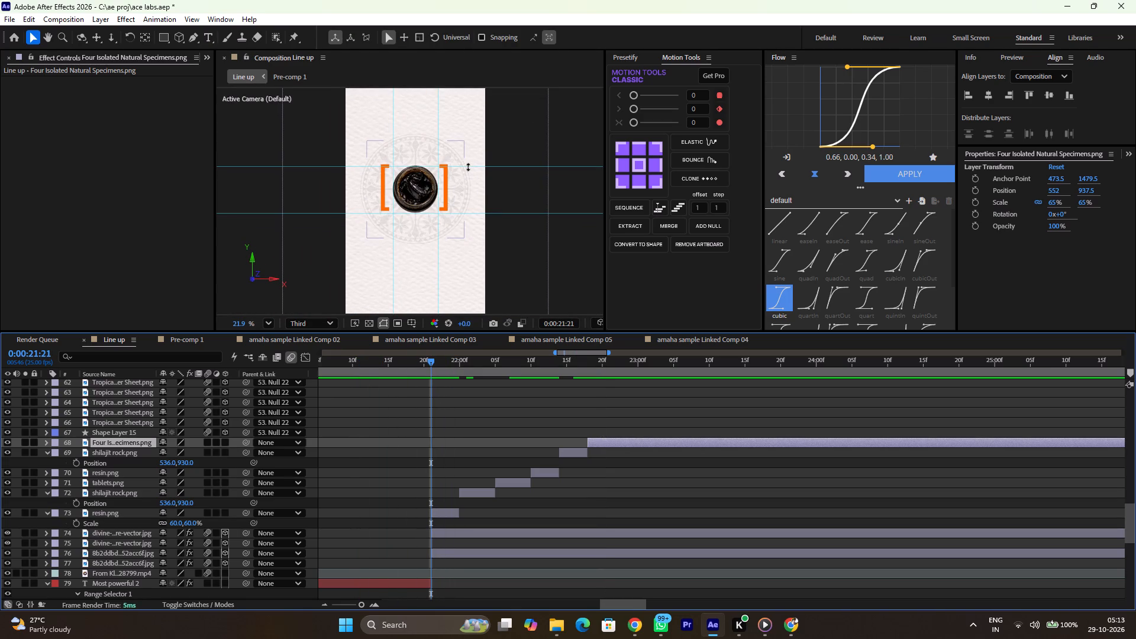
drag(468, 167, 482, 2)
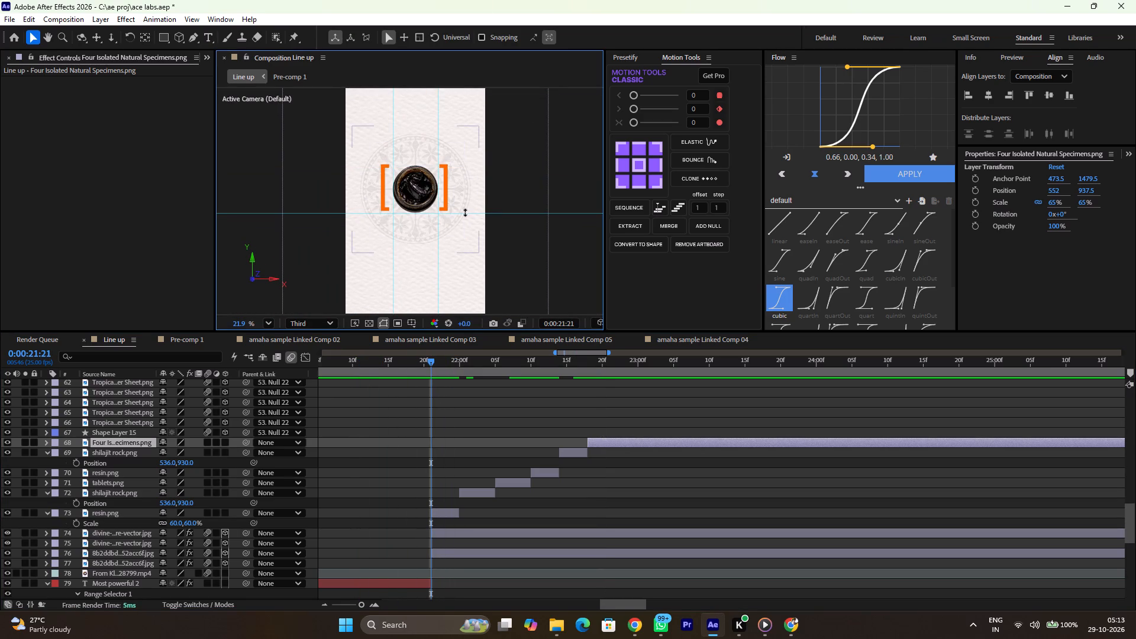
drag(465, 212, 530, 531)
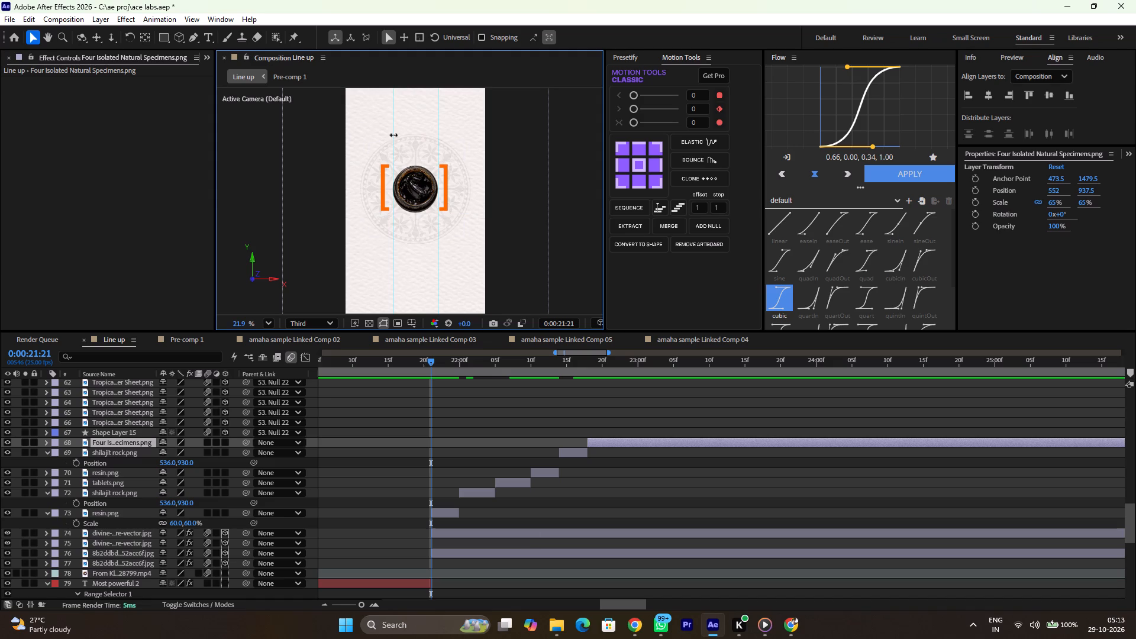
drag(393, 135, 206, 180)
drag(437, 117, 817, 193)
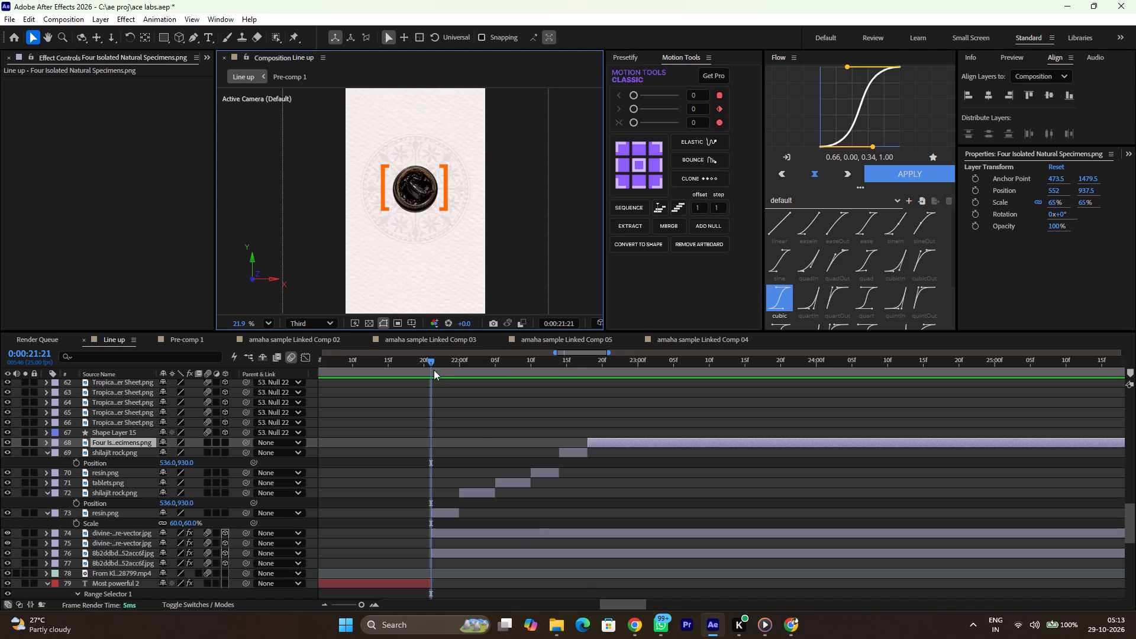
Scrub from 0:00:21:21 to about 0:00:22:09 to check the aligned image cuts inside the brackets.
drag(433, 362, 535, 376)
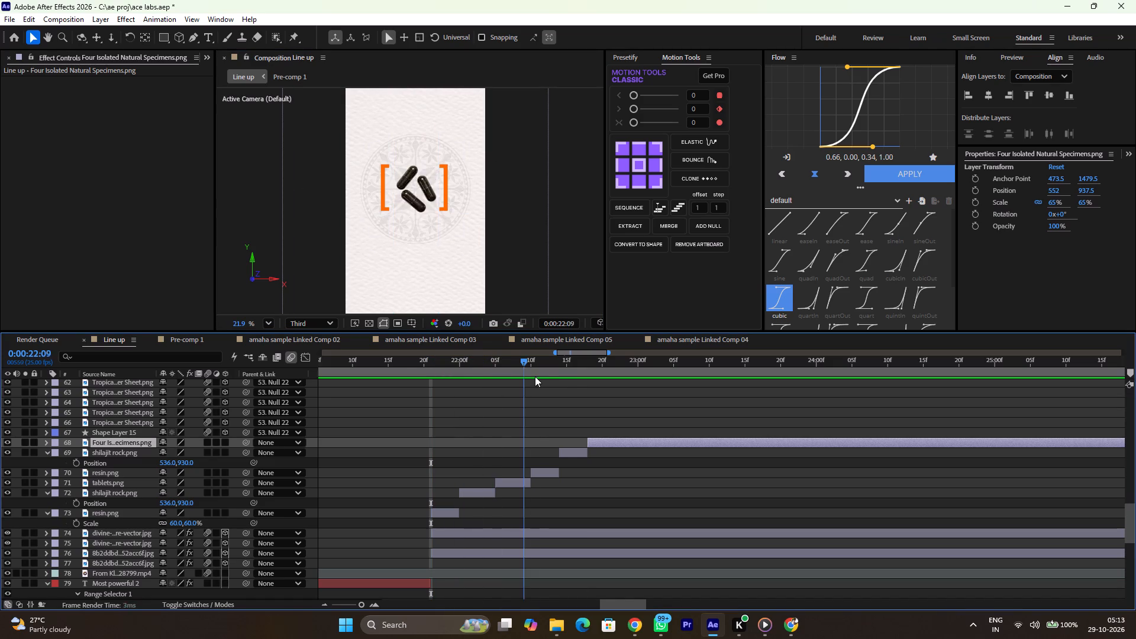
Play back the image-cut section from about 0:00:21:14 to check the rapid cuts inside the brackets.
drag(535, 376, 382, 390)
key(space)
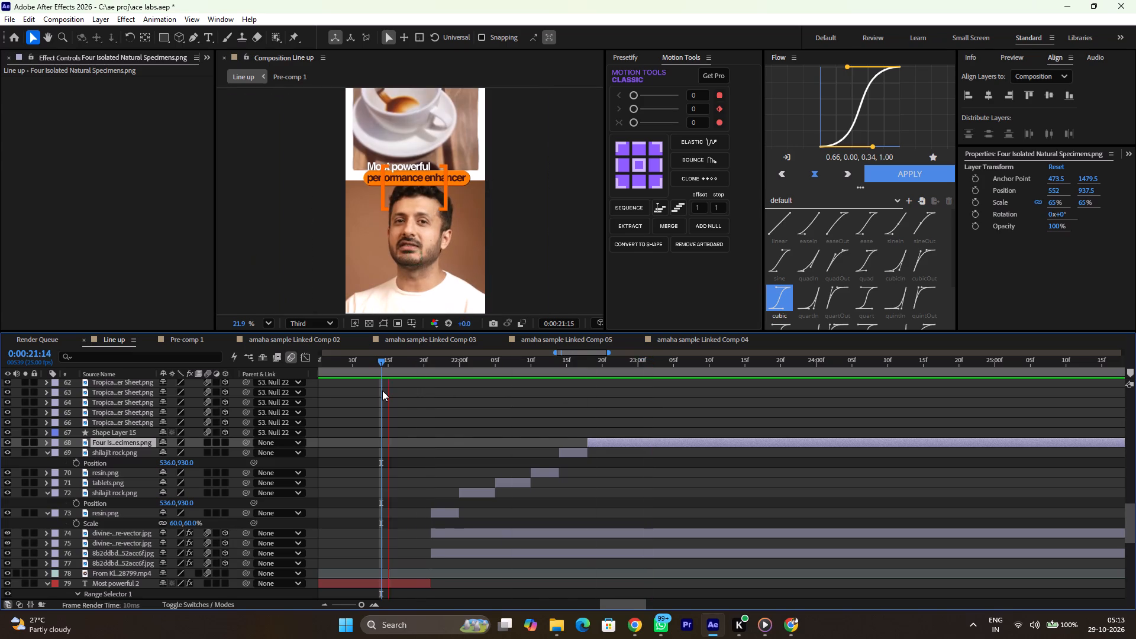
key(space)
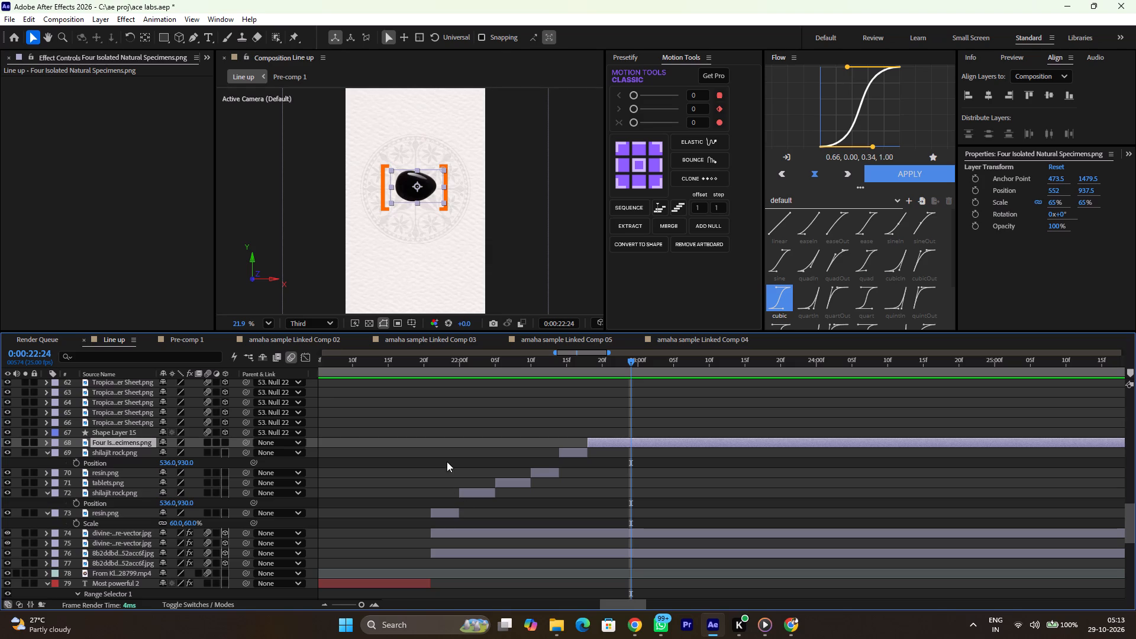
Split both bracket text layers at 0:00:21:21 and delete the portions before that time.
click(441, 354)
drag(440, 357, 437, 358)
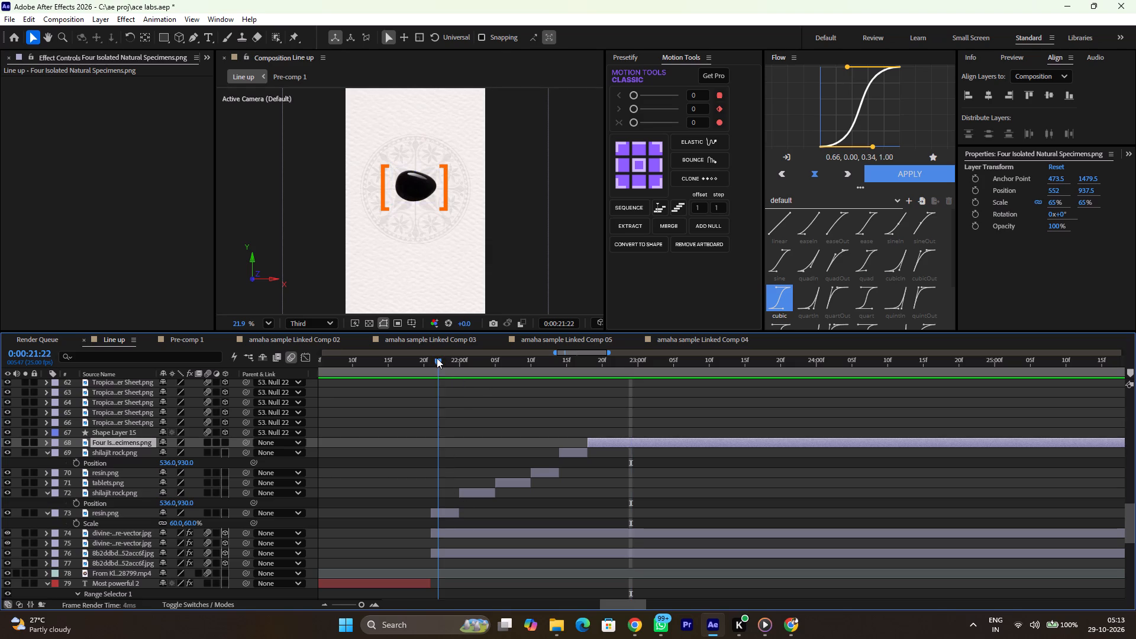
drag(437, 358, 430, 359)
scroll(454, 432, up, 8)
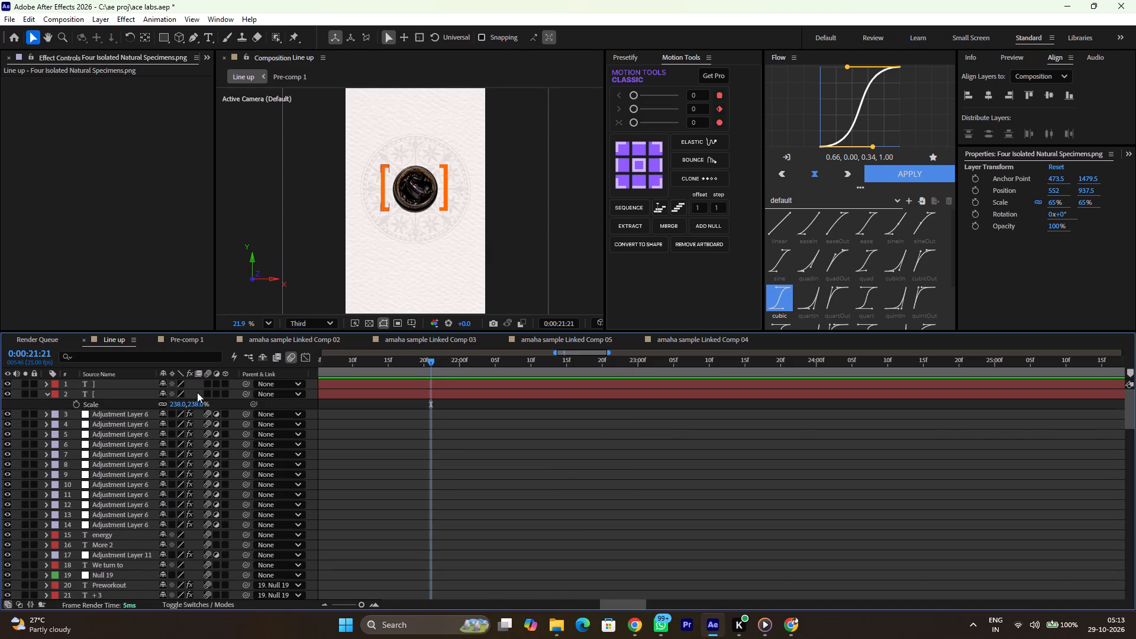
click(131, 393)
shift+click(127, 385)
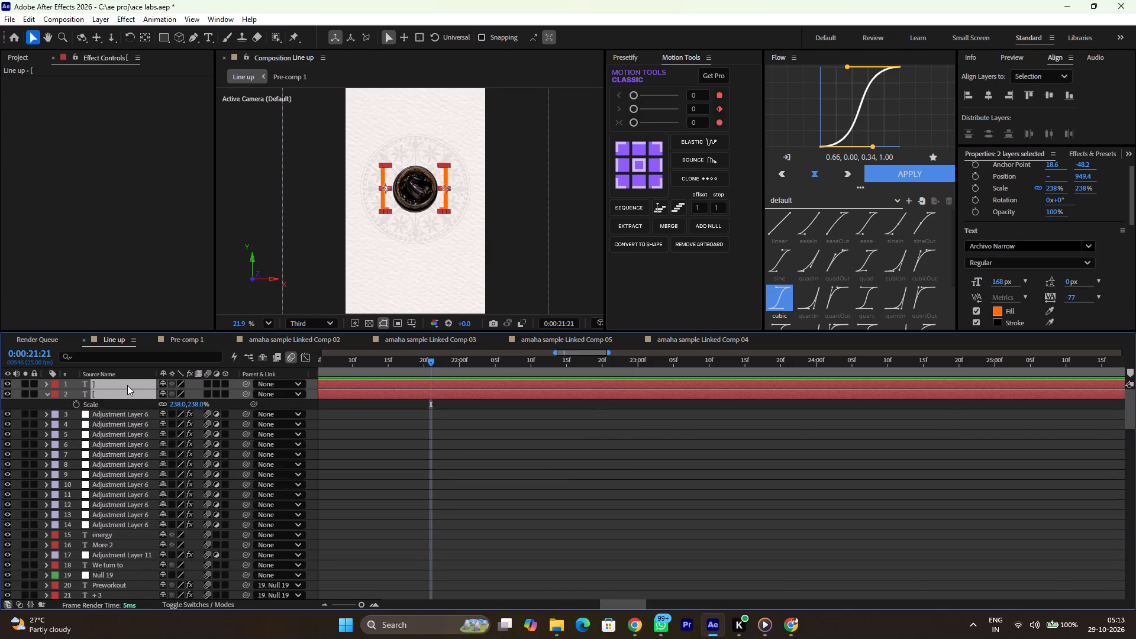
key(ctrl+shift+d)
click(411, 410)
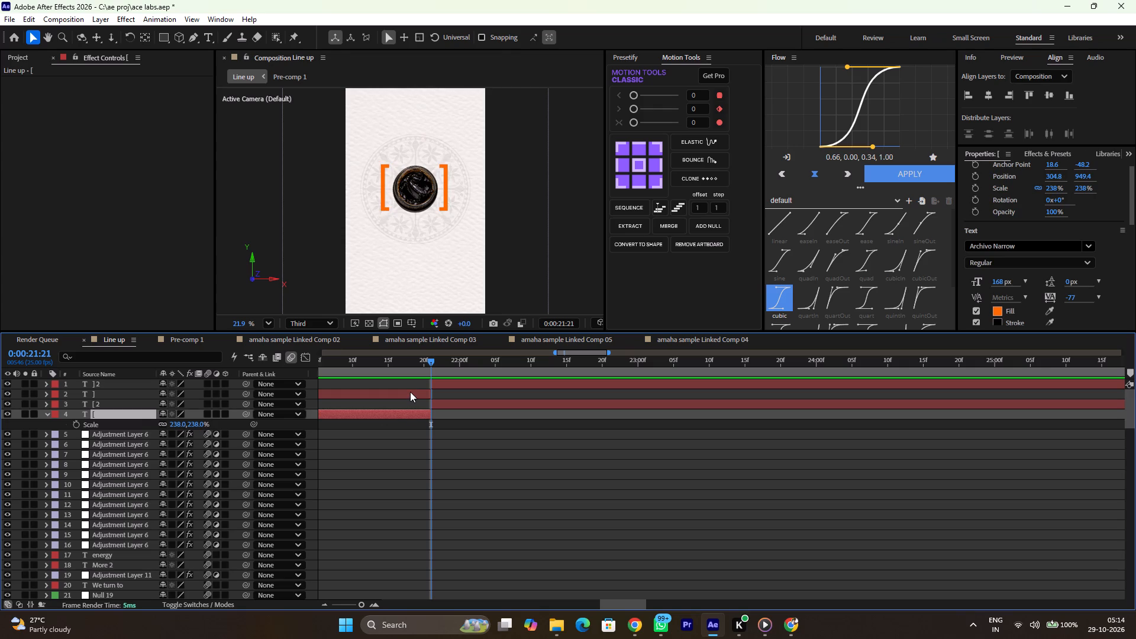
ctrl+click(410, 392)
key(BackSpace)
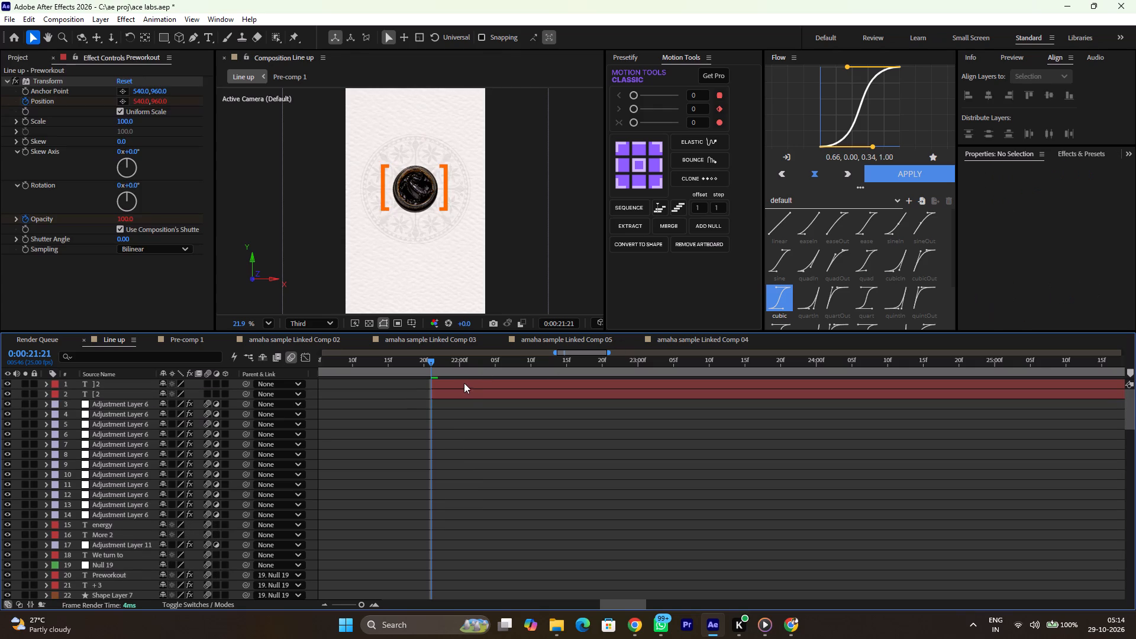
Move both remaining bracket layers in the stack to directly below the first resin.png clip, above the divine vector layers.
click(463, 383)
shift+click(463, 396)
drag(121, 389, 107, 601)
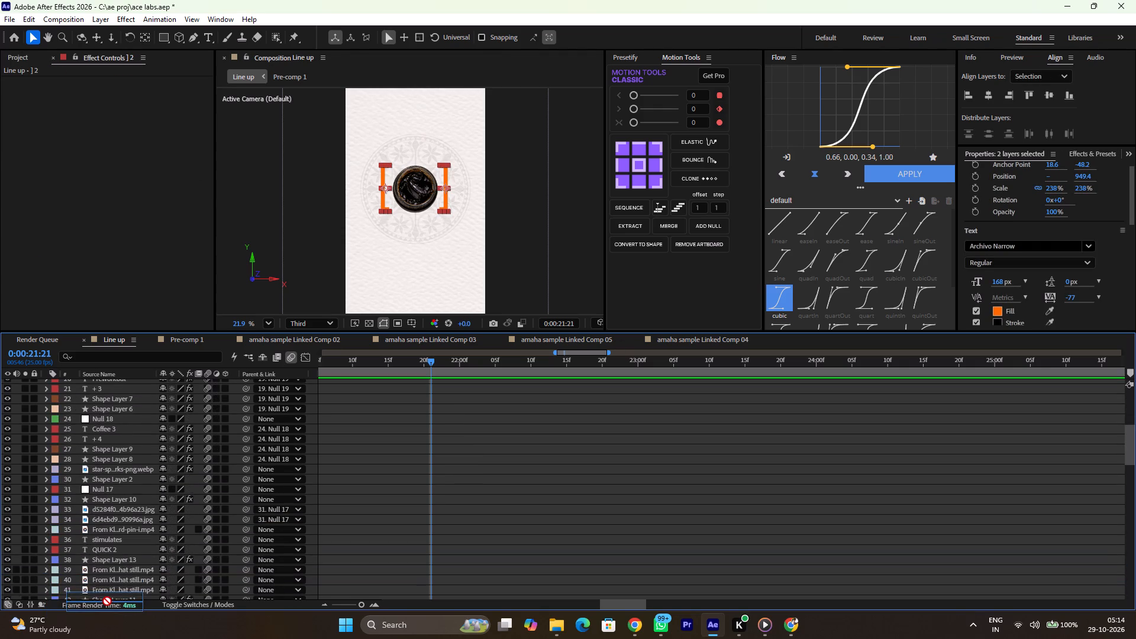
drag(107, 601, 127, 537)
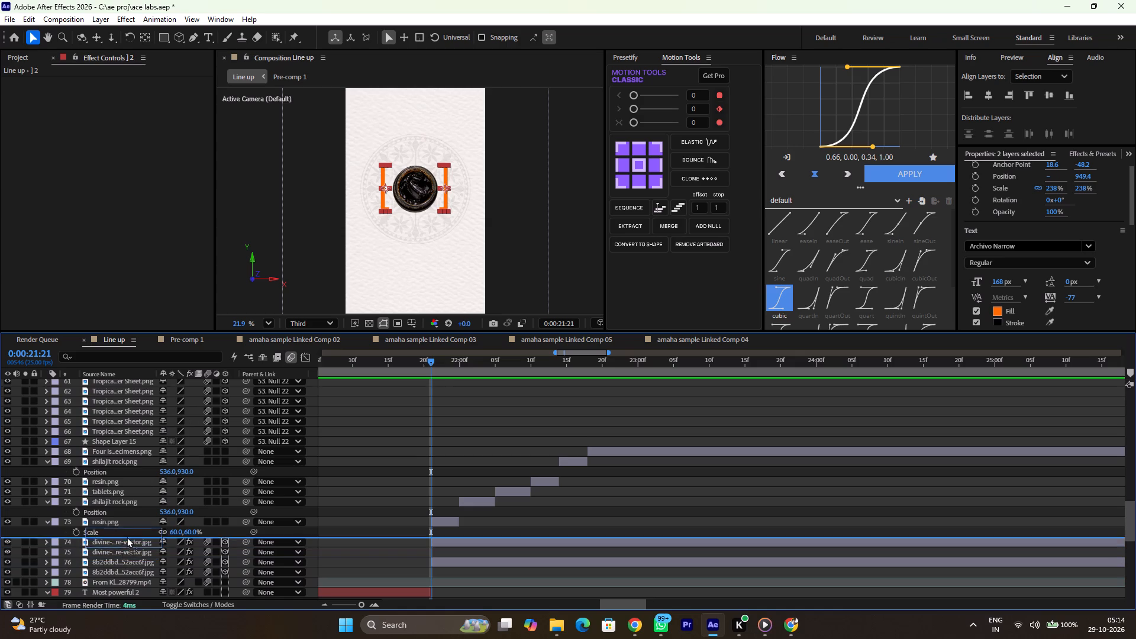
drag(127, 537, 127, 536)
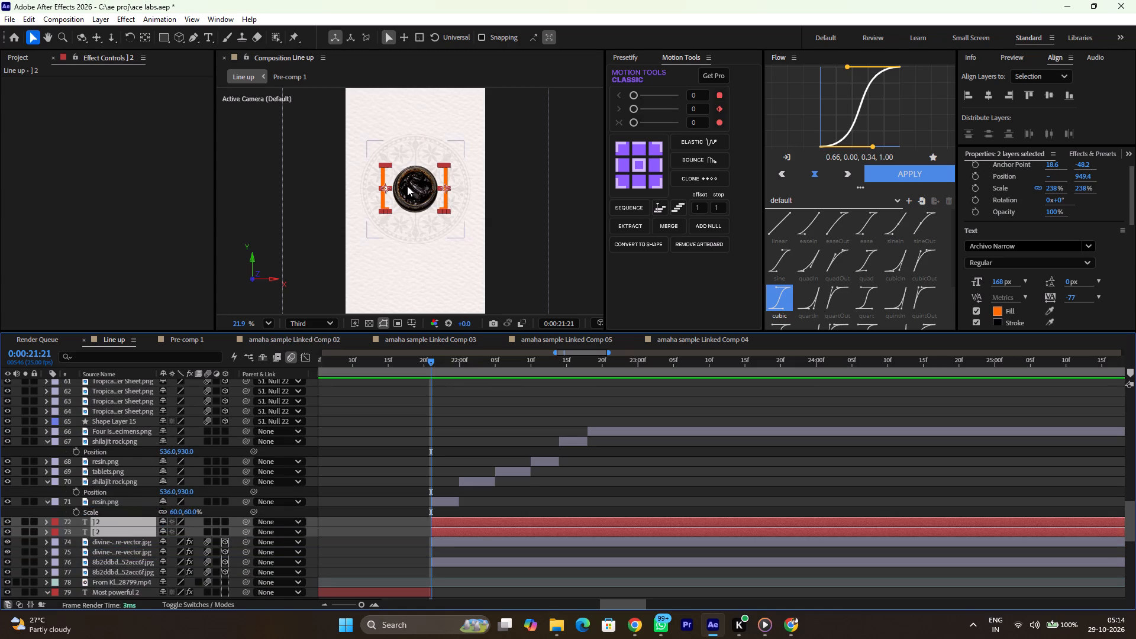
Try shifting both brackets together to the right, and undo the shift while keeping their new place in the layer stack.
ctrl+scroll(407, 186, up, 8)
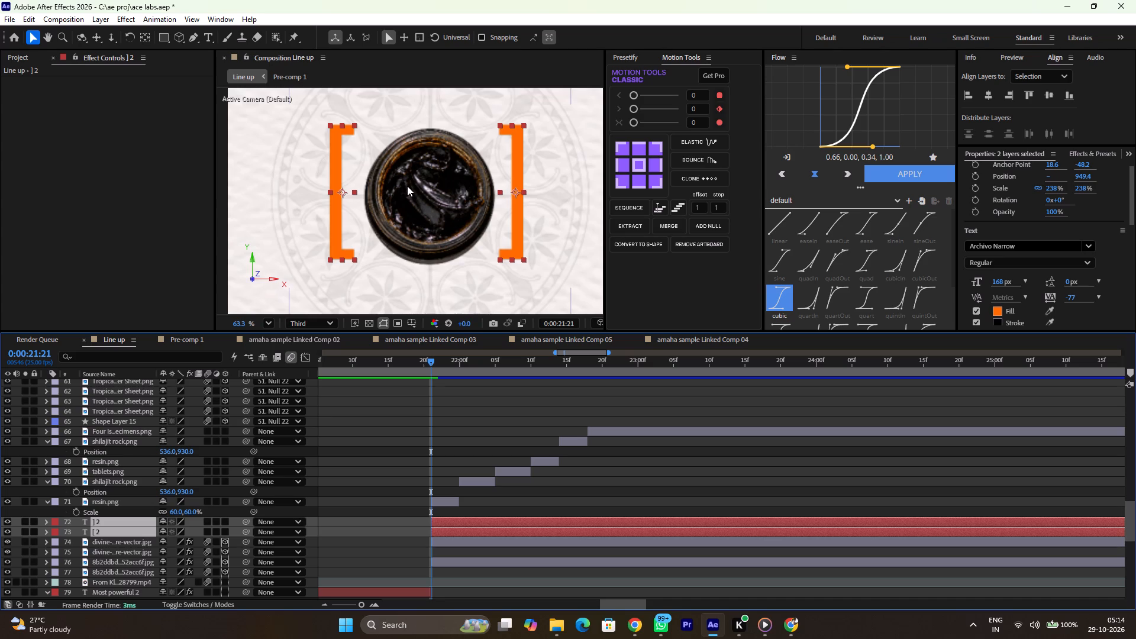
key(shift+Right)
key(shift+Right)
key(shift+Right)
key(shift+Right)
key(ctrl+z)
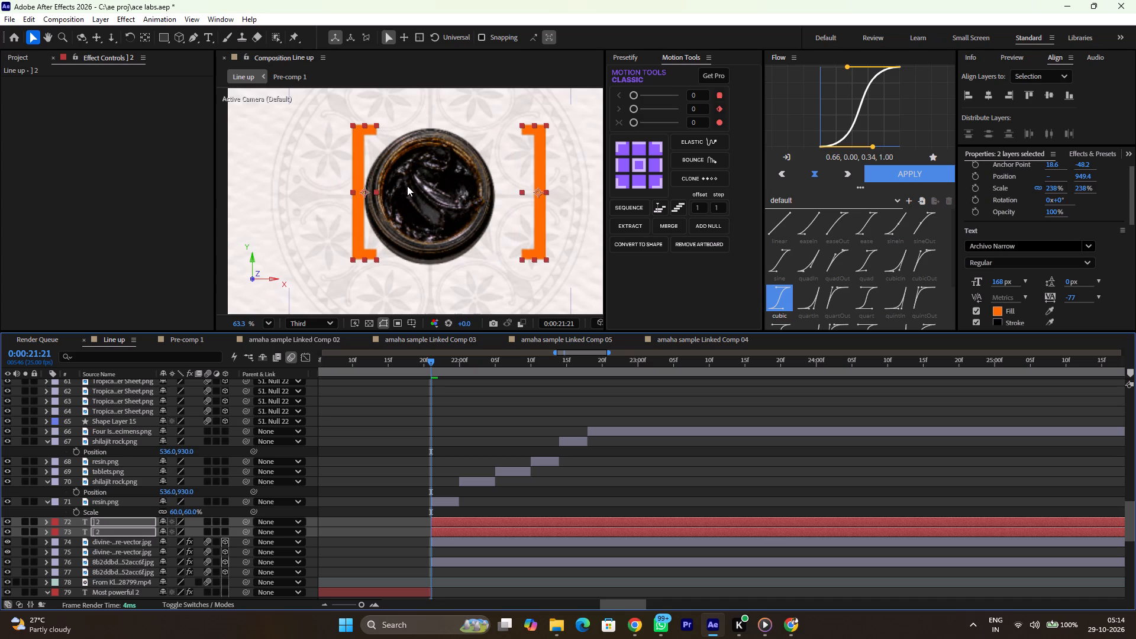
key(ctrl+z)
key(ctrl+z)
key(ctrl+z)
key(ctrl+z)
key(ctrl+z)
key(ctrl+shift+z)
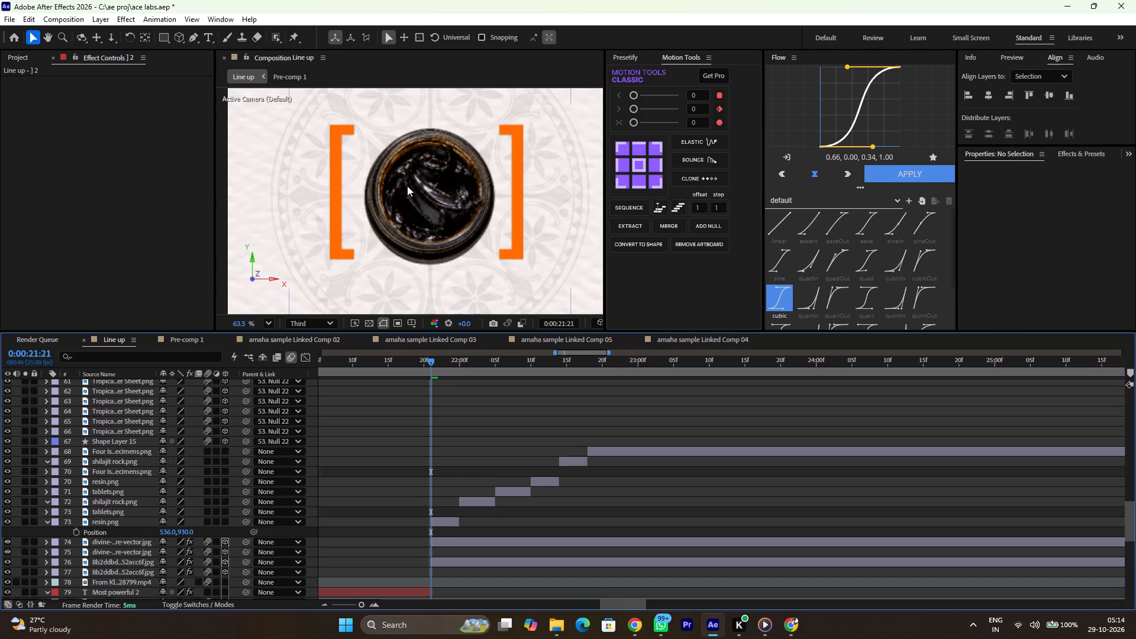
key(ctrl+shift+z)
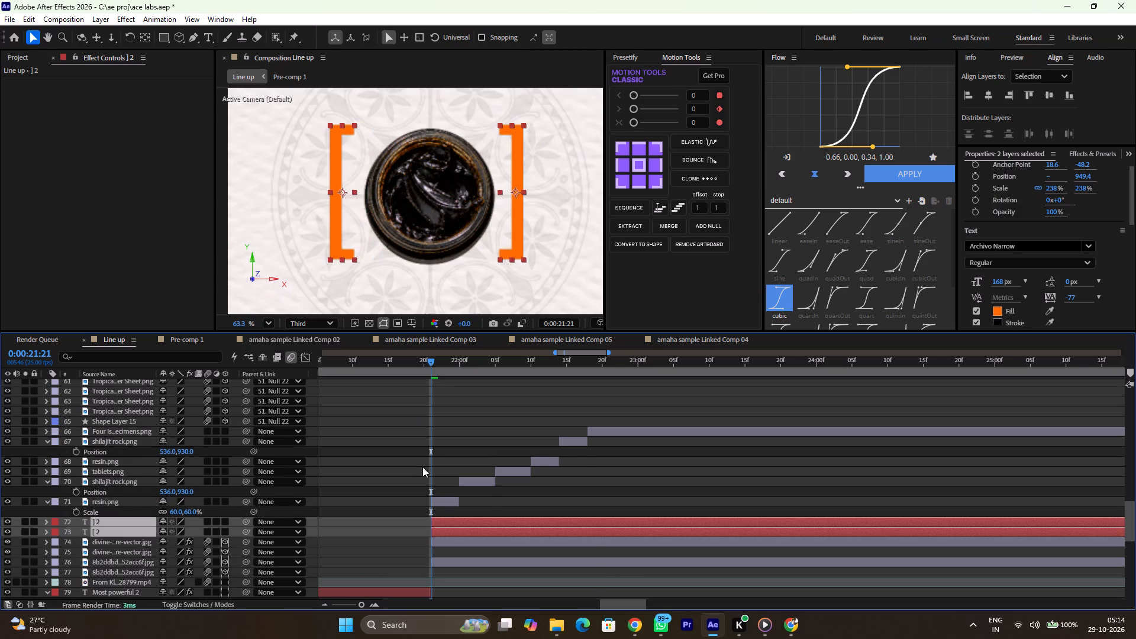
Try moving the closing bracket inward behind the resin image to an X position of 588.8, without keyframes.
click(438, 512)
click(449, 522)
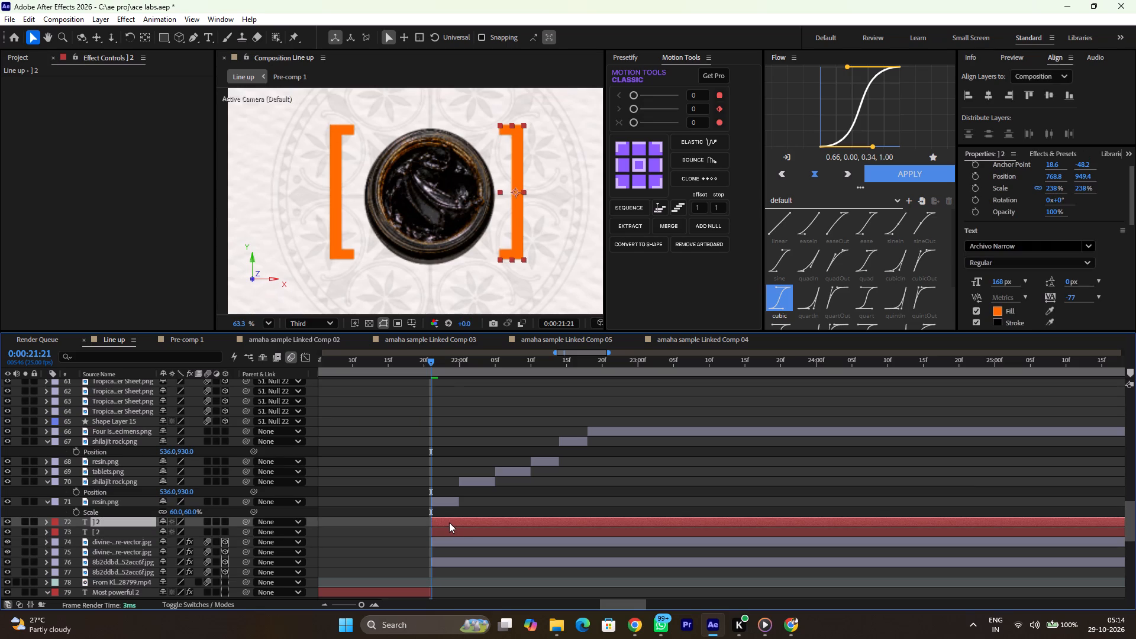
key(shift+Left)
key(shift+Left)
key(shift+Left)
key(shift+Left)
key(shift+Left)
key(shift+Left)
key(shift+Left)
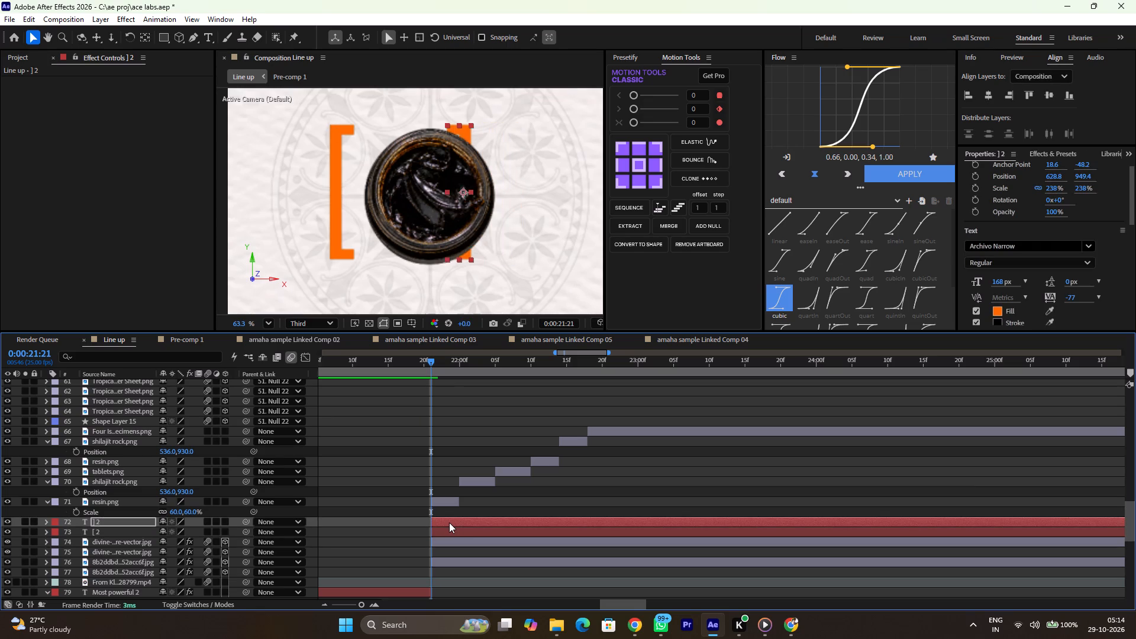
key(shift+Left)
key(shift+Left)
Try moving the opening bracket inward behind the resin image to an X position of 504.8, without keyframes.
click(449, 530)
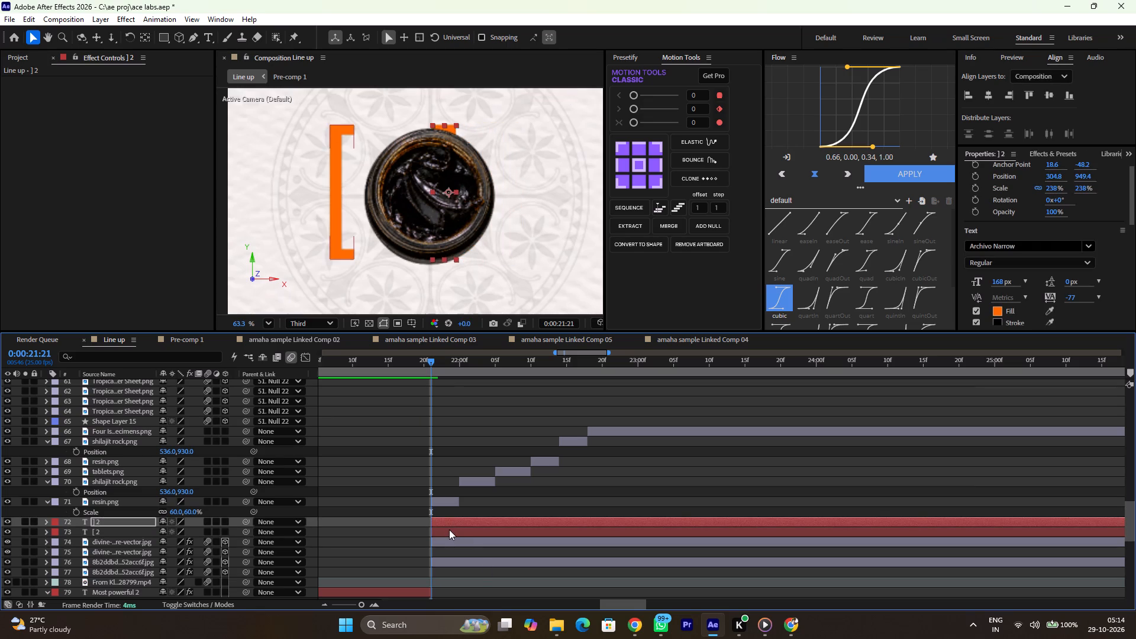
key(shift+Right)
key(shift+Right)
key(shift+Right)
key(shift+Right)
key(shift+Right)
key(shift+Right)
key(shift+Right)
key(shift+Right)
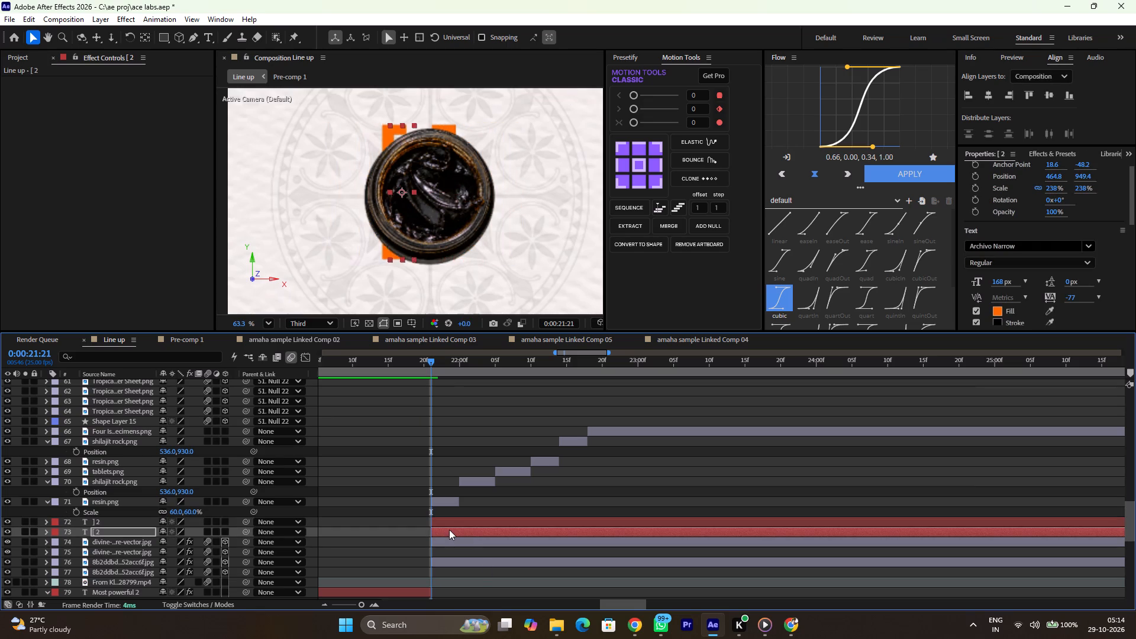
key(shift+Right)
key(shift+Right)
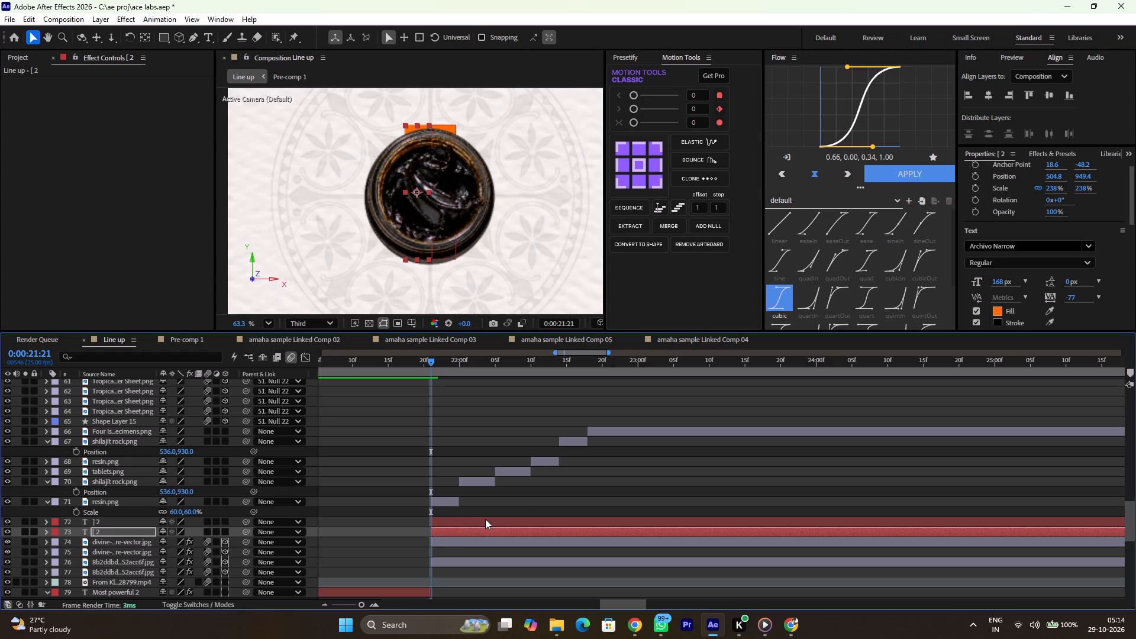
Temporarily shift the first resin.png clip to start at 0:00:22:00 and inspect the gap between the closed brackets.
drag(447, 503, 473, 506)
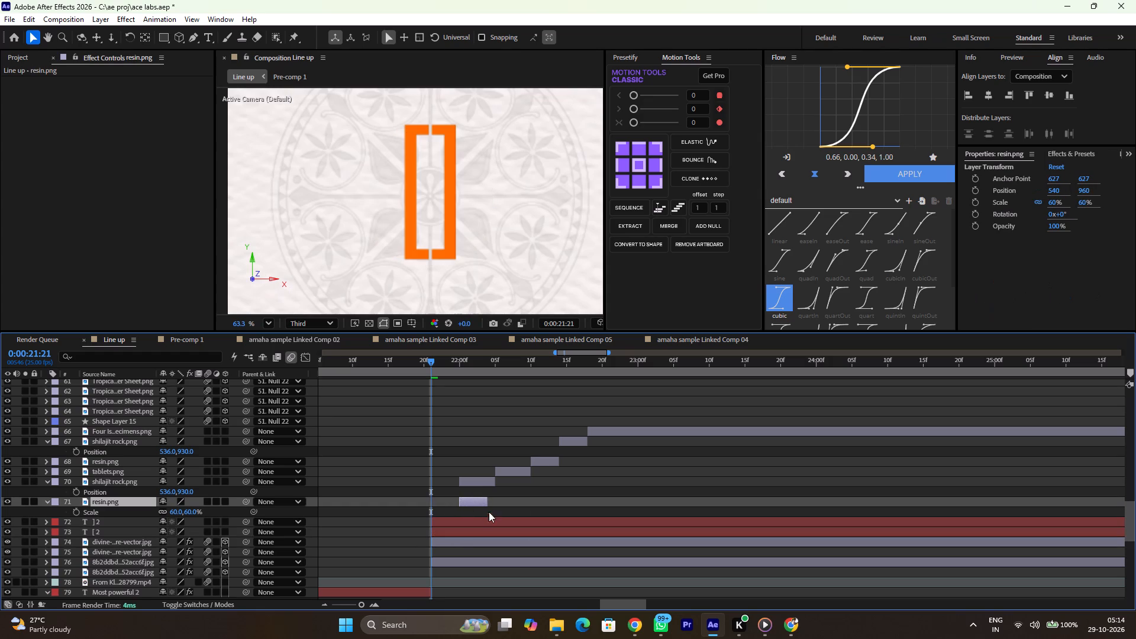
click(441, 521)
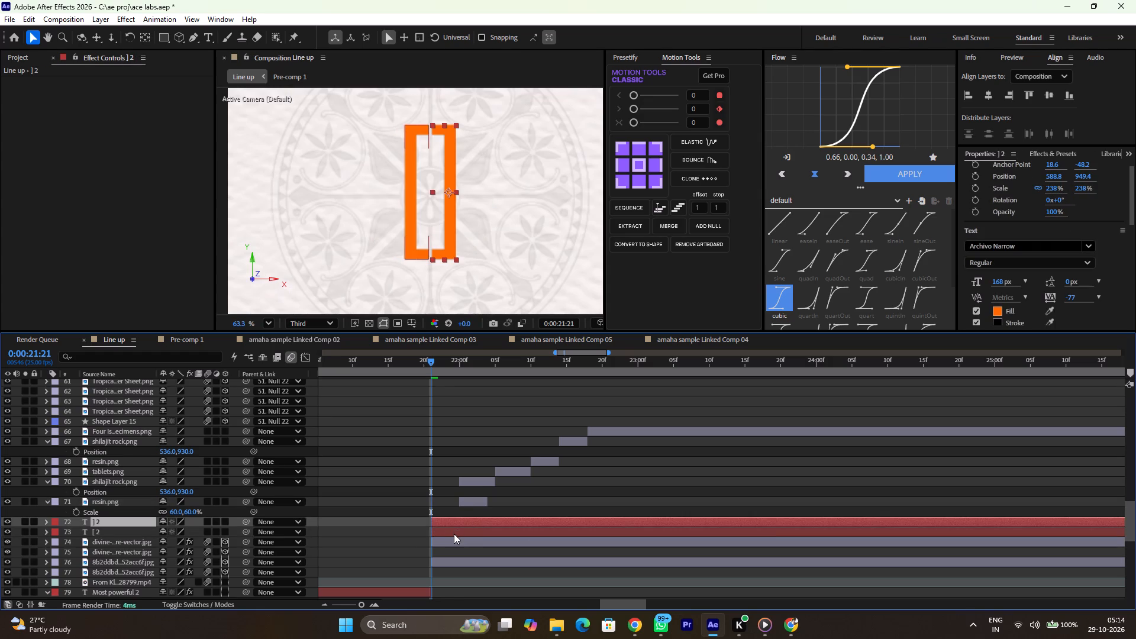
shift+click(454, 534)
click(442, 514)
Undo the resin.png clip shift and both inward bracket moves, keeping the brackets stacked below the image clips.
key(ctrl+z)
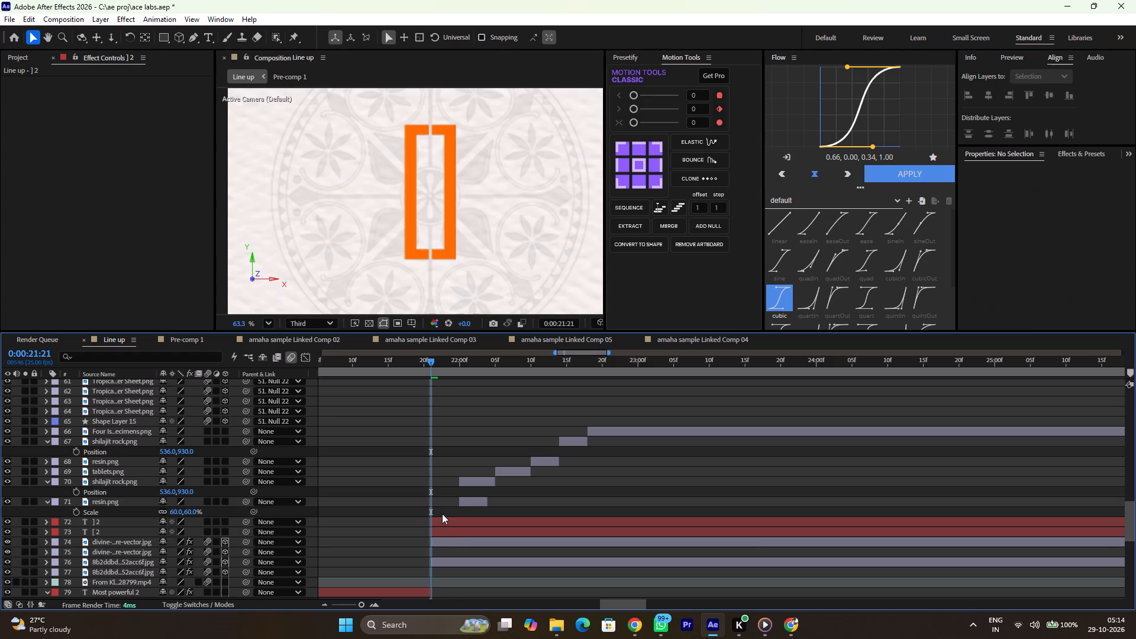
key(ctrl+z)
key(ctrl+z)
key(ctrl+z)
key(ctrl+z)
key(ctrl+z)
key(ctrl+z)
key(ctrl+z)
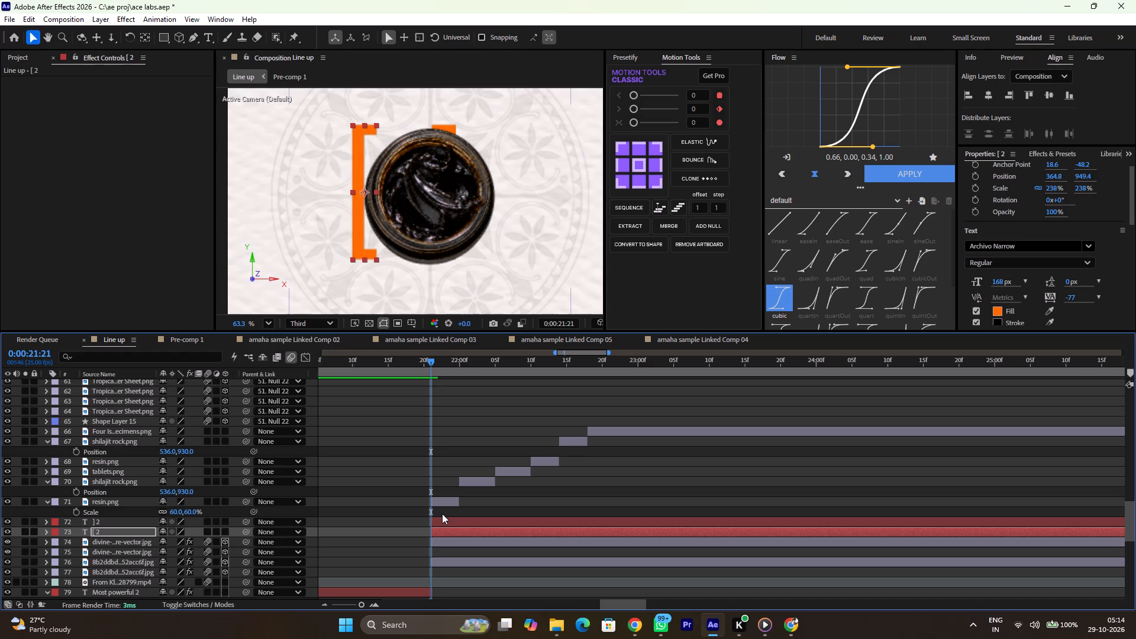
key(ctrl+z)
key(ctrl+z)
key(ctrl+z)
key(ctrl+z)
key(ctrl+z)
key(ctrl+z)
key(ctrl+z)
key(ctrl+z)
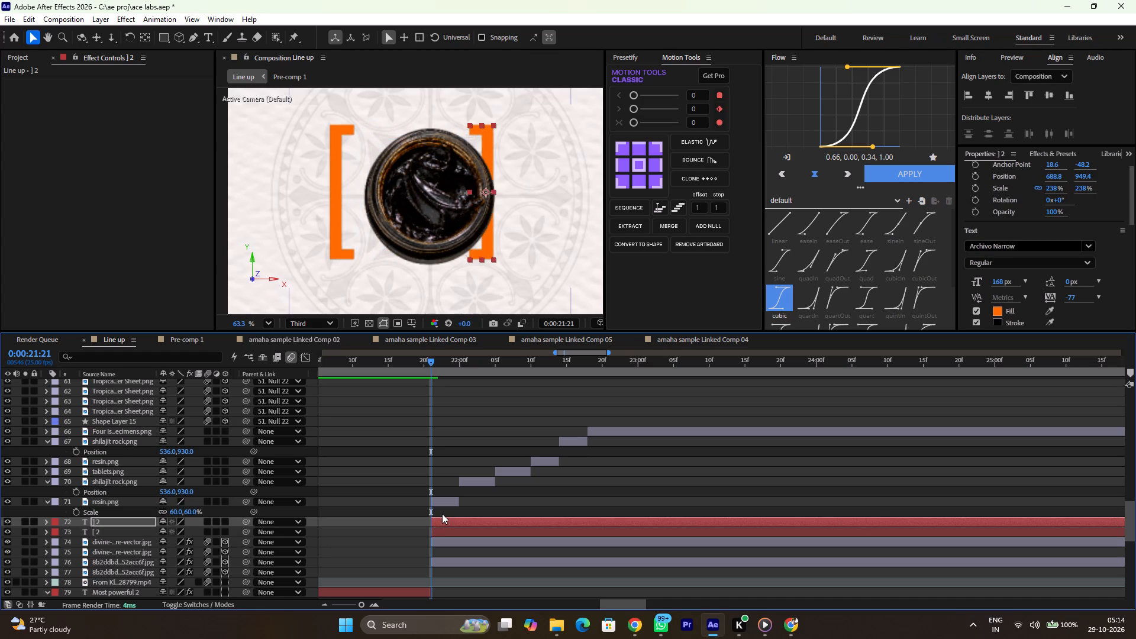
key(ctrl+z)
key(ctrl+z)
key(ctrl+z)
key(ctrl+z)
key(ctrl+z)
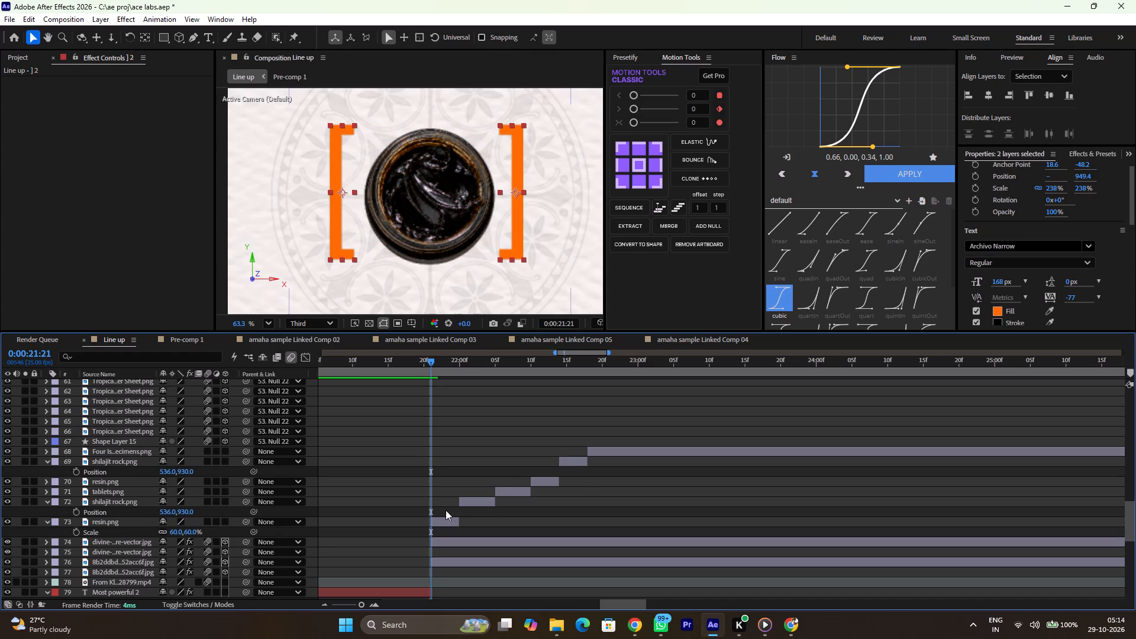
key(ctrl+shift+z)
Keyframe both brackets' Position with their open placement at about 0:00:22:10, and add a second pair of keyframes at 0:00:21:21.
key(p)
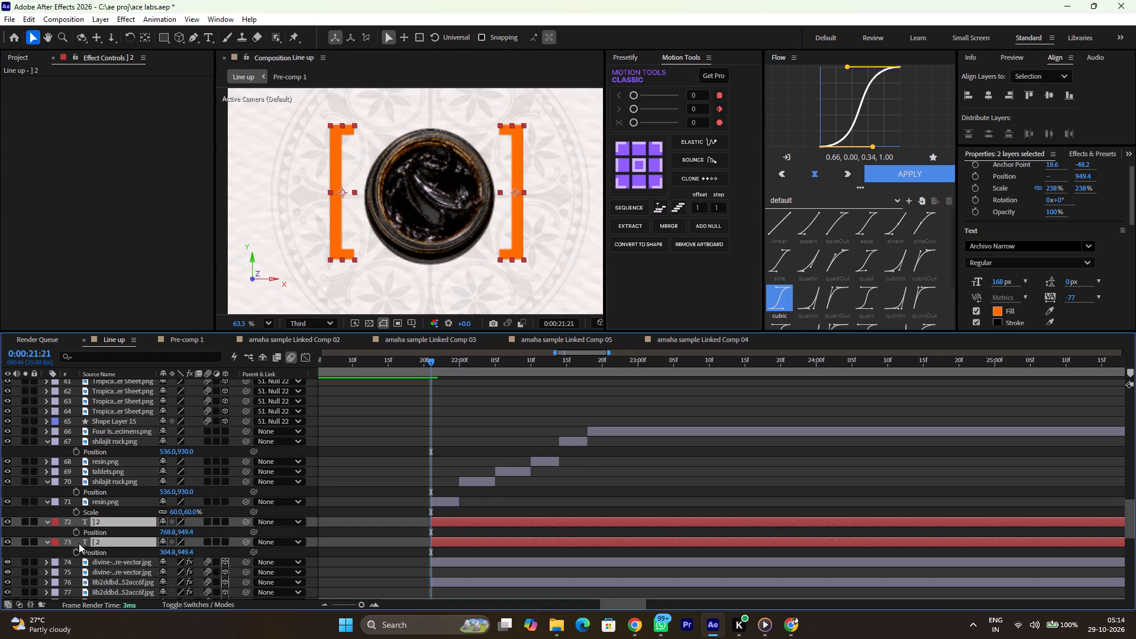
click(75, 530)
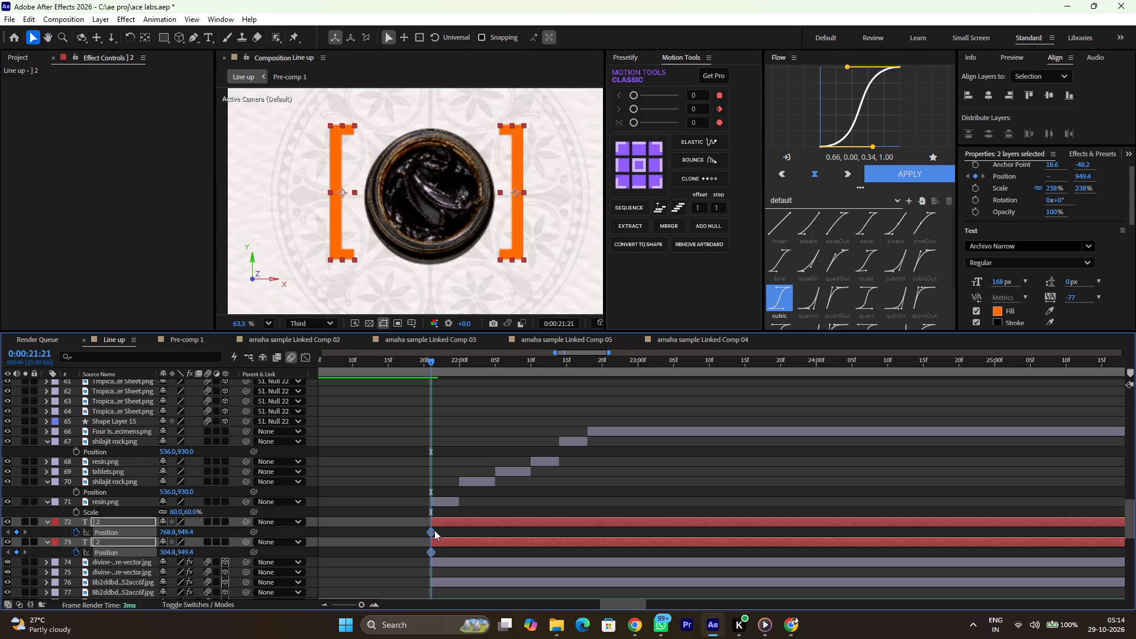
drag(434, 530, 453, 535)
drag(443, 531, 410, 566)
drag(429, 533, 553, 534)
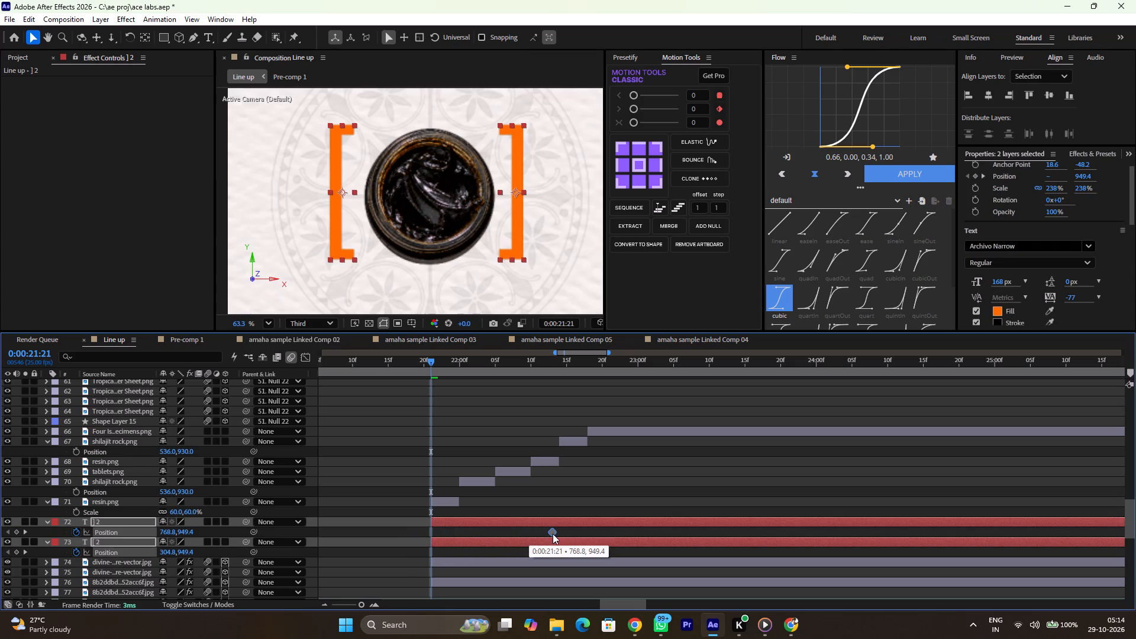
drag(553, 534, 531, 531)
click(492, 524)
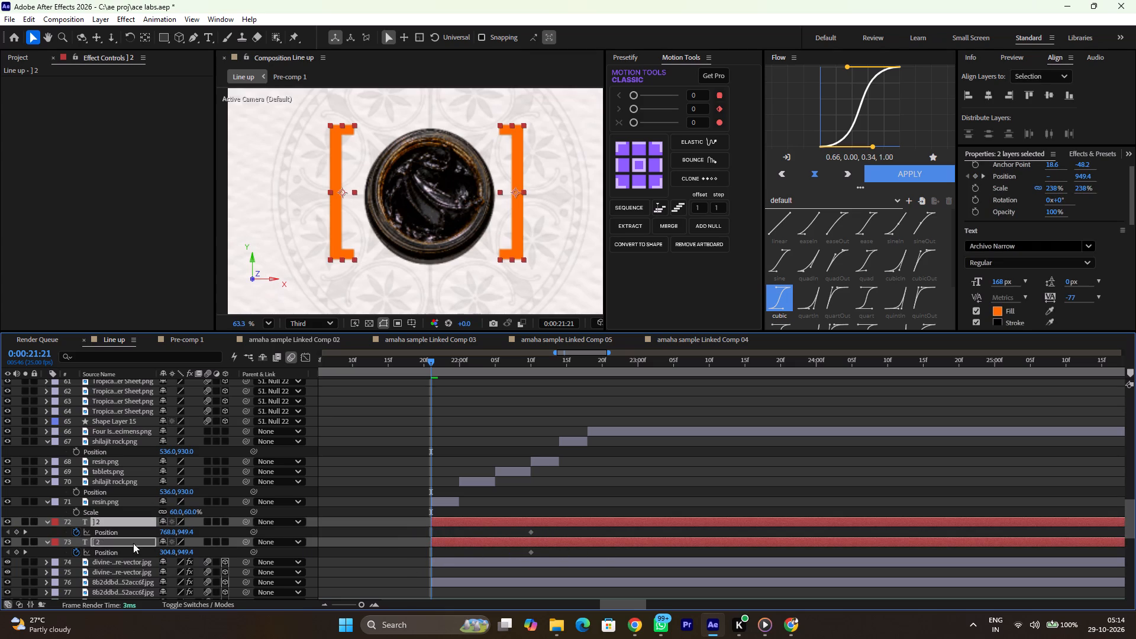
click(15, 531)
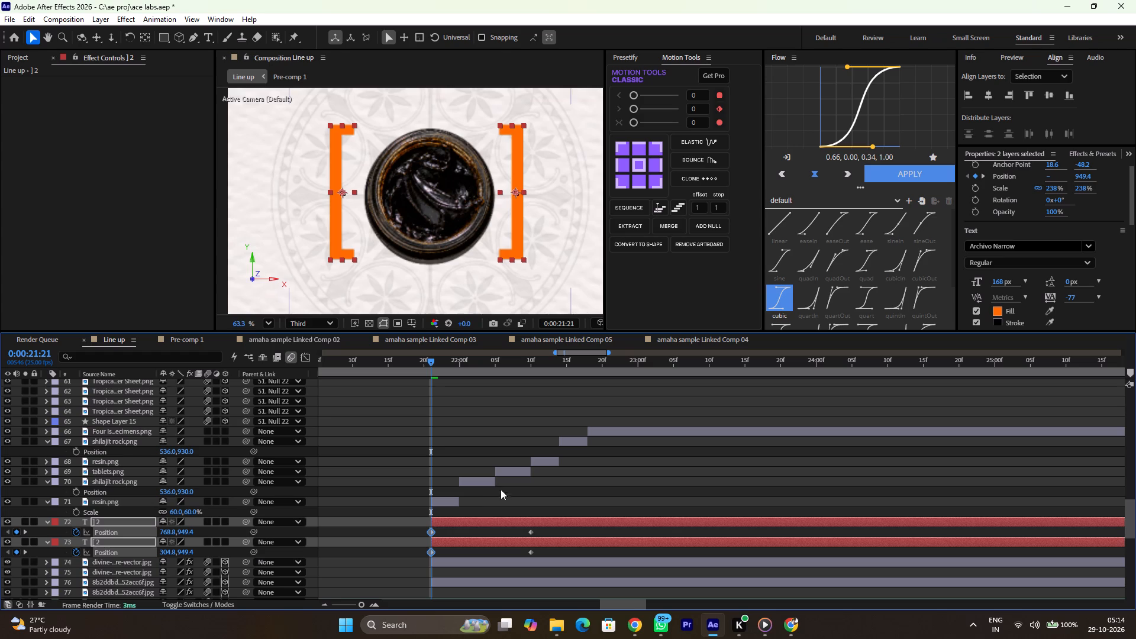
Move the closing bracket inward to an X position of 588.8 at its 0:00:21:21 keyframe.
click(452, 530)
click(454, 523)
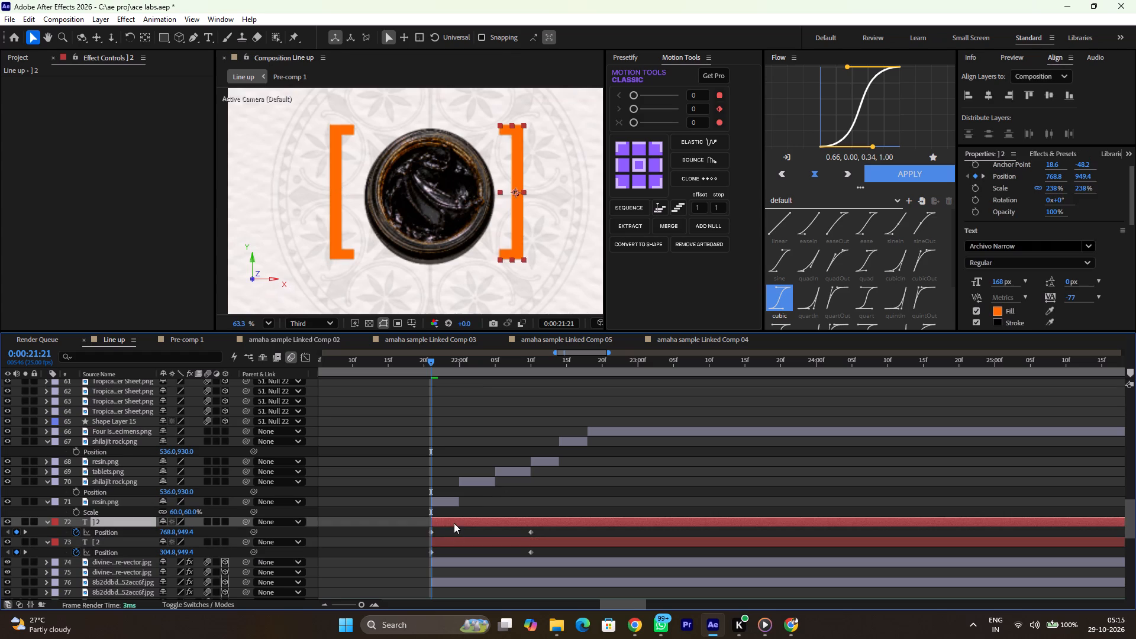
key(shift+Left)
key(shift+Left)
key(shift+Left)
key(shift+Left)
key(shift+Left)
key(shift+Left)
key(shift+Left)
key(shift+Left)
key(shift+Left)
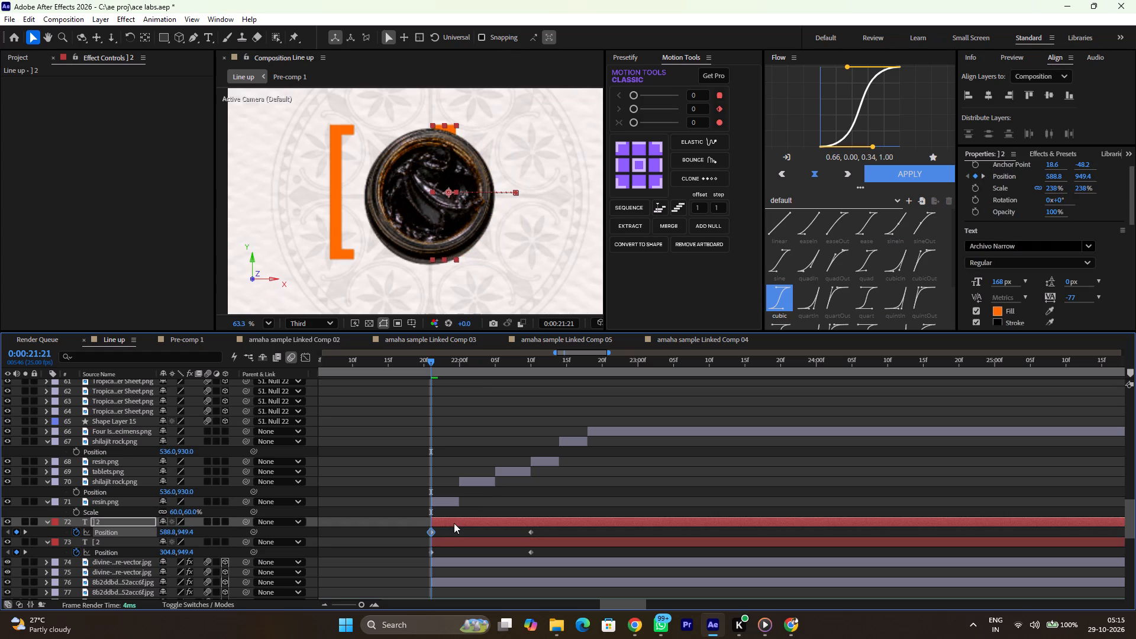
Move the opening bracket inward to an X position of 504.8 at its 0:00:21:21 keyframe.
click(458, 542)
key(shift+Right)
key(shift+Right)
key(shift+Right)
key(shift+Right)
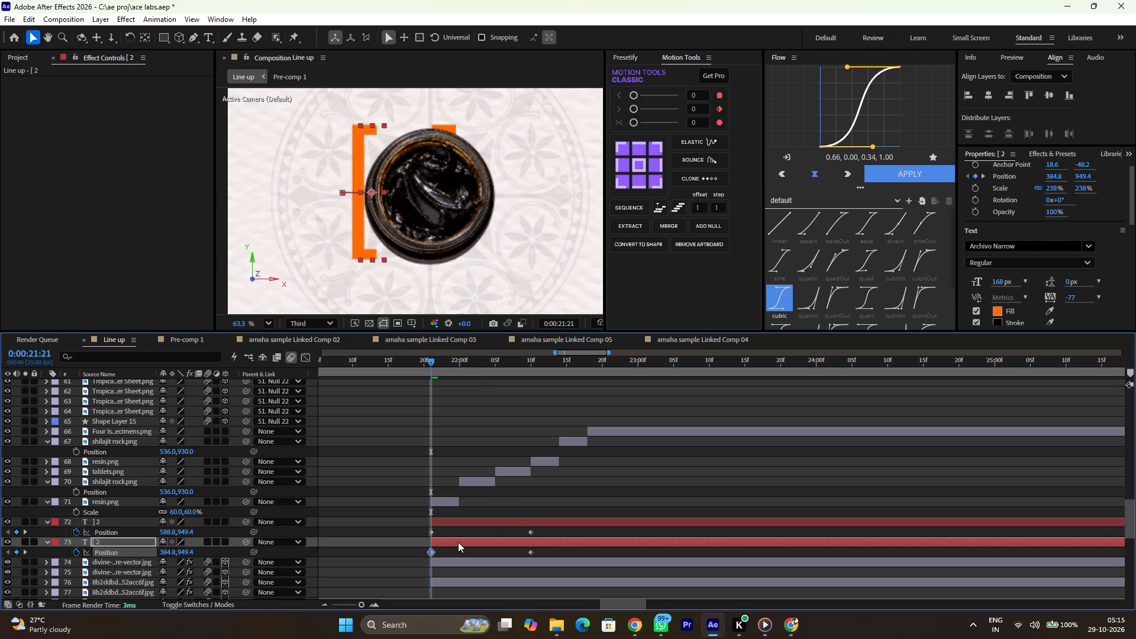
key(shift+Right)
key(shift+Right)
key(shift+Right)
key(shift+Right)
key(shift+Right)
key(shift+Right)
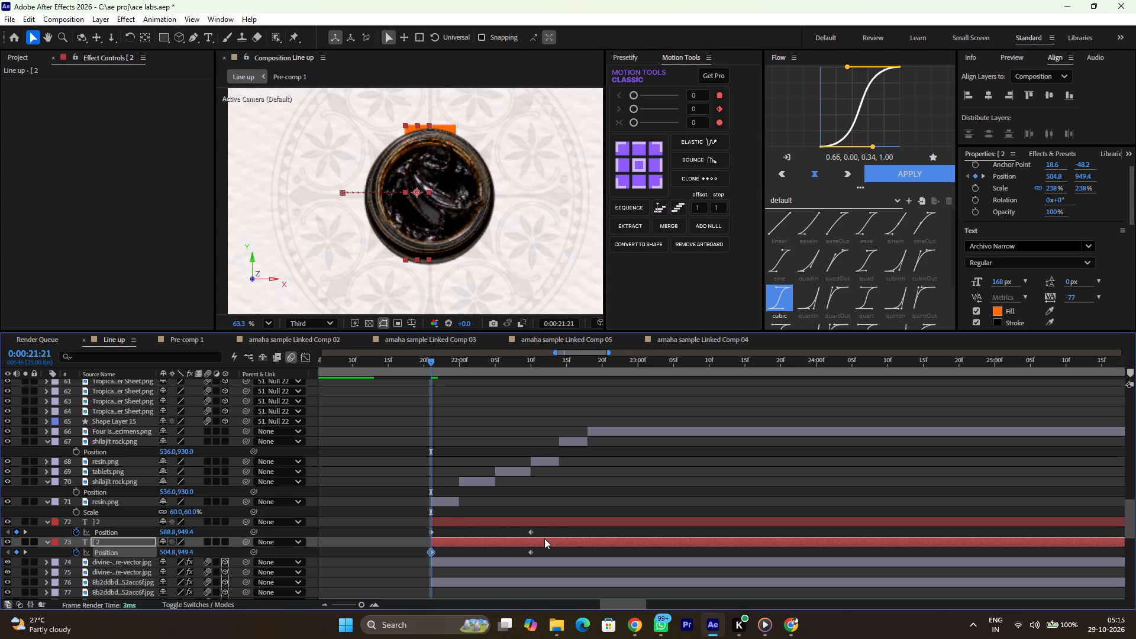
Ease all four bracket Position keyframes with the 0.66, 0.00, 0.34, 1.00 cubic curve and preview the opening.
drag(548, 528, 400, 568)
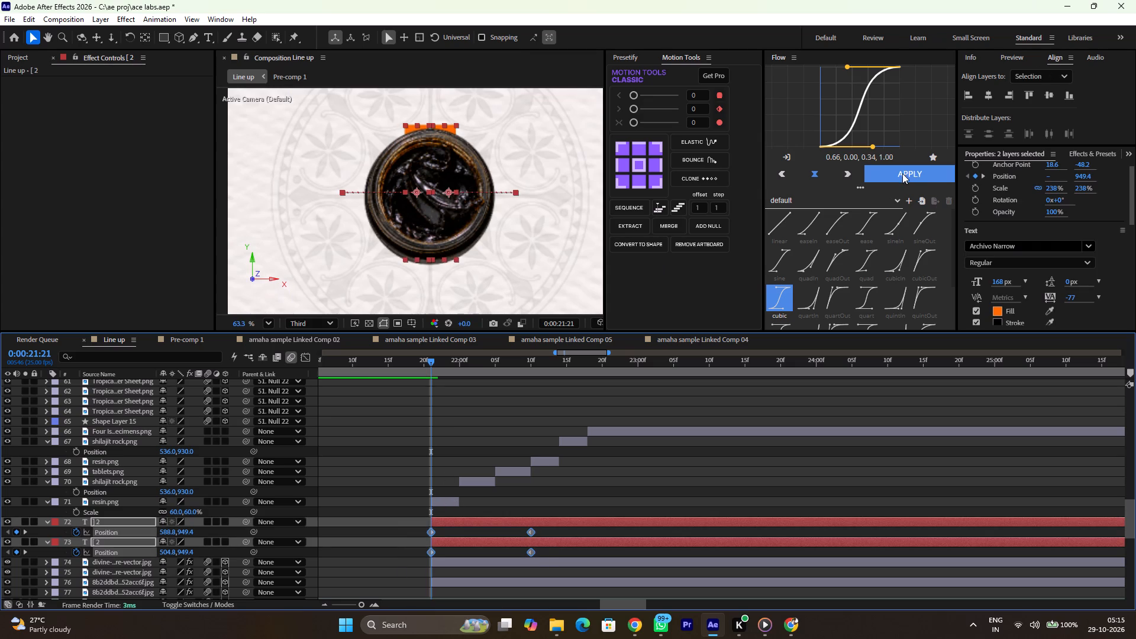
click(902, 173)
key(space)
key(space)
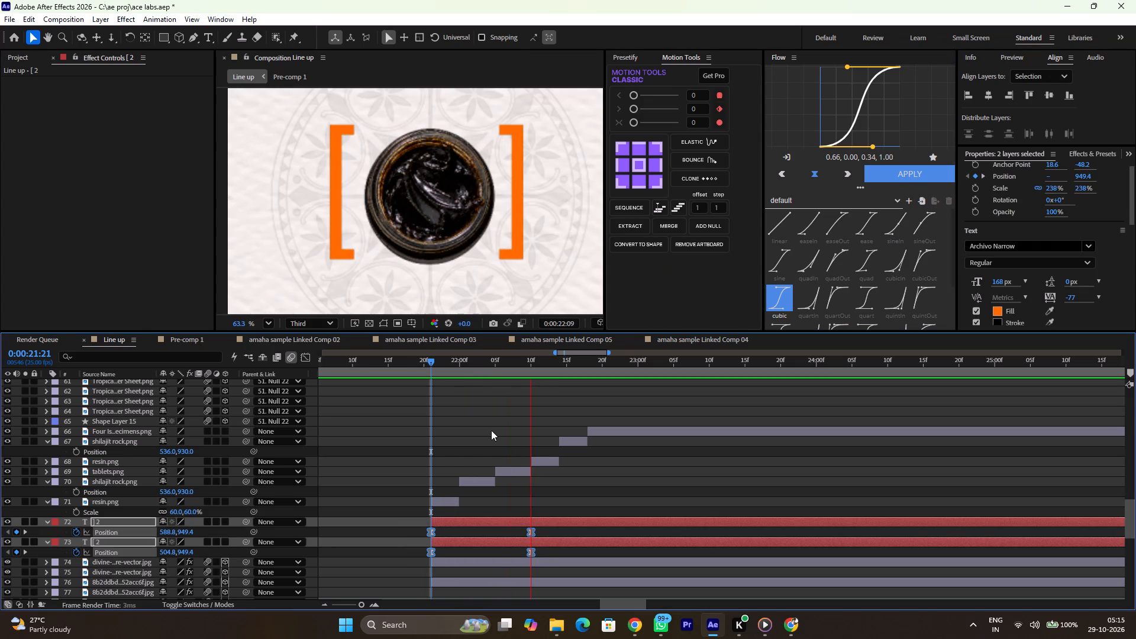
drag(444, 367, 434, 370)
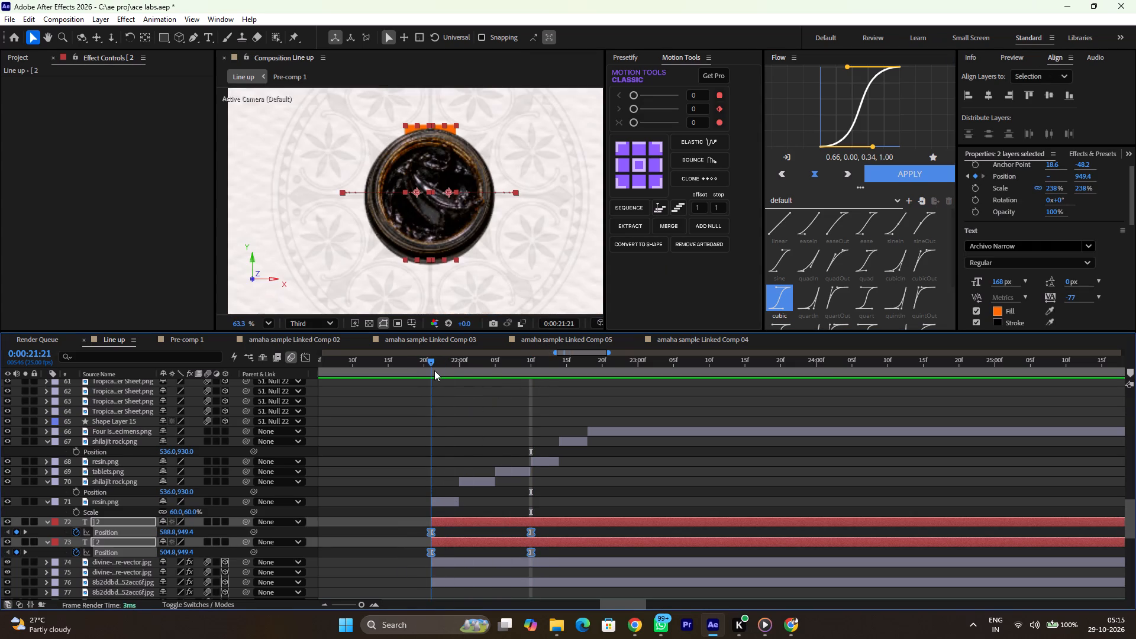
drag(434, 370, 435, 370)
Shift the six image clips later together so the first resin.png starts at 0:00:22:01, and play back the result.
shift+click(612, 435)
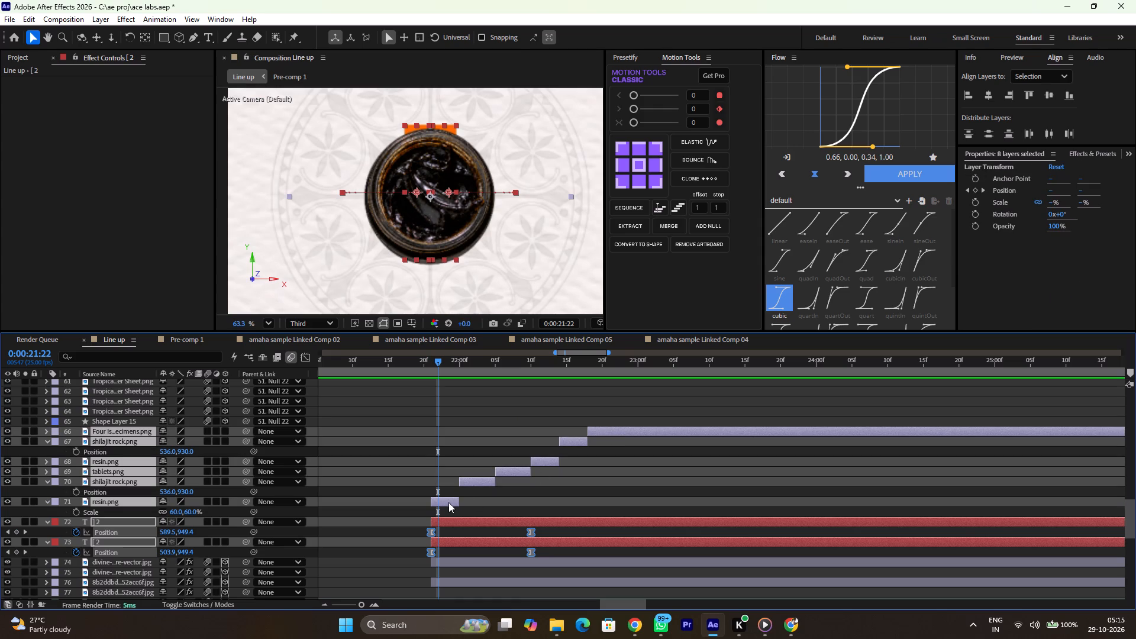
ctrl+click(473, 520)
ctrl+click(476, 543)
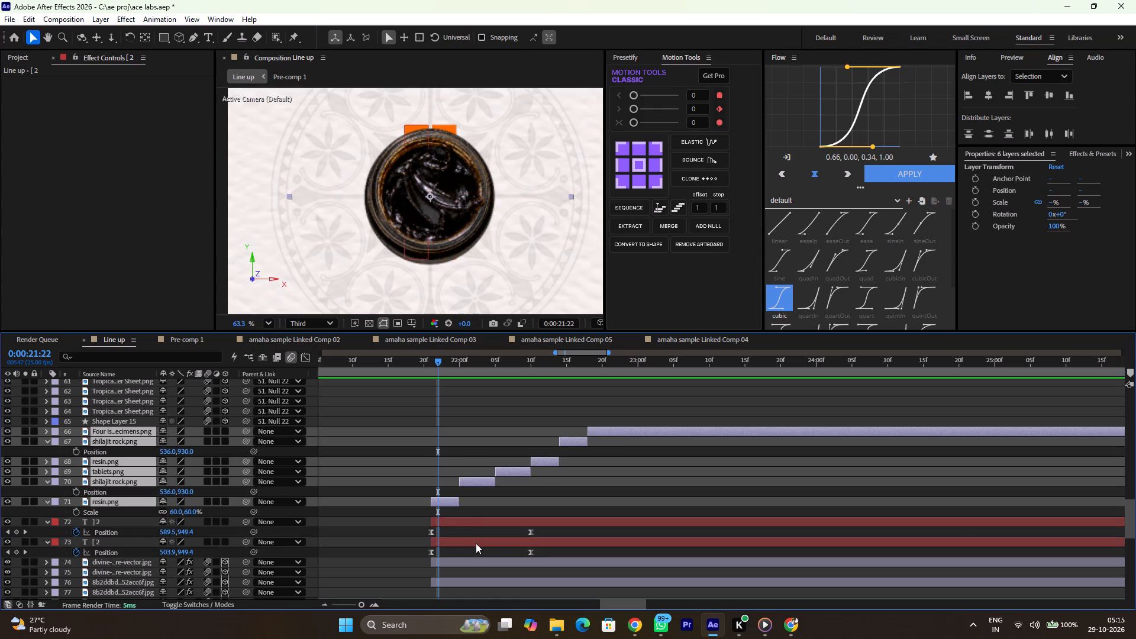
drag(446, 502, 493, 502)
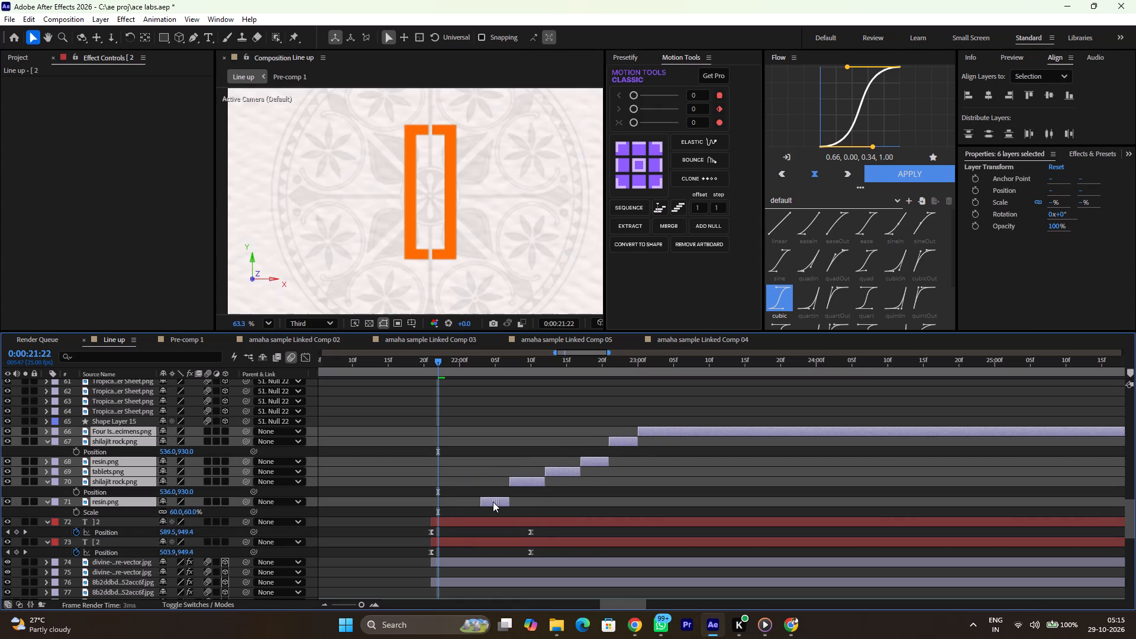
drag(493, 502, 480, 504)
drag(427, 367, 436, 367)
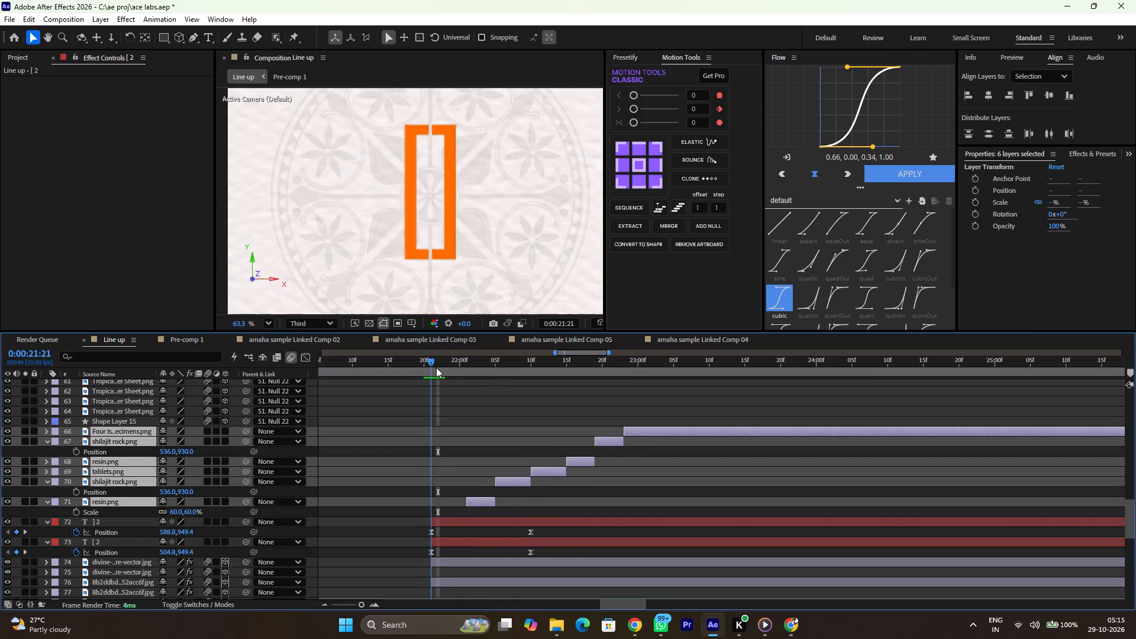
drag(436, 367, 423, 388)
key(space)
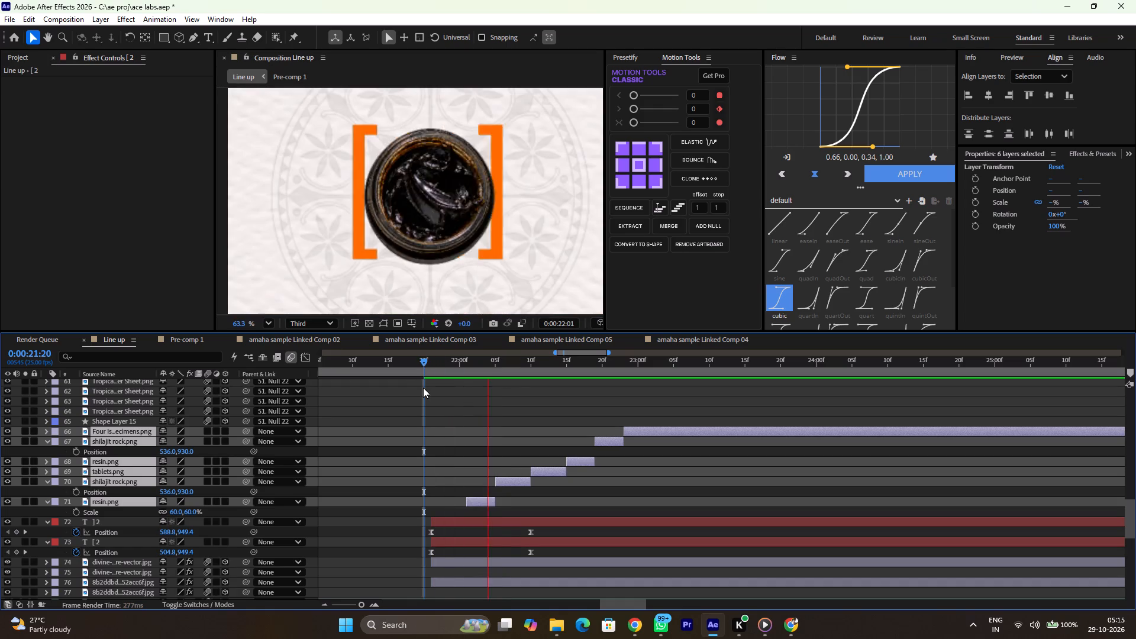
key(space)
click(466, 423)
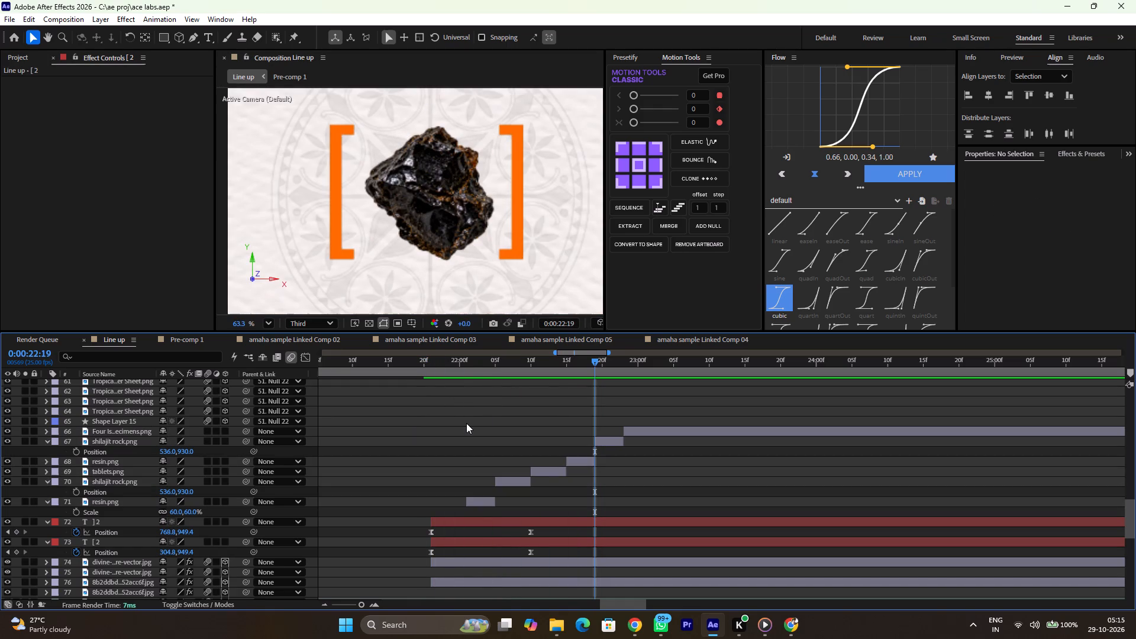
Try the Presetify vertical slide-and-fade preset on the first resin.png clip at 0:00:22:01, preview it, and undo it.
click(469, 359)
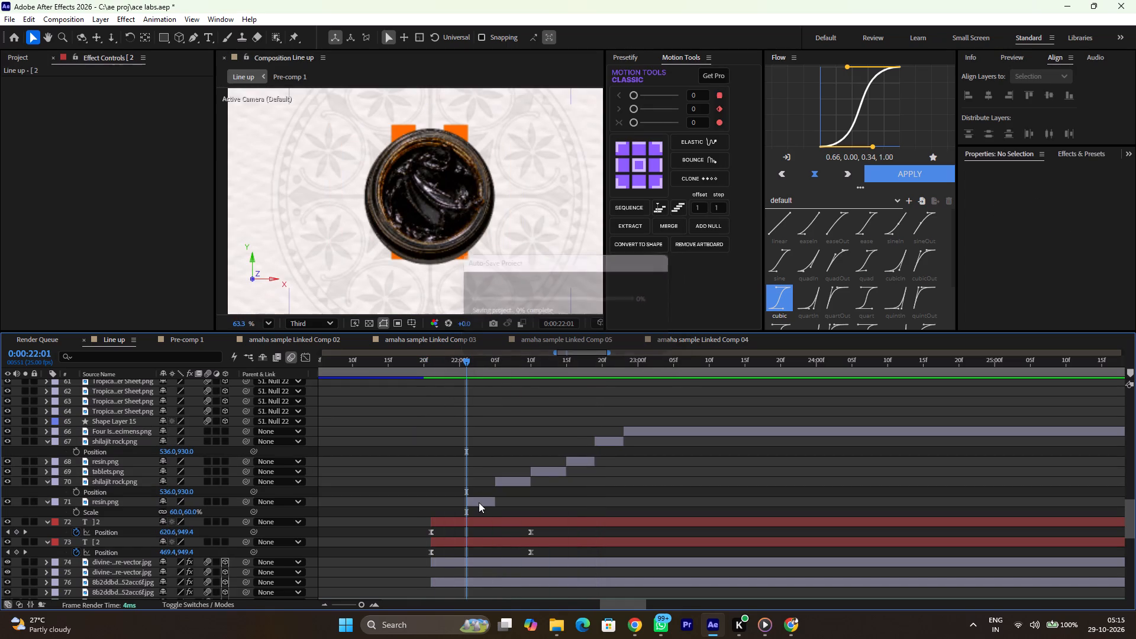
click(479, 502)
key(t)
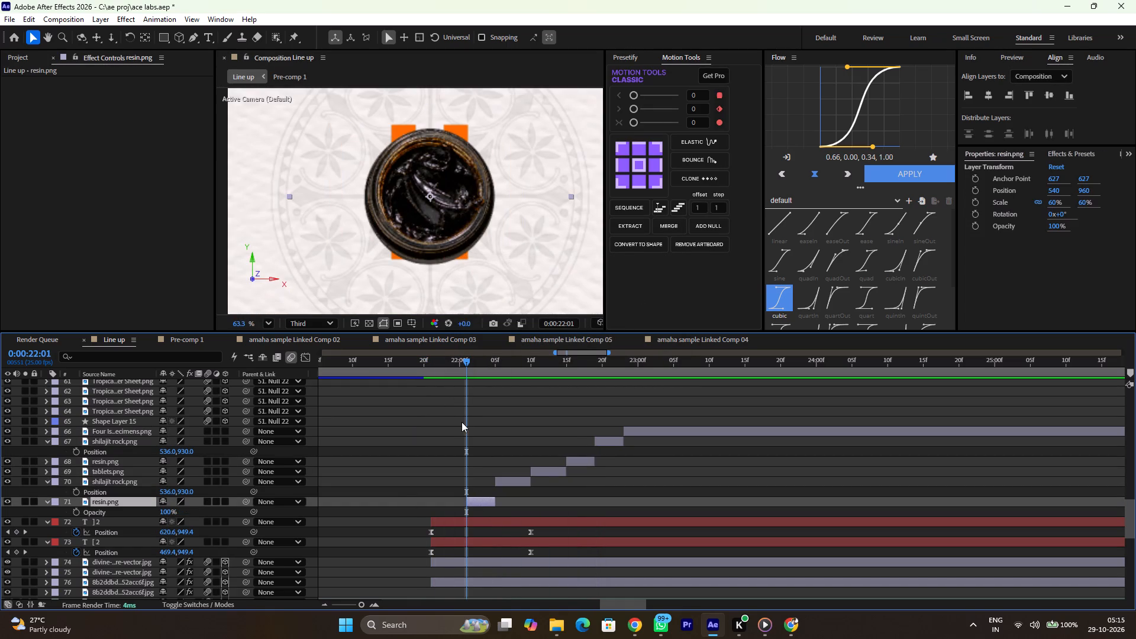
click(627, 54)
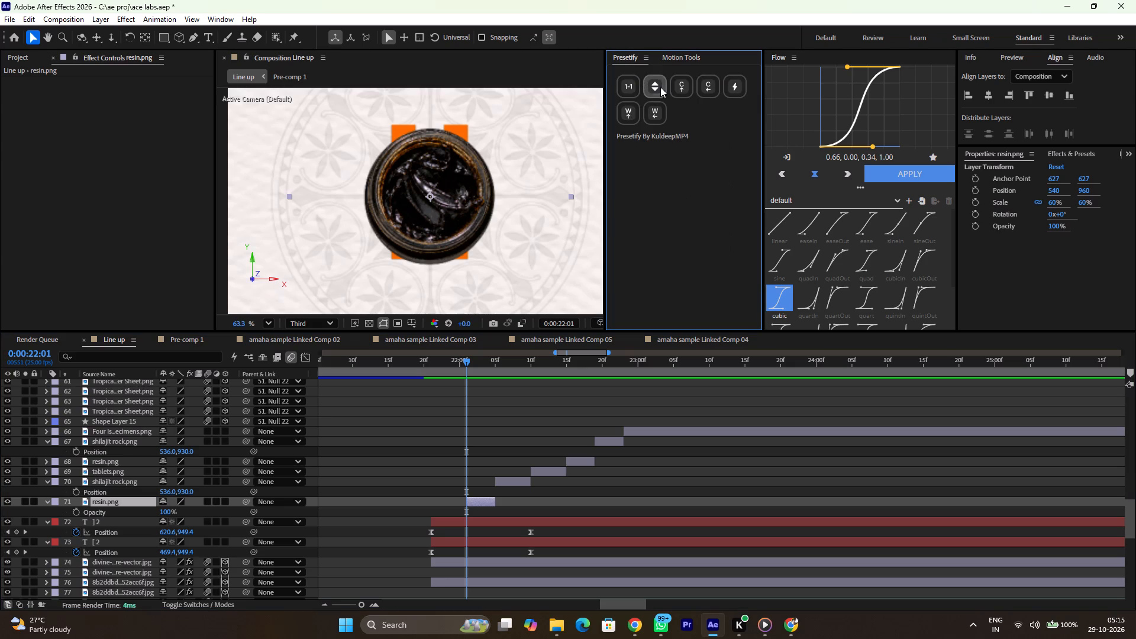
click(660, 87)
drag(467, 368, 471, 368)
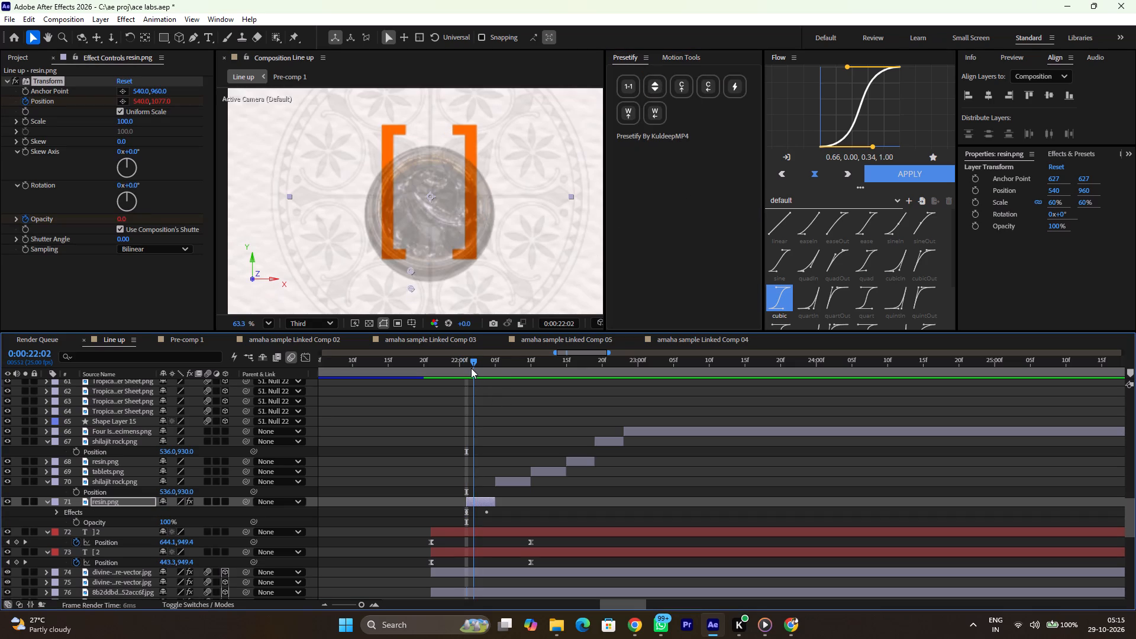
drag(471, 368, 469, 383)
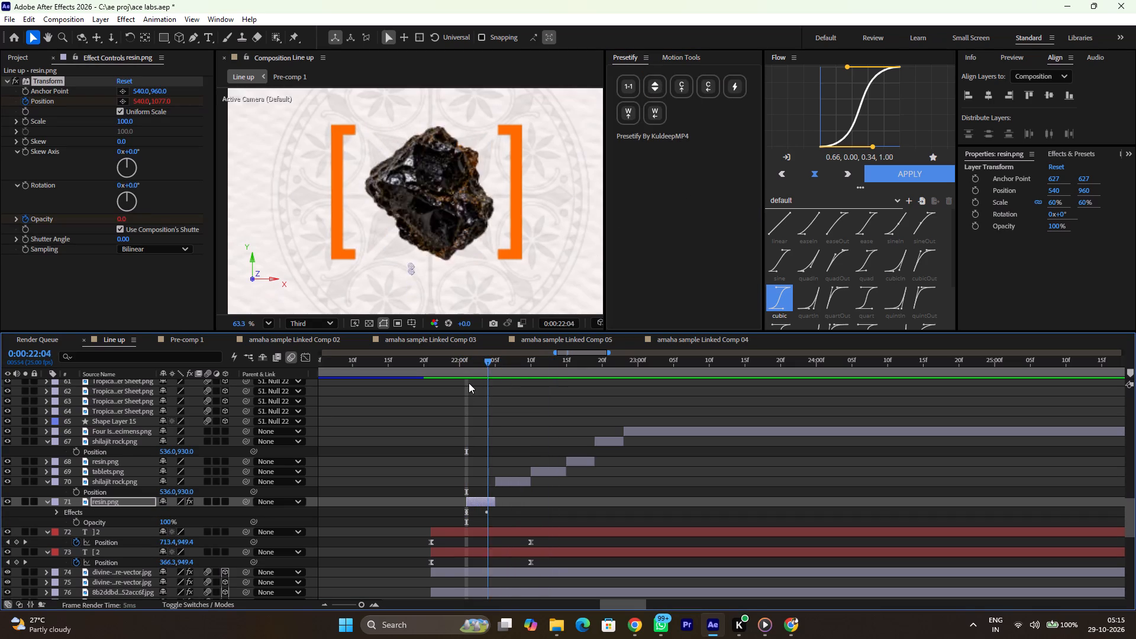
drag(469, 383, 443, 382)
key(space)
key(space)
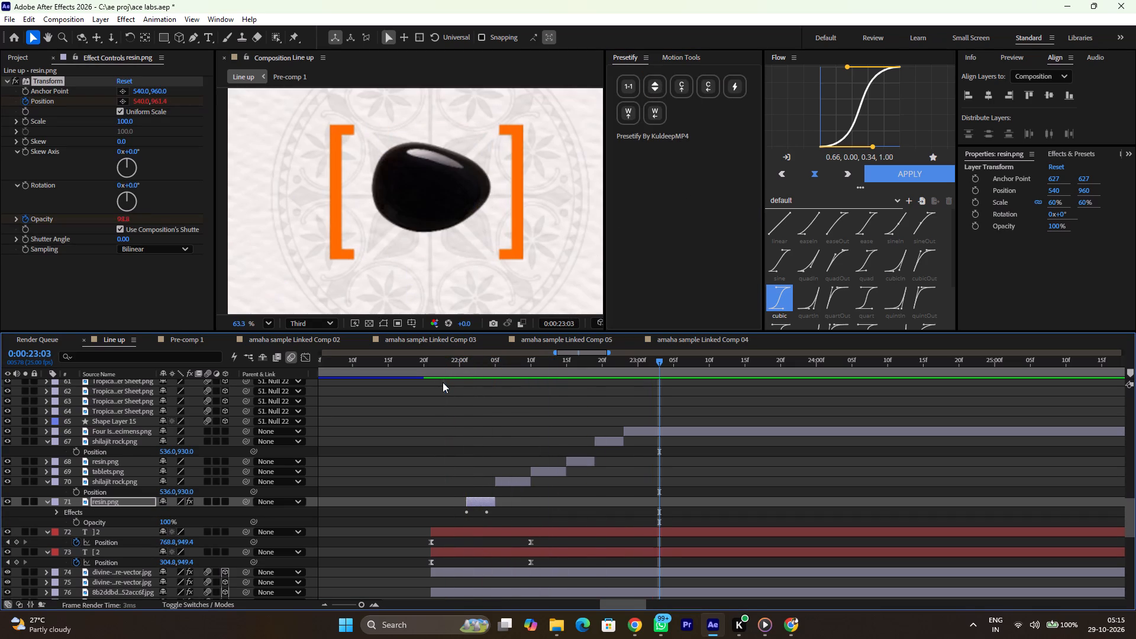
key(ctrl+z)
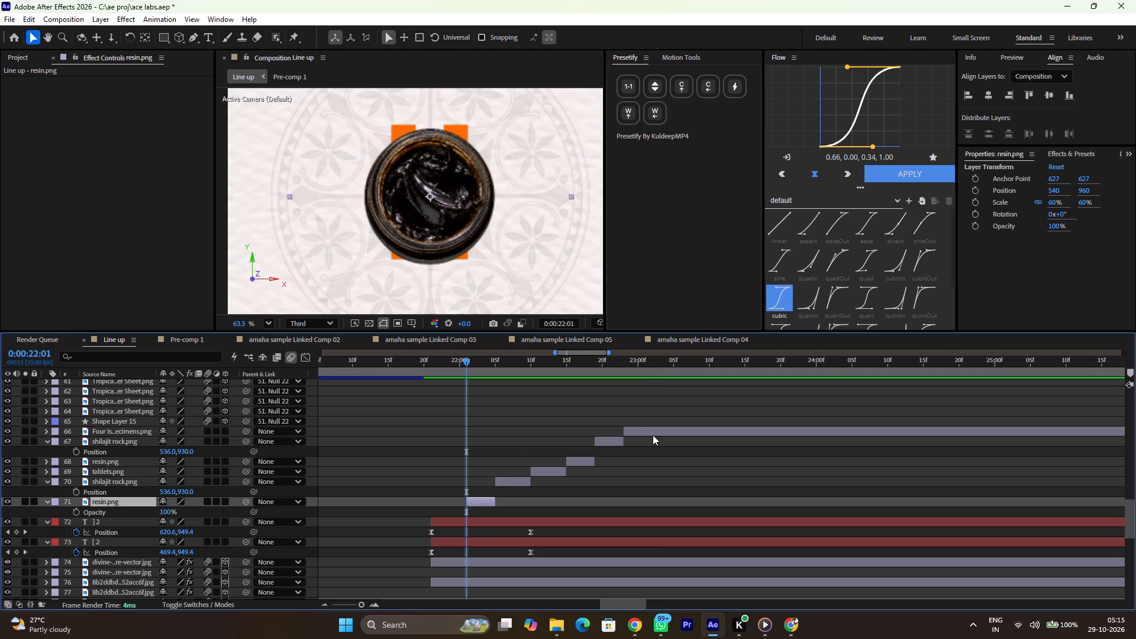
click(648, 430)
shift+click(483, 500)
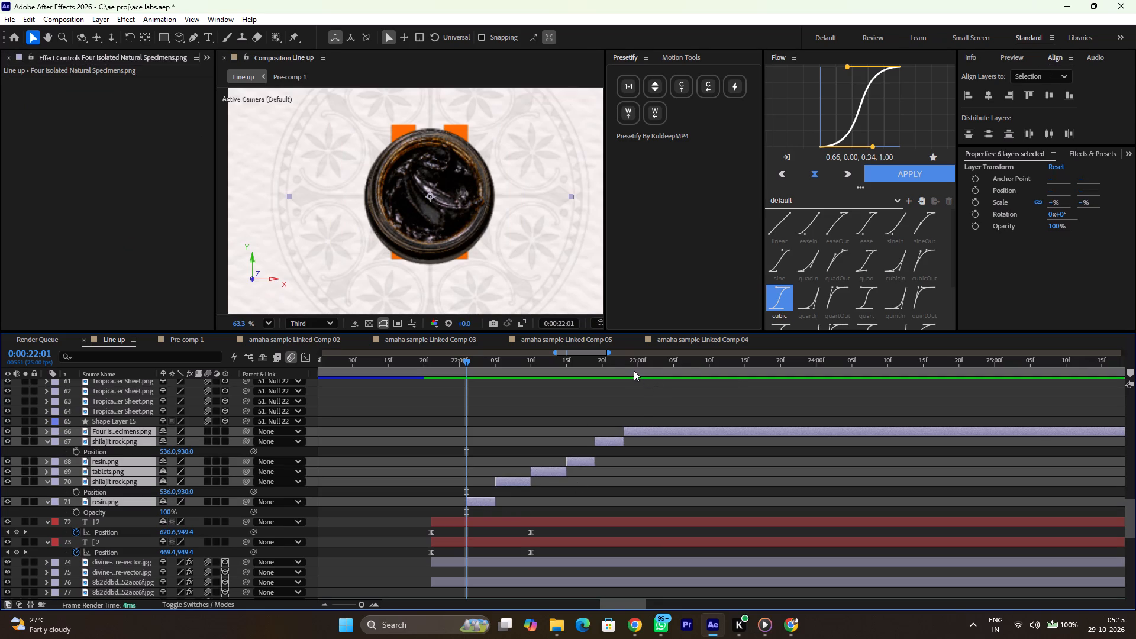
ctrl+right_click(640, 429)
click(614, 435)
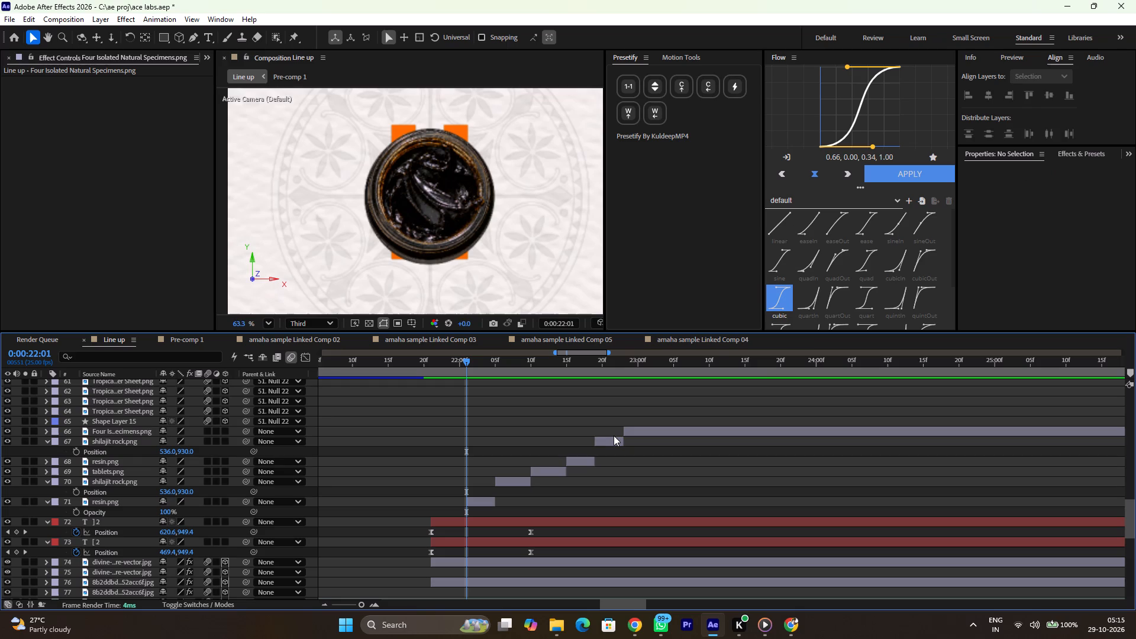
Pre-compose the five short image clips, from the first resin.png to the last shilajit rock.png, moving all attributes into the new composition.
click(614, 437)
shift+click(489, 505)
right_click(489, 505)
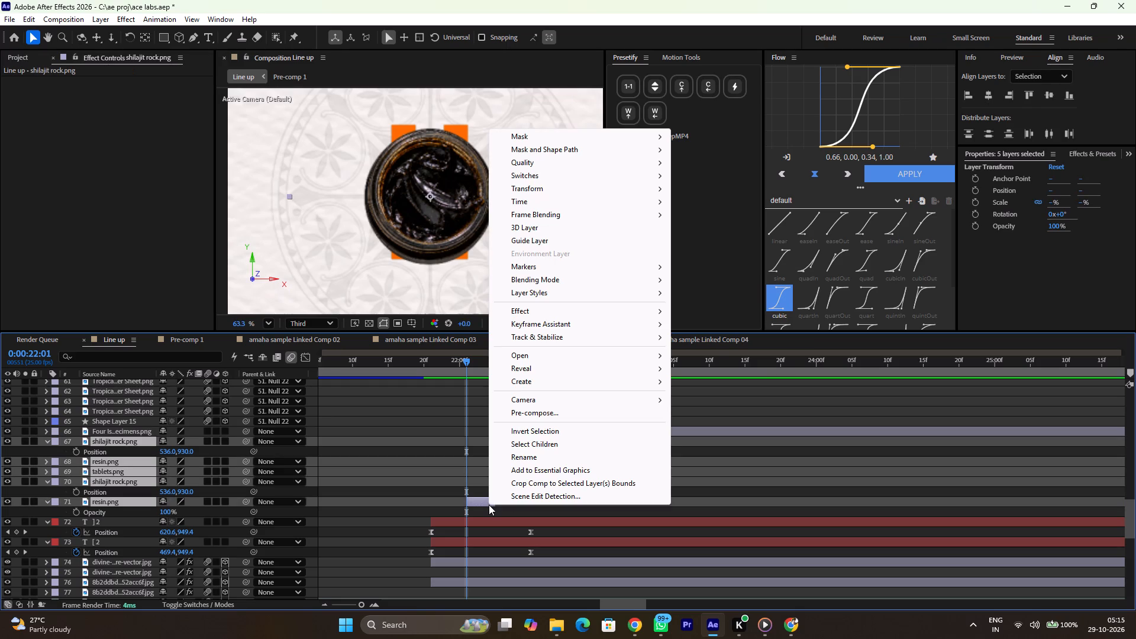
click(556, 411)
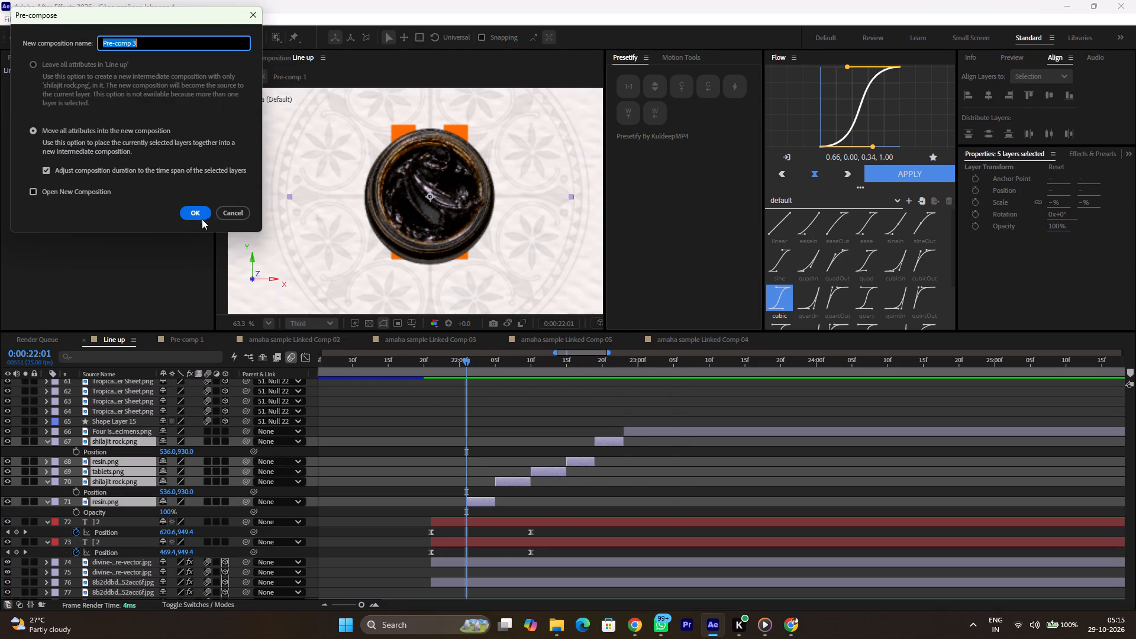
click(201, 216)
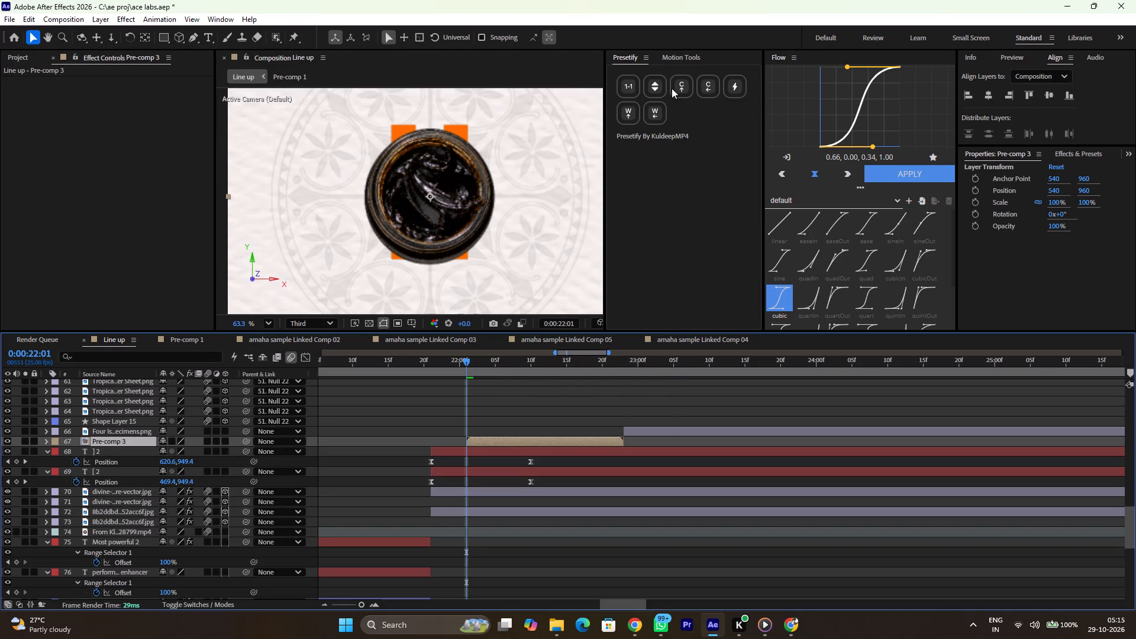
Apply the Presetify vertical slide-and-fade preset to the new image pre-comp at 0:00:22:01 and play back the entrance.
click(663, 89)
drag(468, 360, 563, 382)
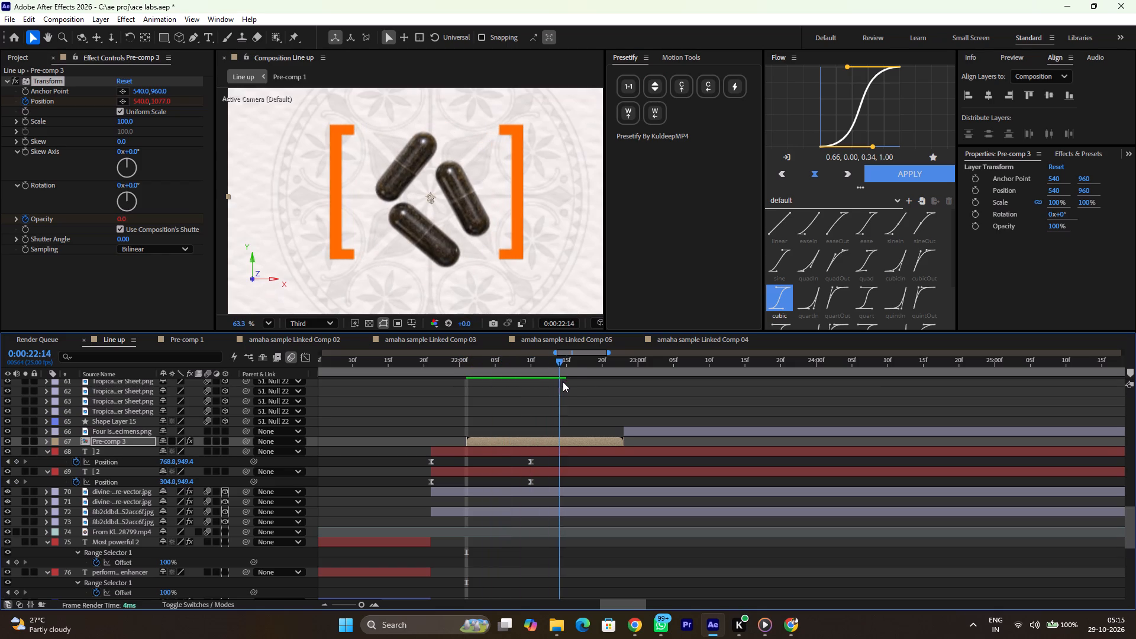
drag(563, 382, 621, 399)
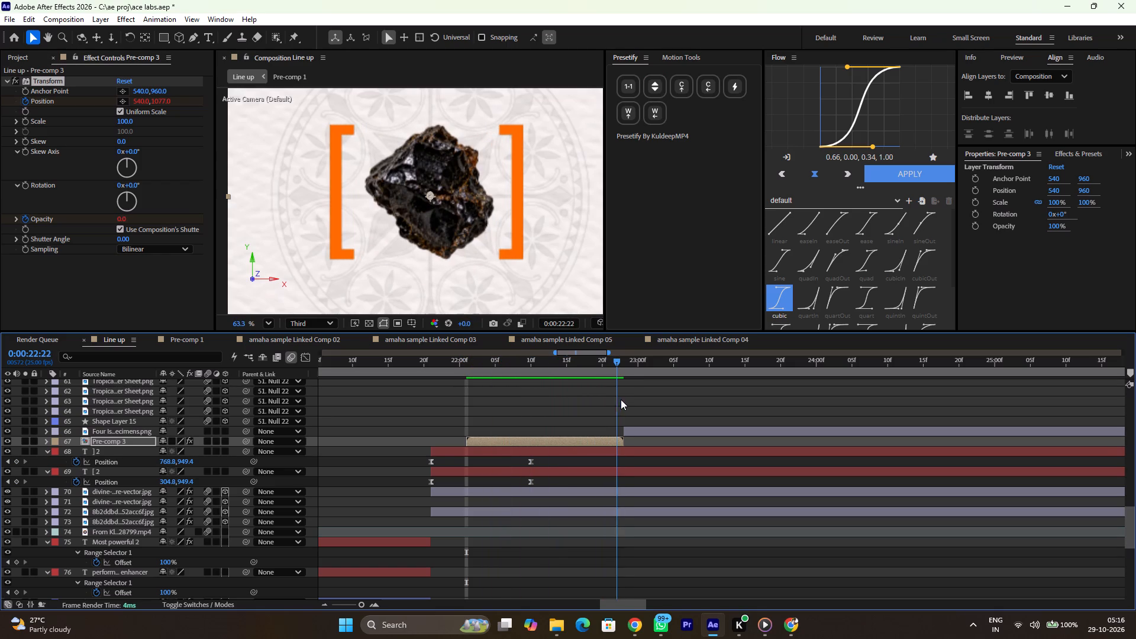
drag(621, 399, 307, 404)
key(space)
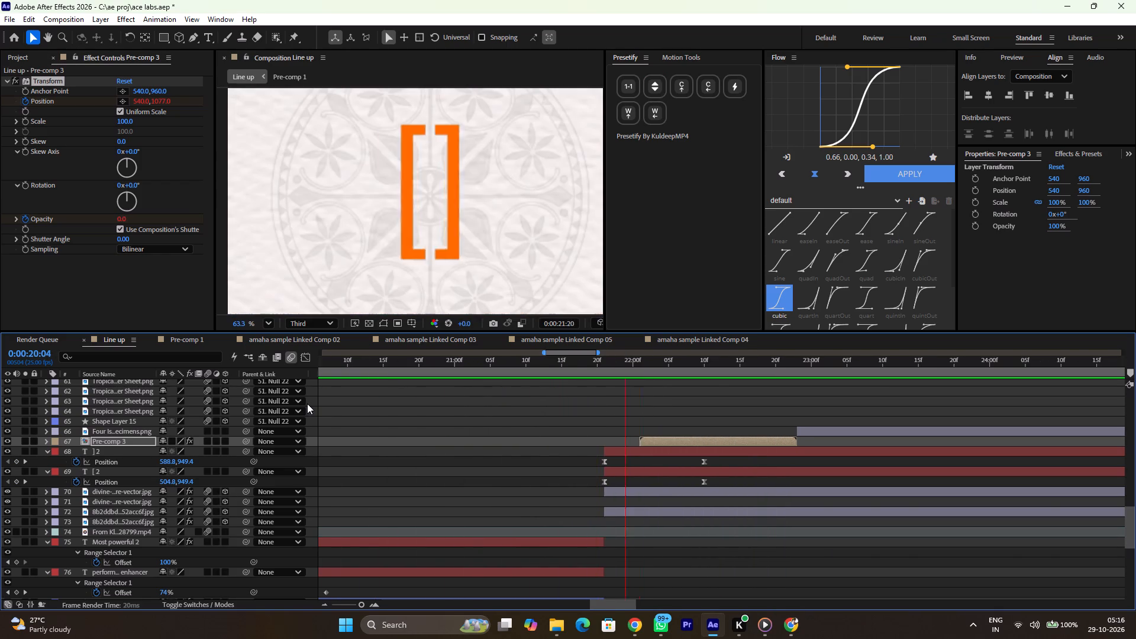
key(space)
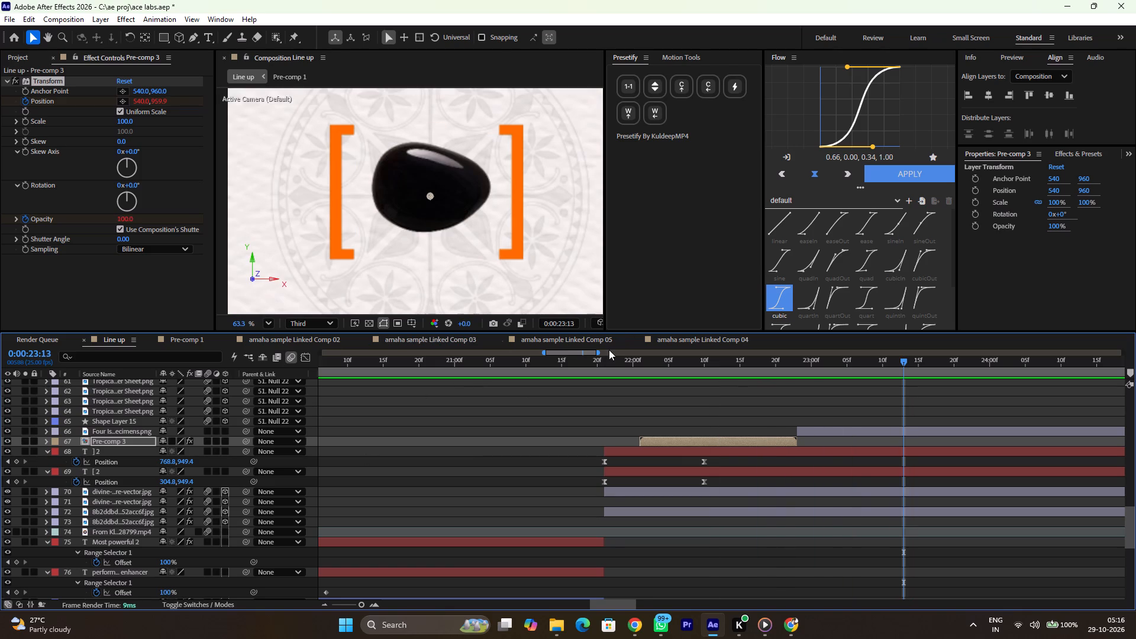
drag(603, 362, 573, 367)
key(space)
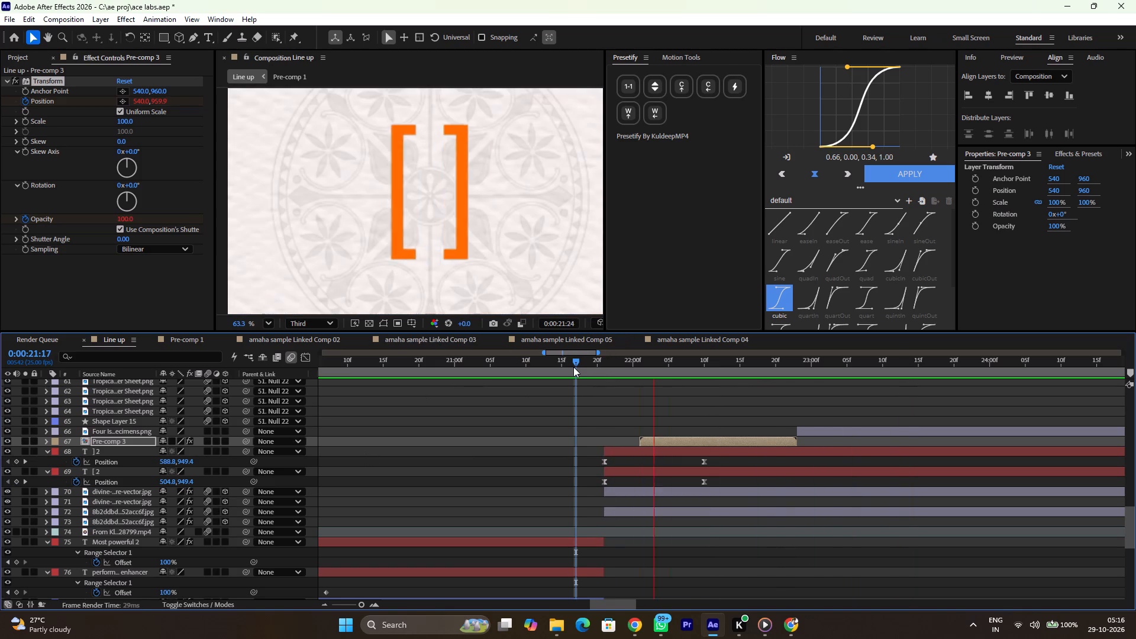
key(space)
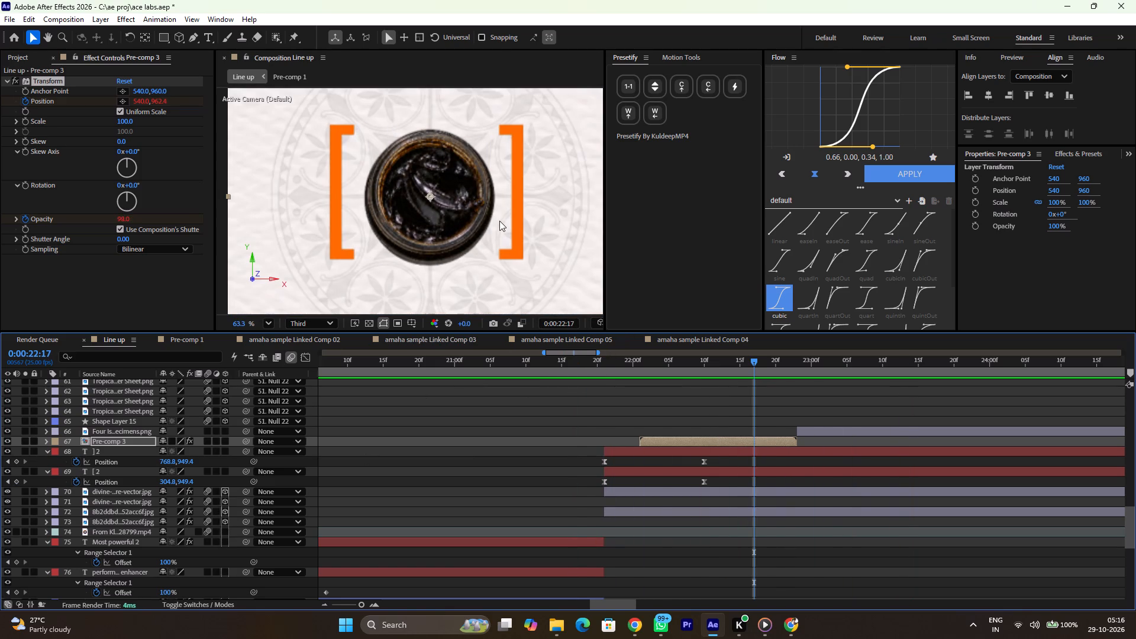
Review the bracket opening and image cuts from 0:00:21:20 in repeated playback at a smaller view of the frame.
ctrl+scroll(499, 221, down, 12)
ctrl+scroll(499, 221, up, 4)
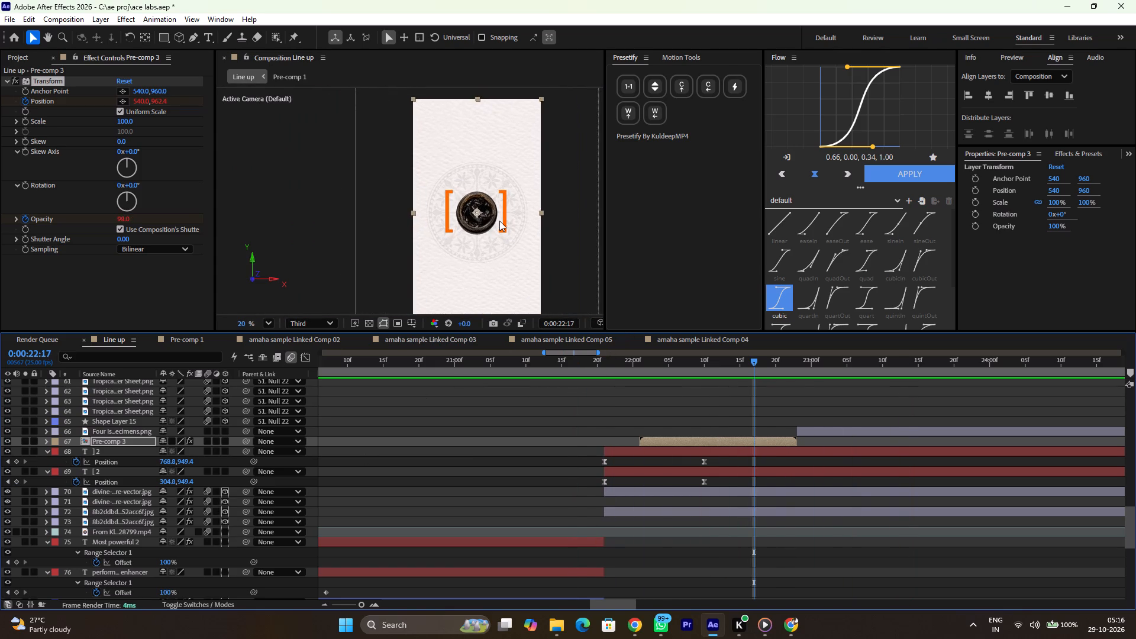
key(space)
key(space)
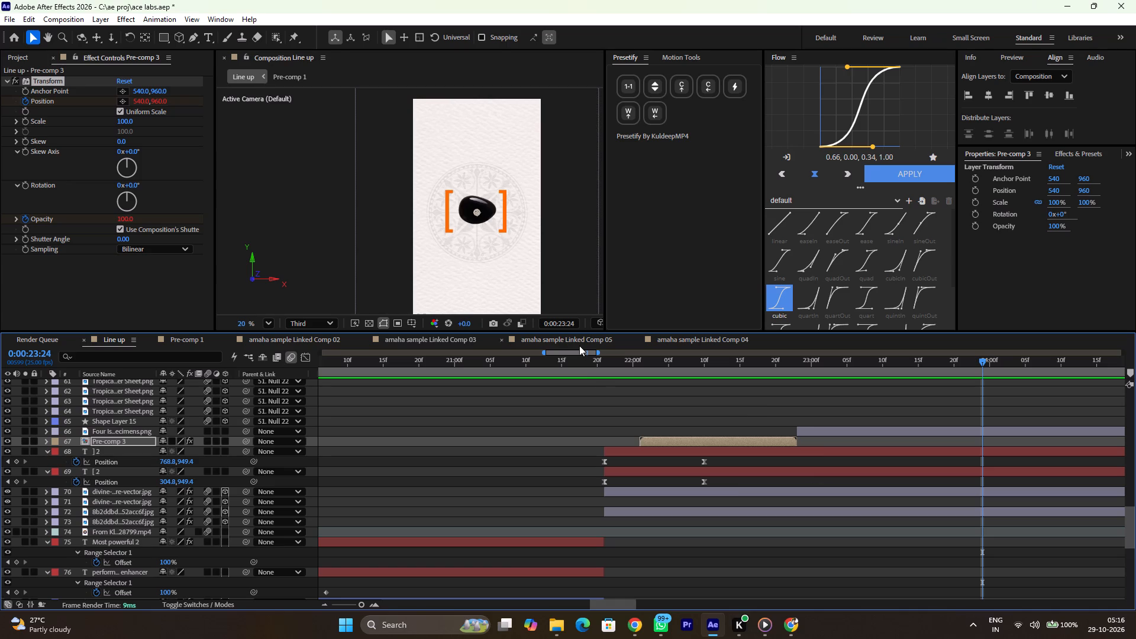
drag(612, 367, 595, 362)
key(space)
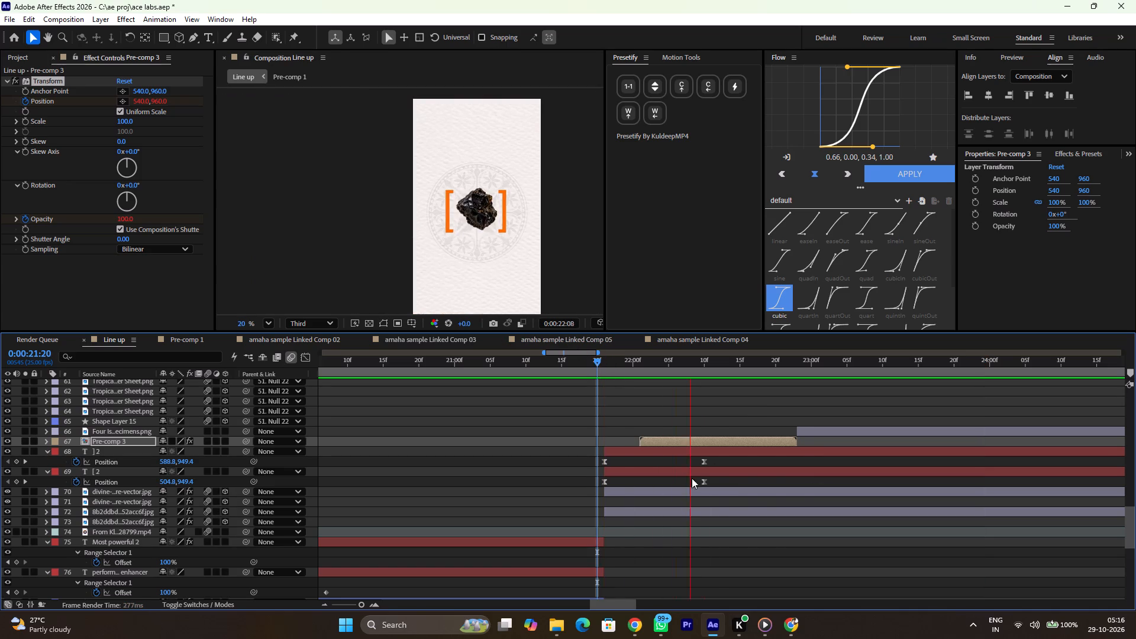
key(space)
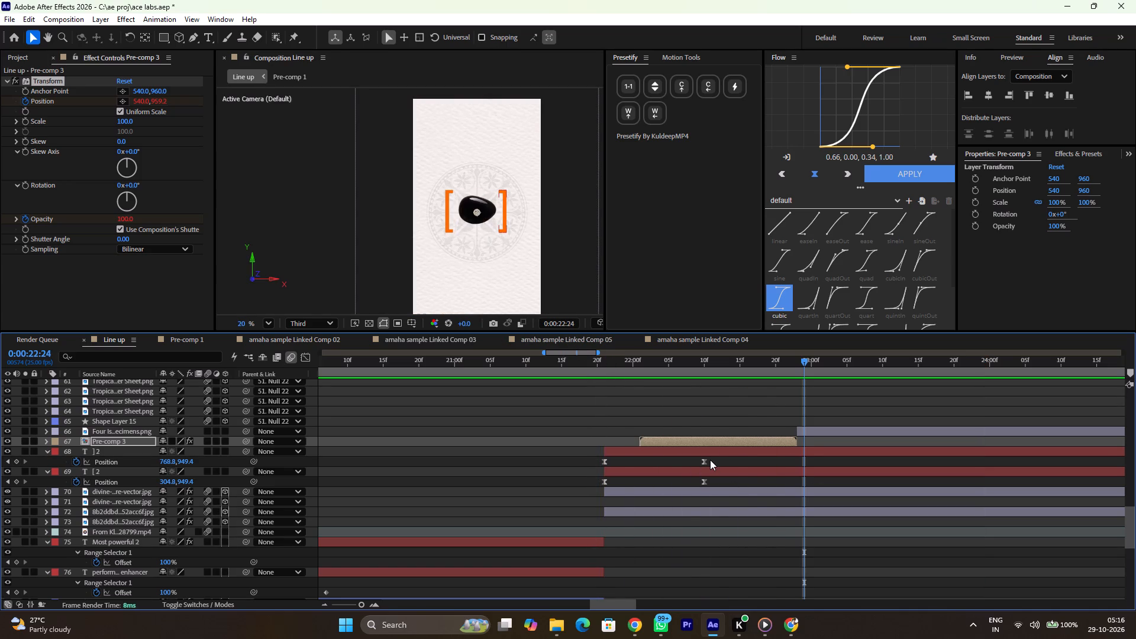
drag(624, 369, 596, 369)
key(space)
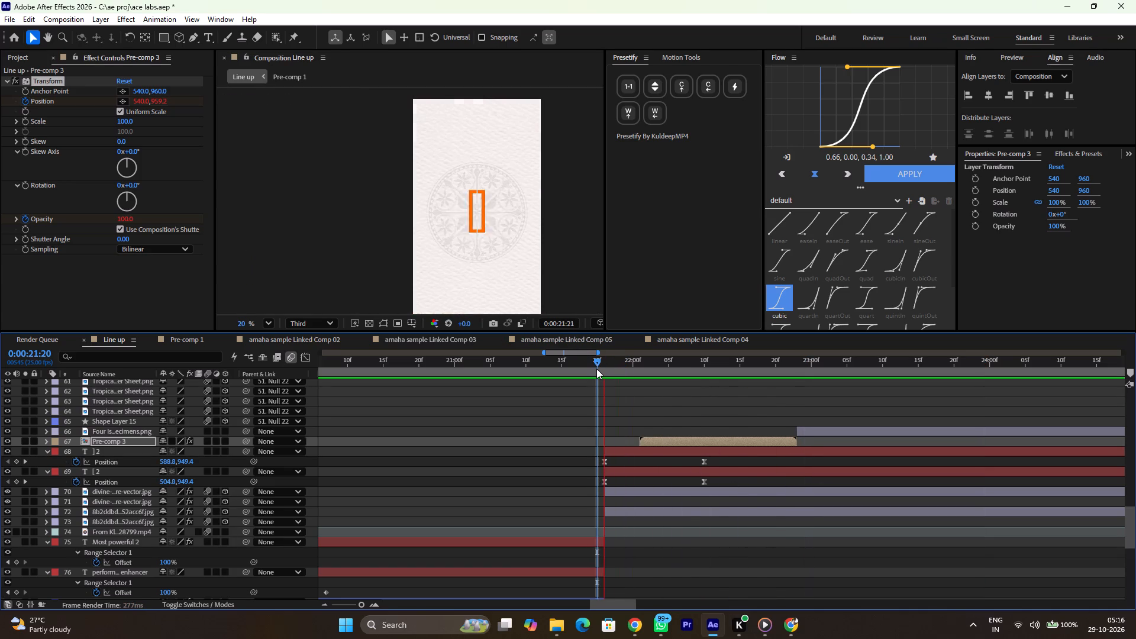
key(space)
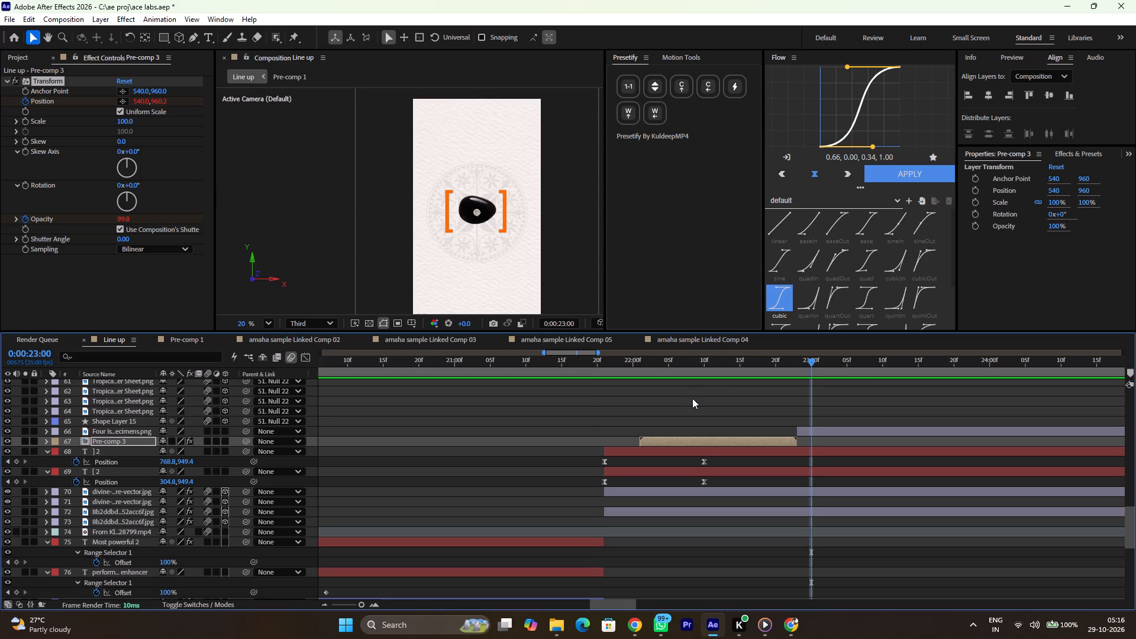
Switch to Pinterest in Chrome, open the deep-blue Himalayan range pin and browse its related images for a mountain background.
click(627, 623)
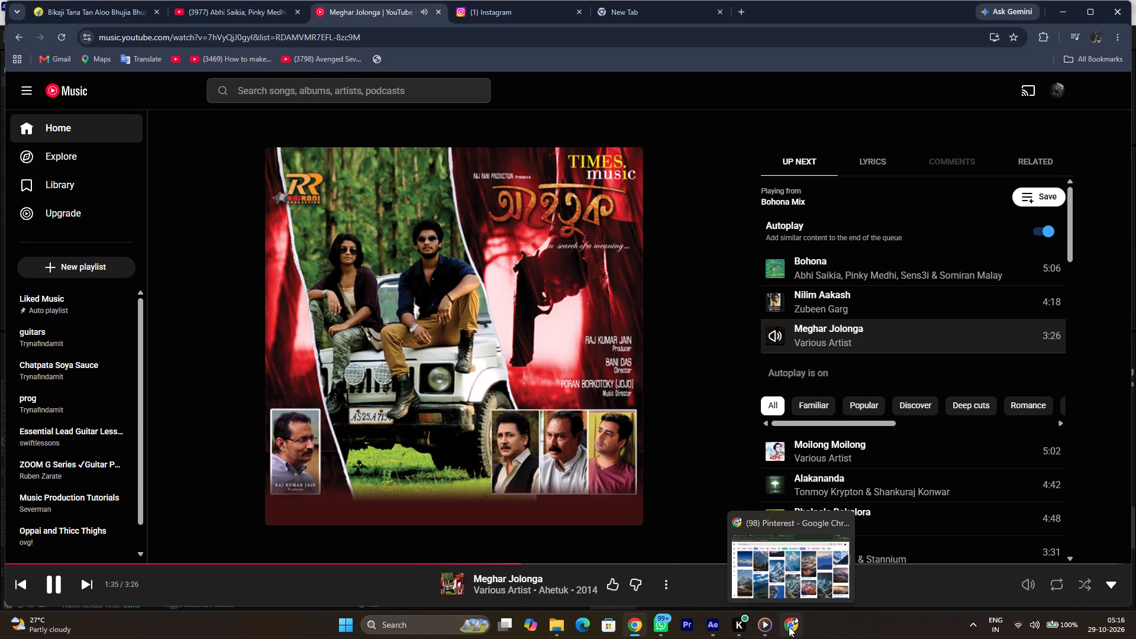
click(789, 627)
scroll(468, 244, up, 1)
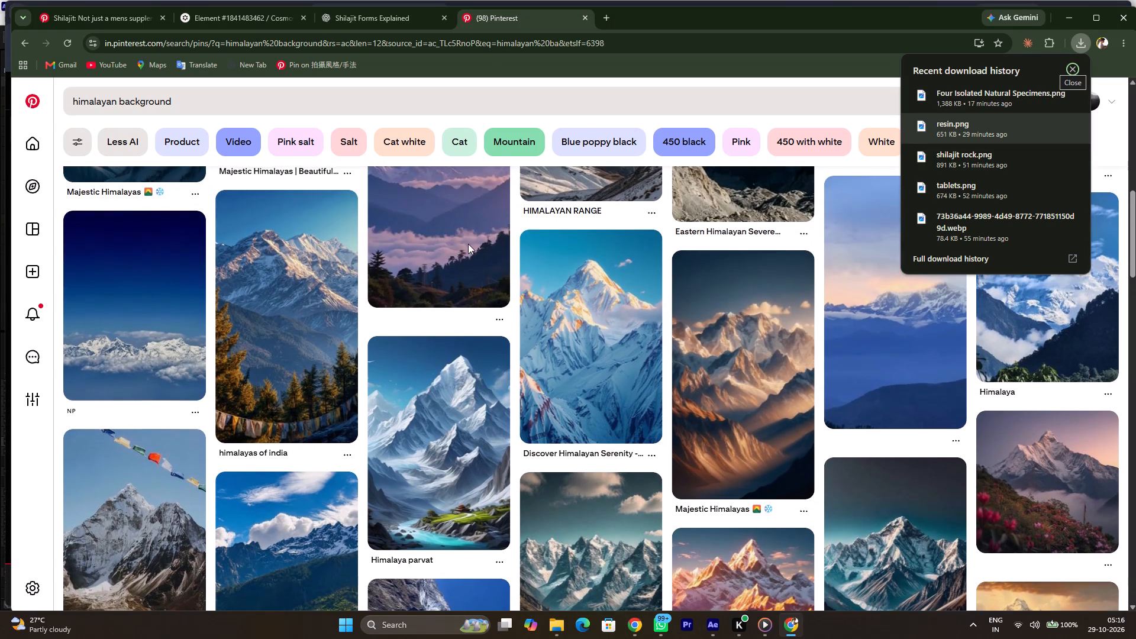
scroll(468, 244, up, 1)
click(111, 366)
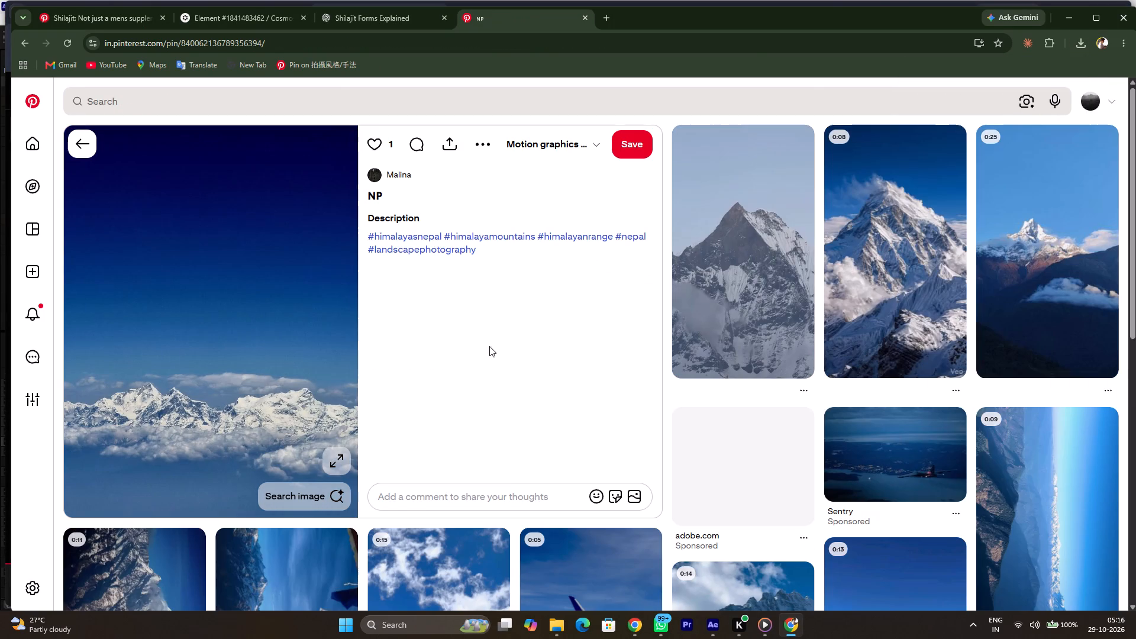
scroll(982, 314, down, 1)
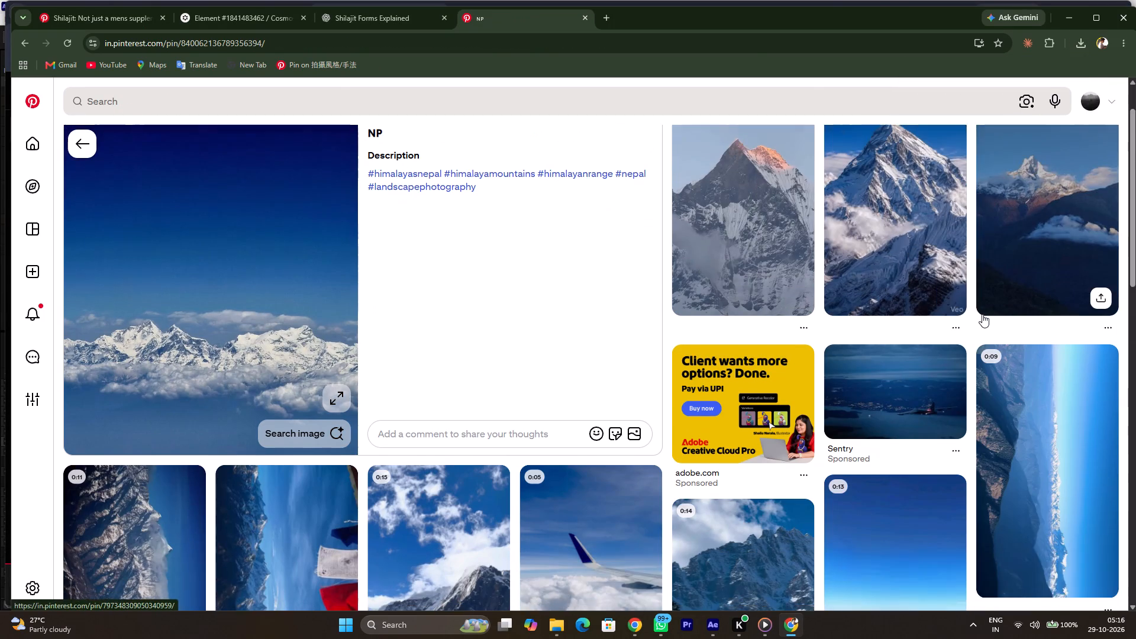
scroll(982, 314, down, 6)
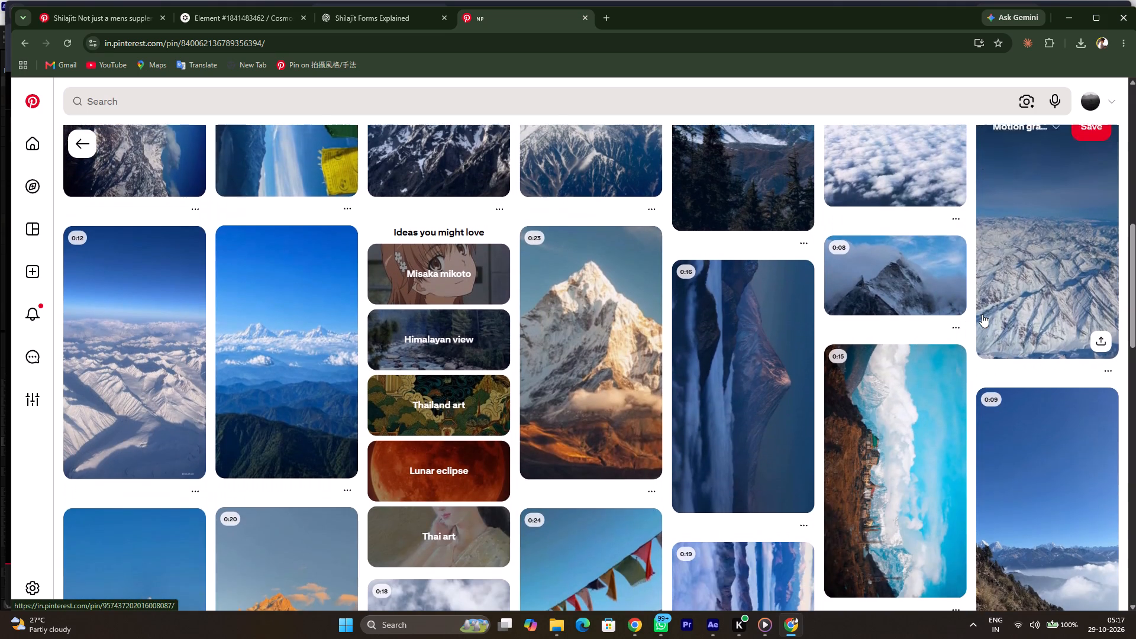
scroll(982, 314, down, 1)
click(982, 314)
right_click(982, 314)
scroll(982, 314, down, 2)
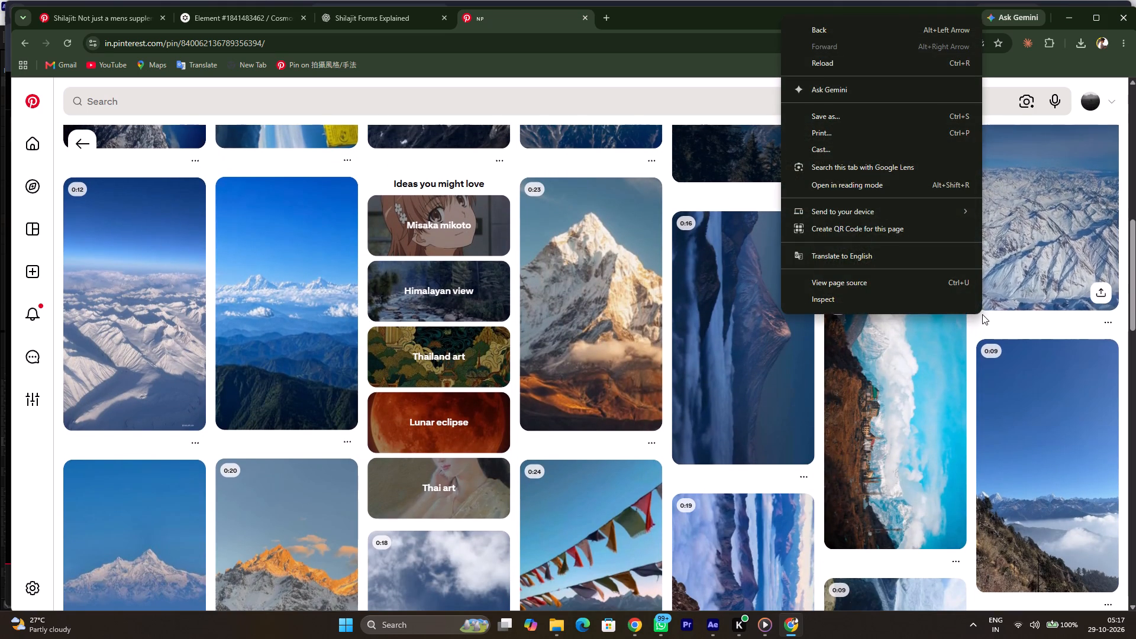
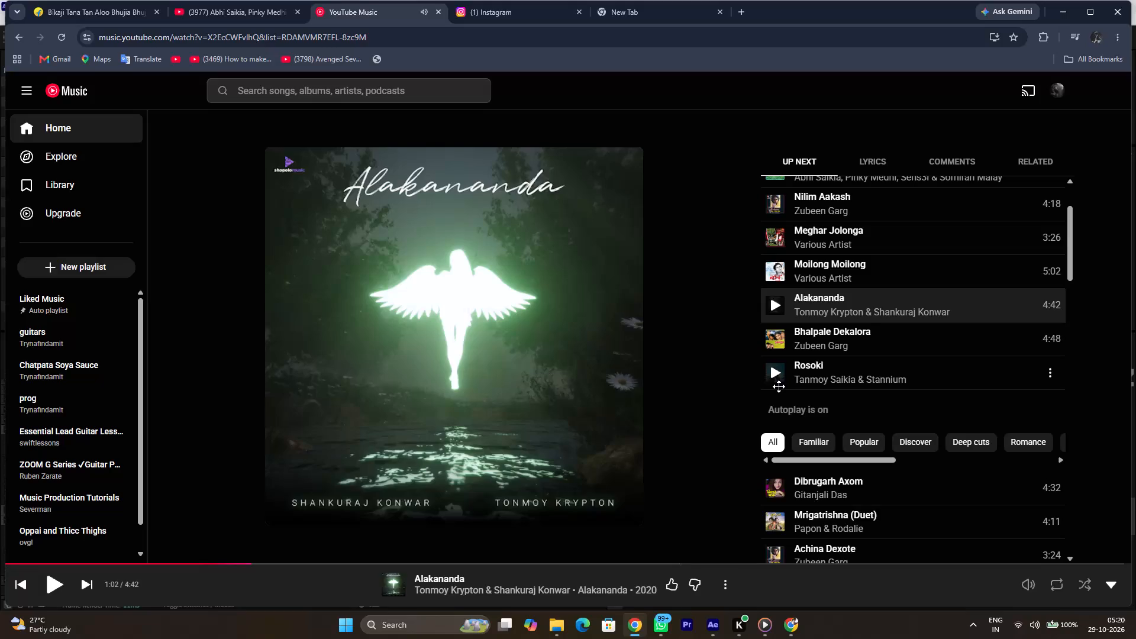
Switch to After Effects and scrub the Line up composition between 0:00:21:11 and 0:00:22:20 to examine the liquid-glass image sequence over the mountain.
key(alt+Tab)
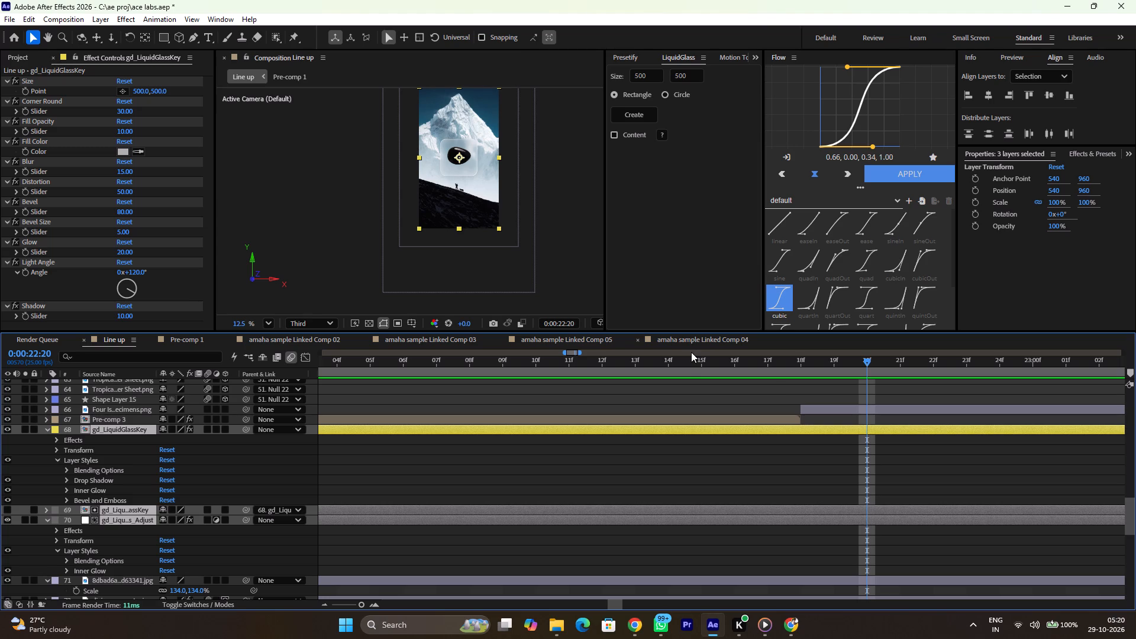
drag(691, 352, 685, 365)
drag(685, 365, 375, 382)
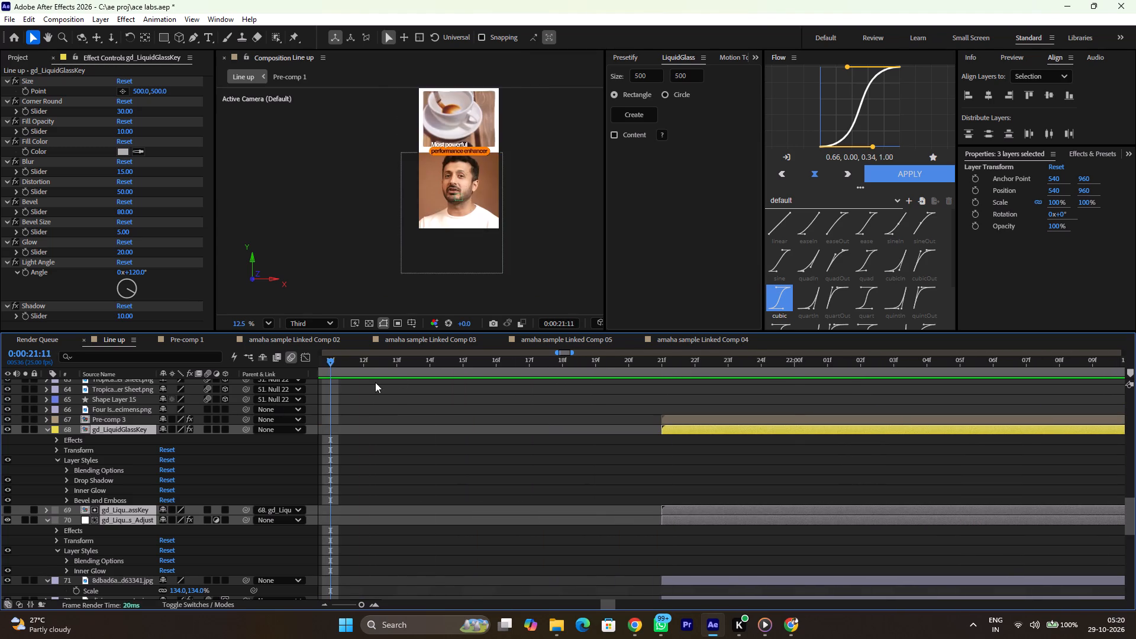
drag(375, 382, 727, 441)
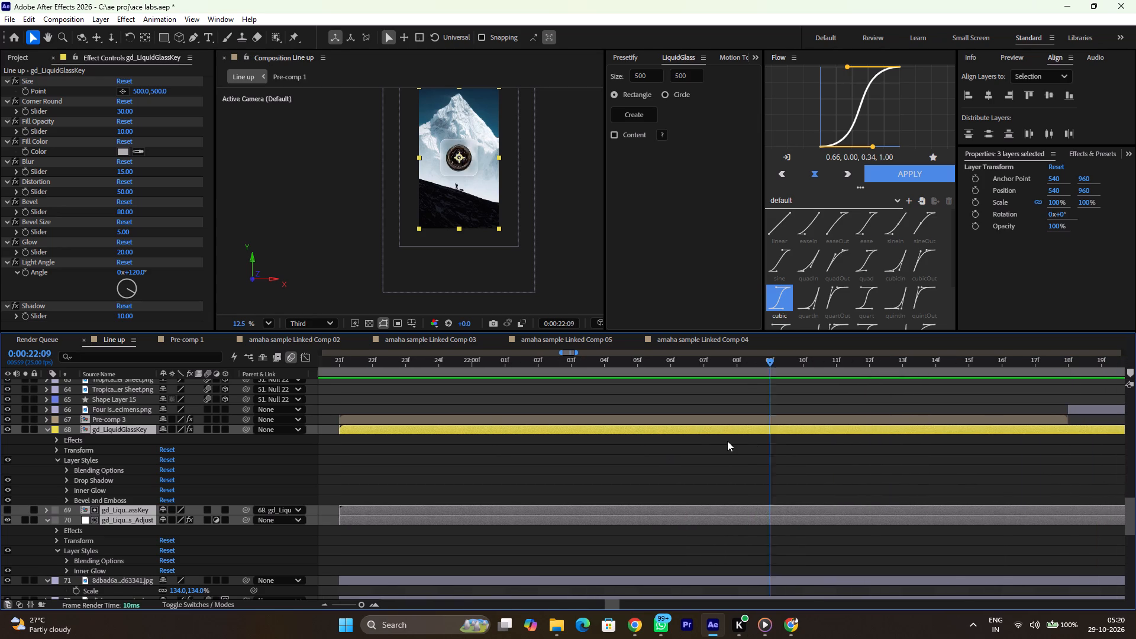
drag(727, 441, 722, 442)
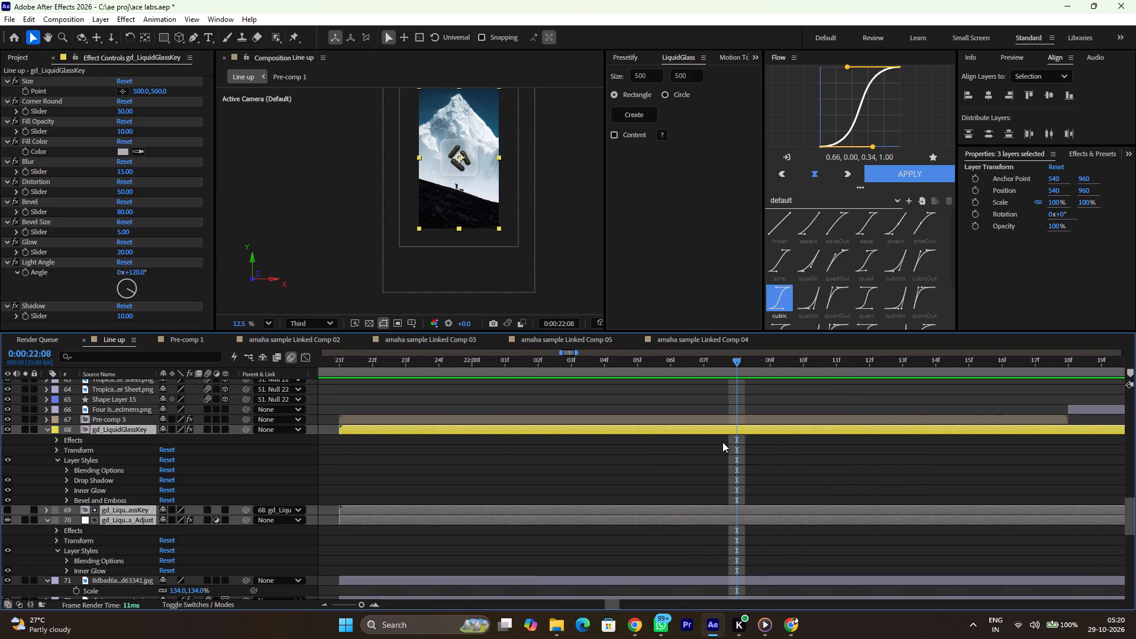
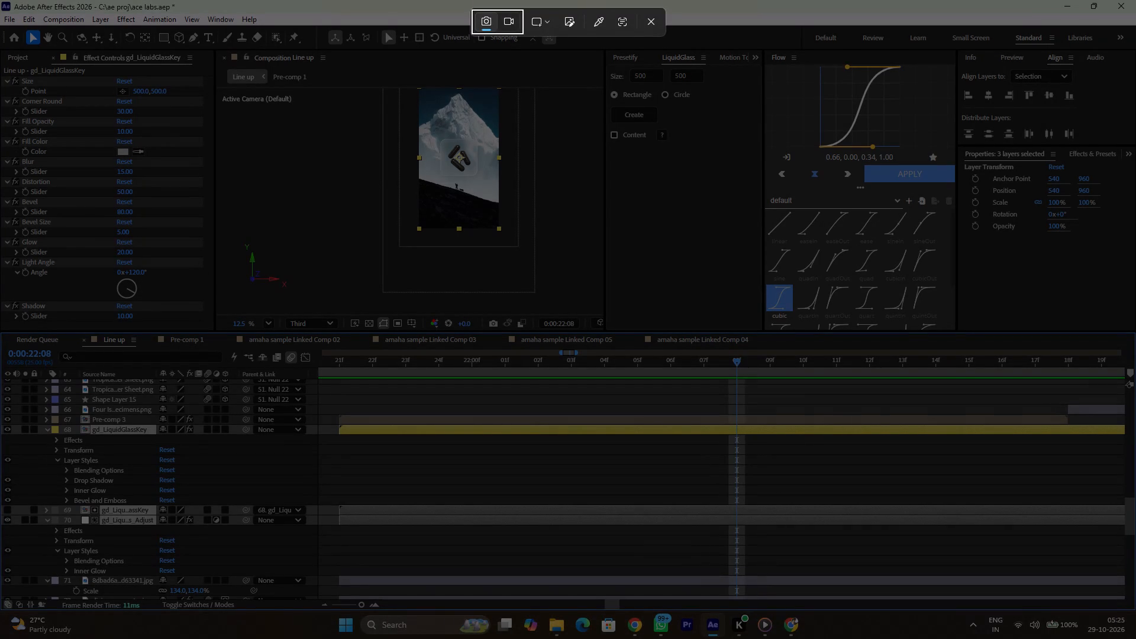
Dismiss the screen-snipping overlay without capturing and return to the Line up composition in After Effects.
key(Escape)
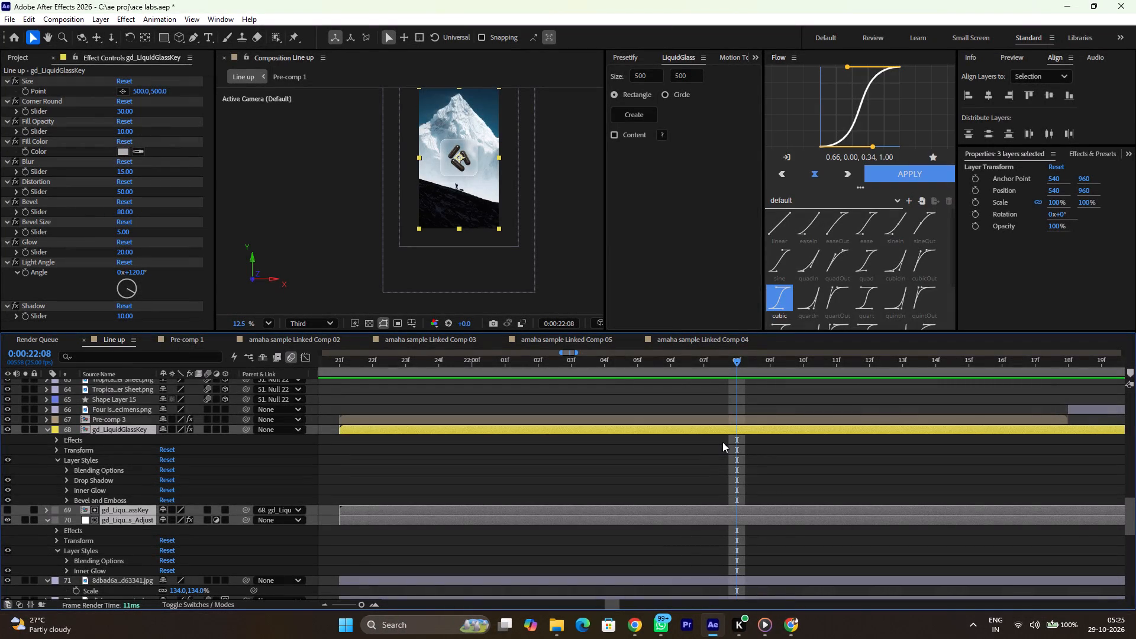
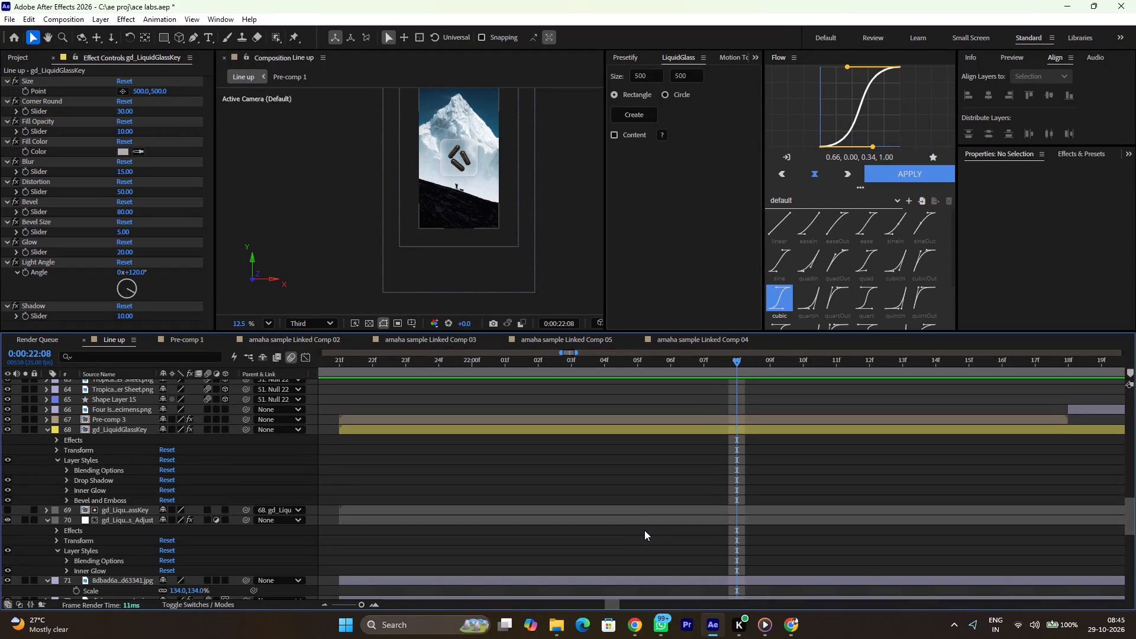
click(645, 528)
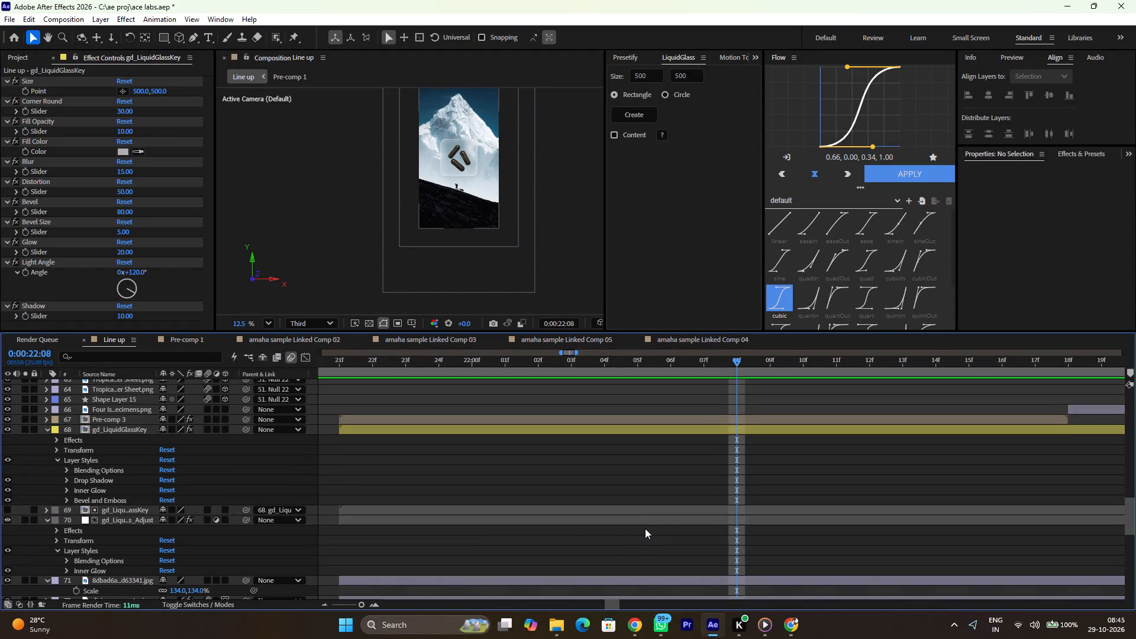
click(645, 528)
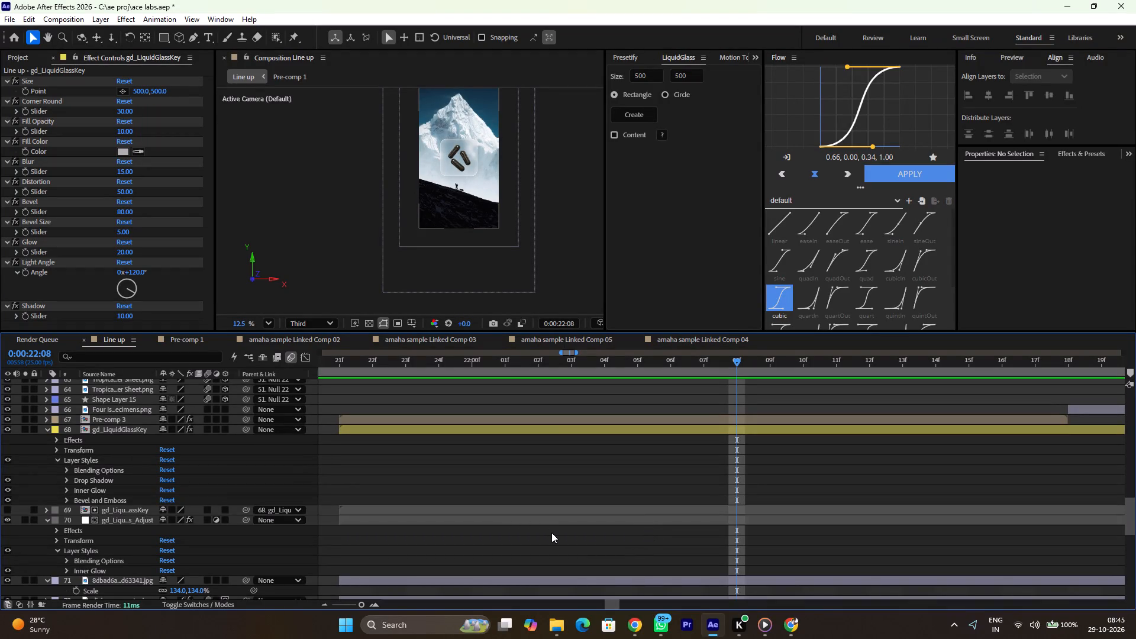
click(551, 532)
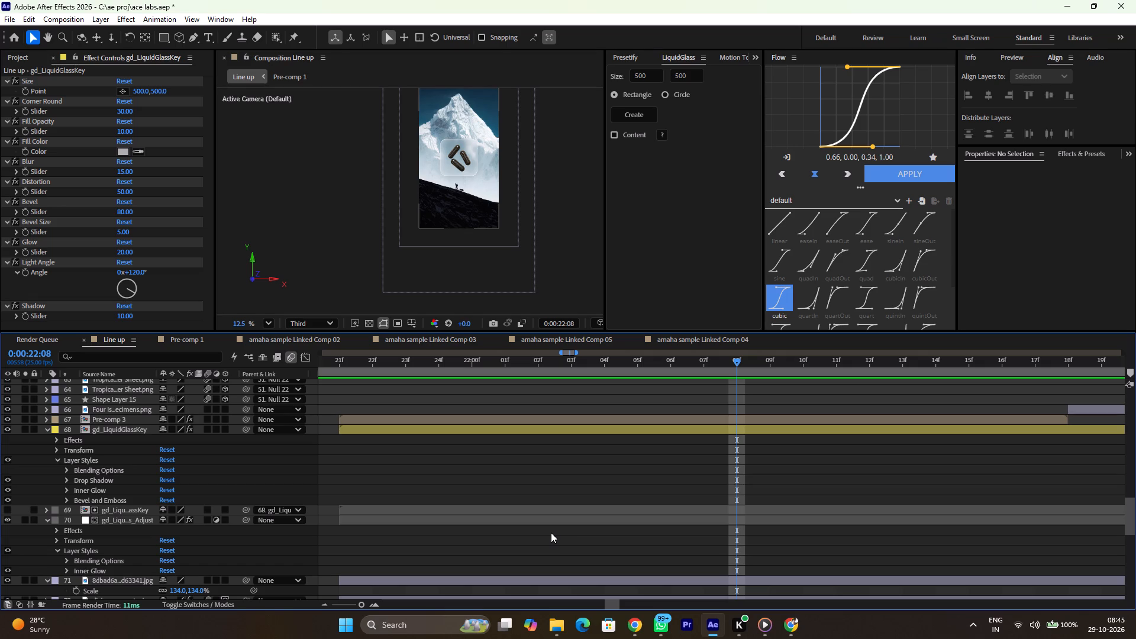
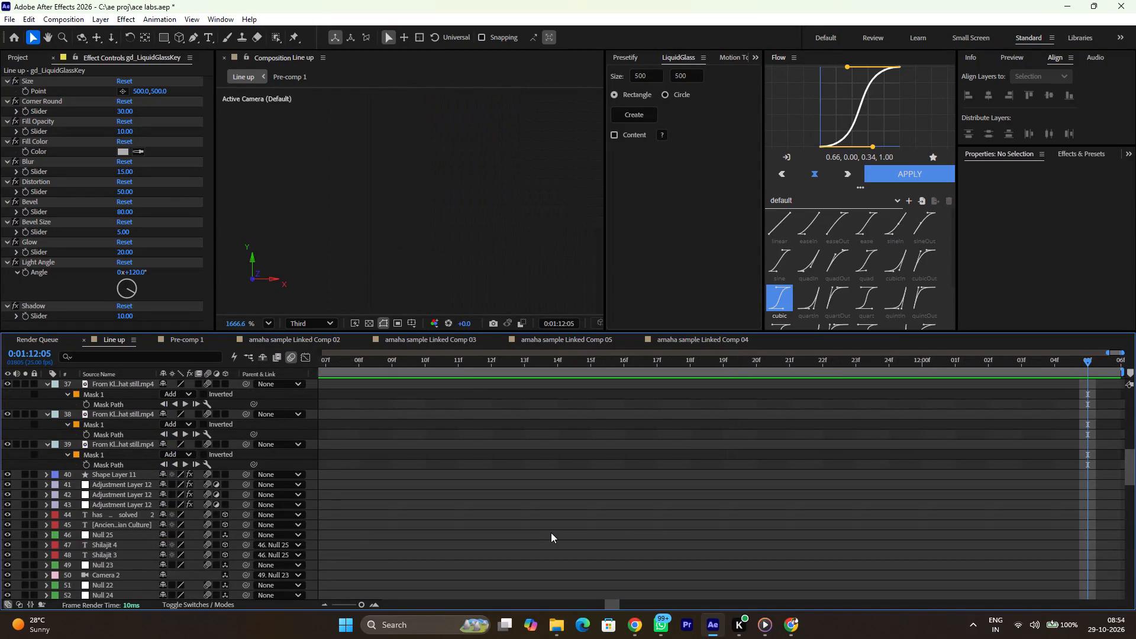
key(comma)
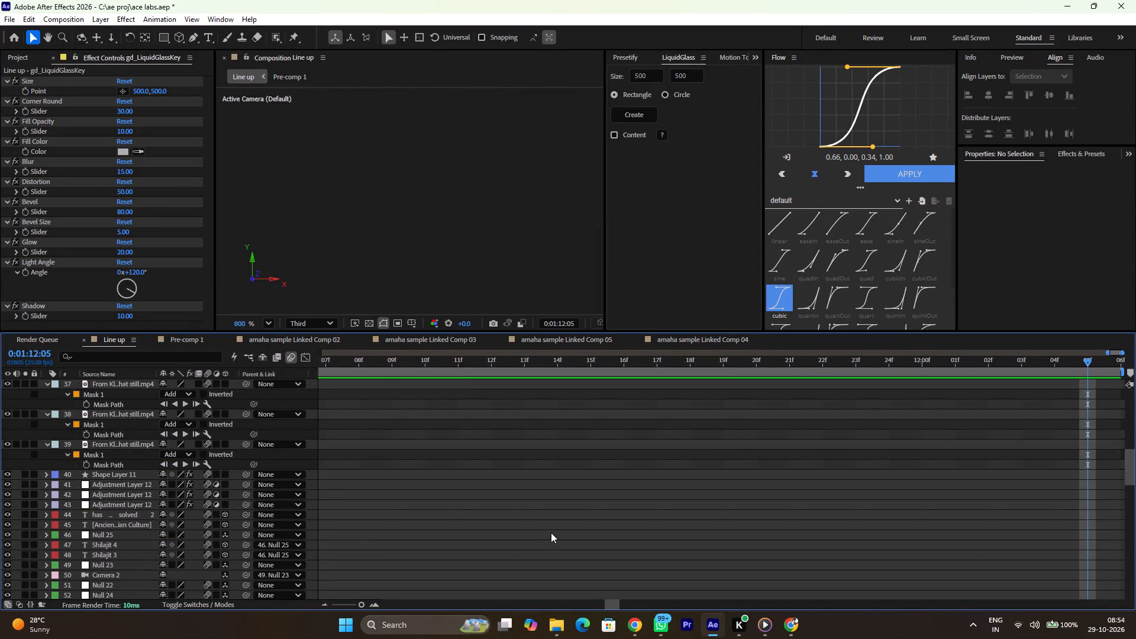
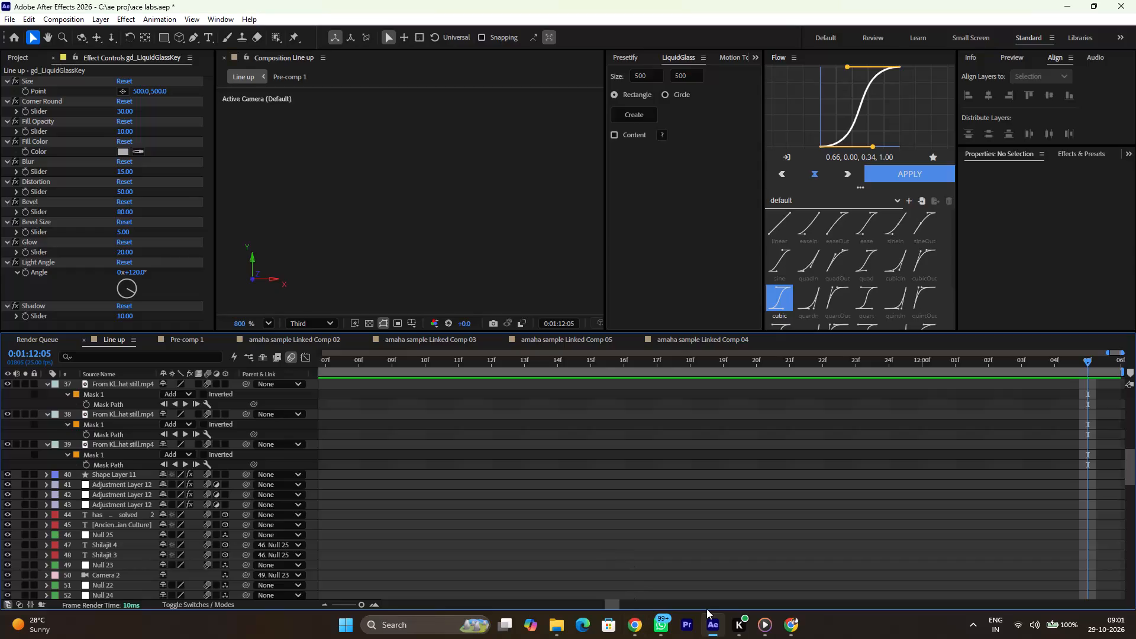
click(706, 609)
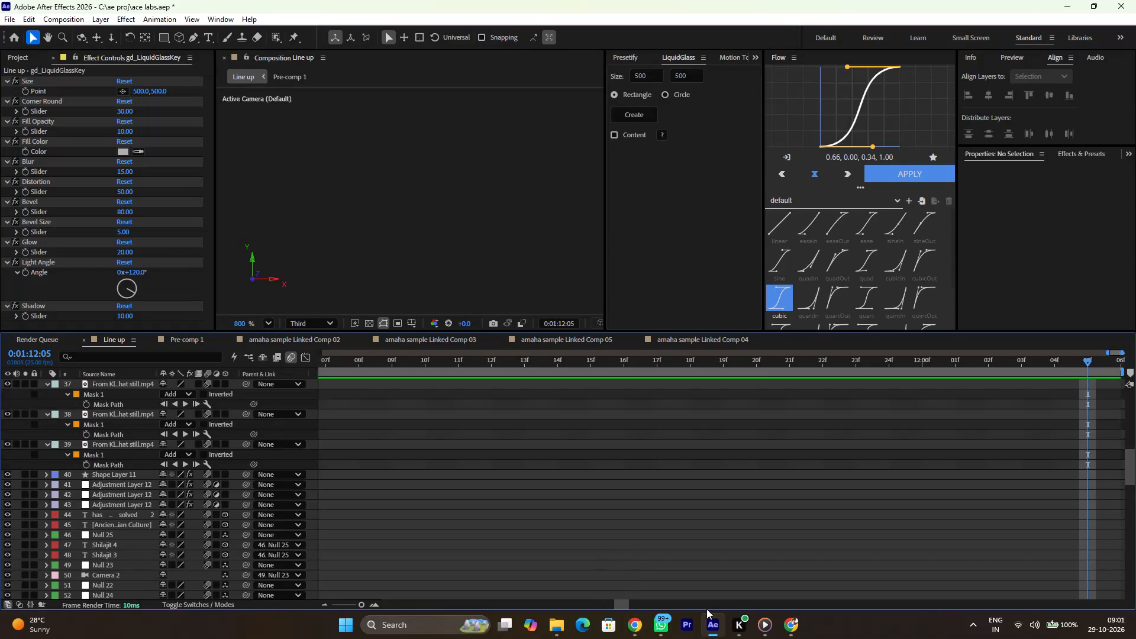